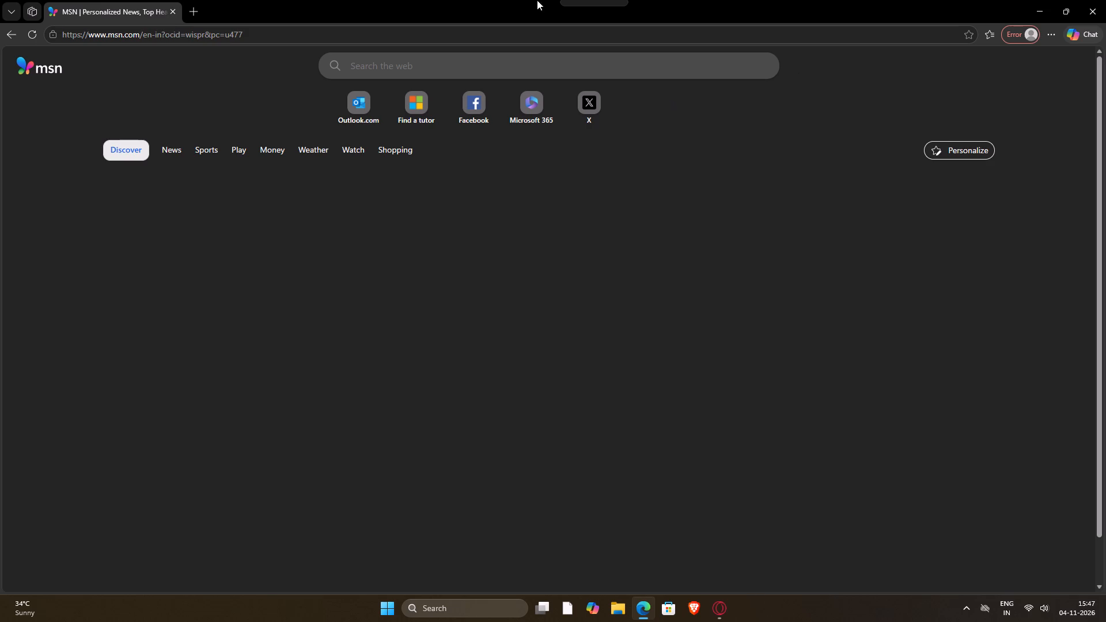
Close the Microsoft Edge window showing the MSN start page.
{"action": "left_click", "coordinate": [441, 63]}
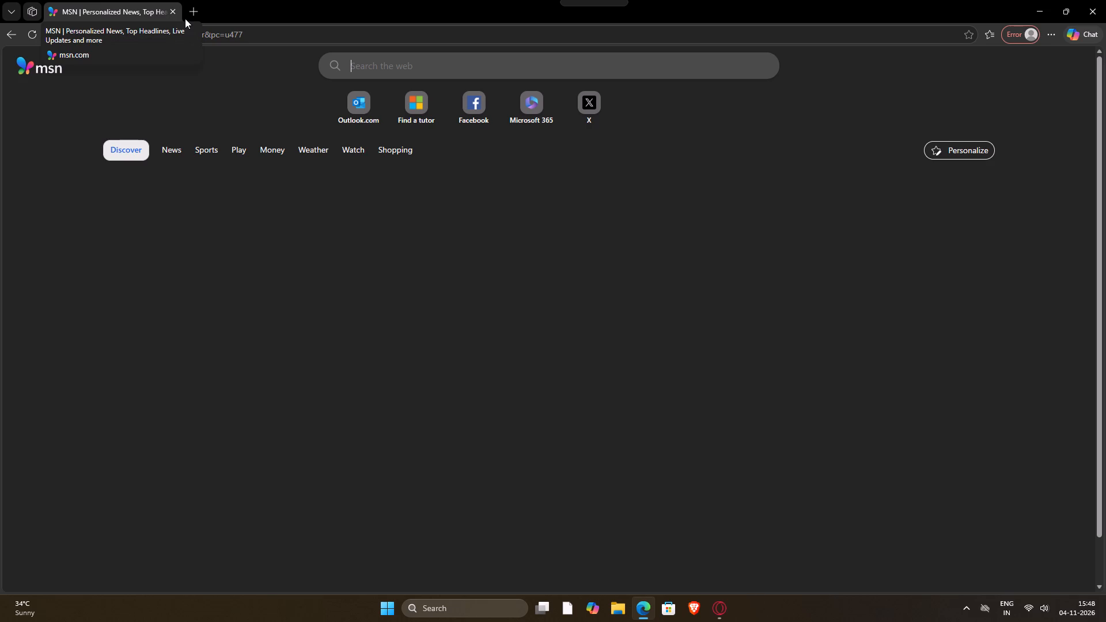
{"action": "left_click", "coordinate": [1094, 6]}
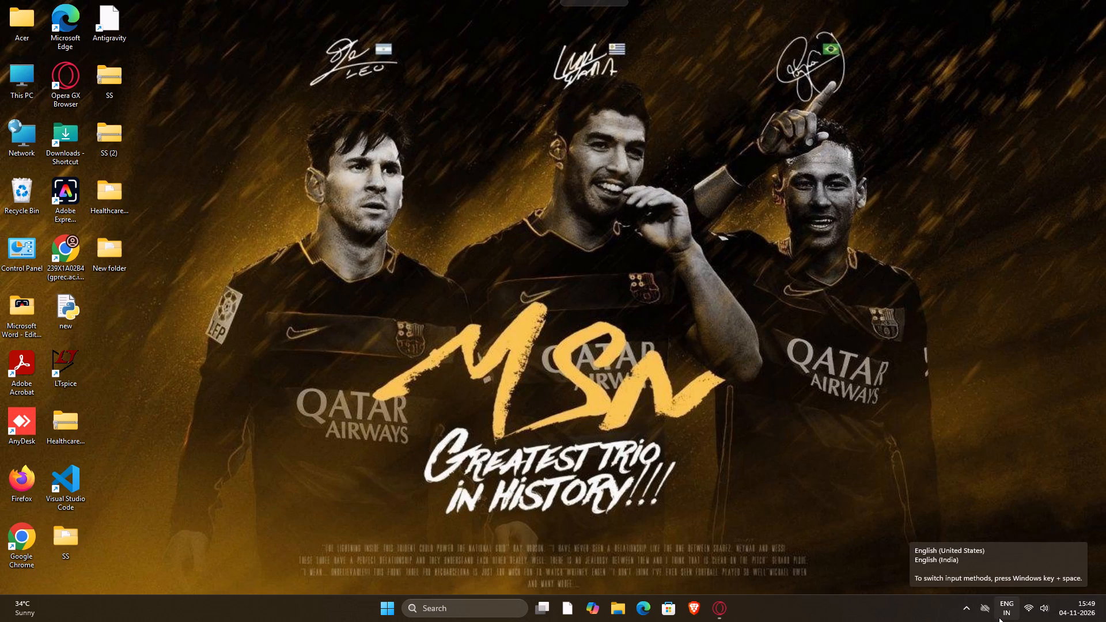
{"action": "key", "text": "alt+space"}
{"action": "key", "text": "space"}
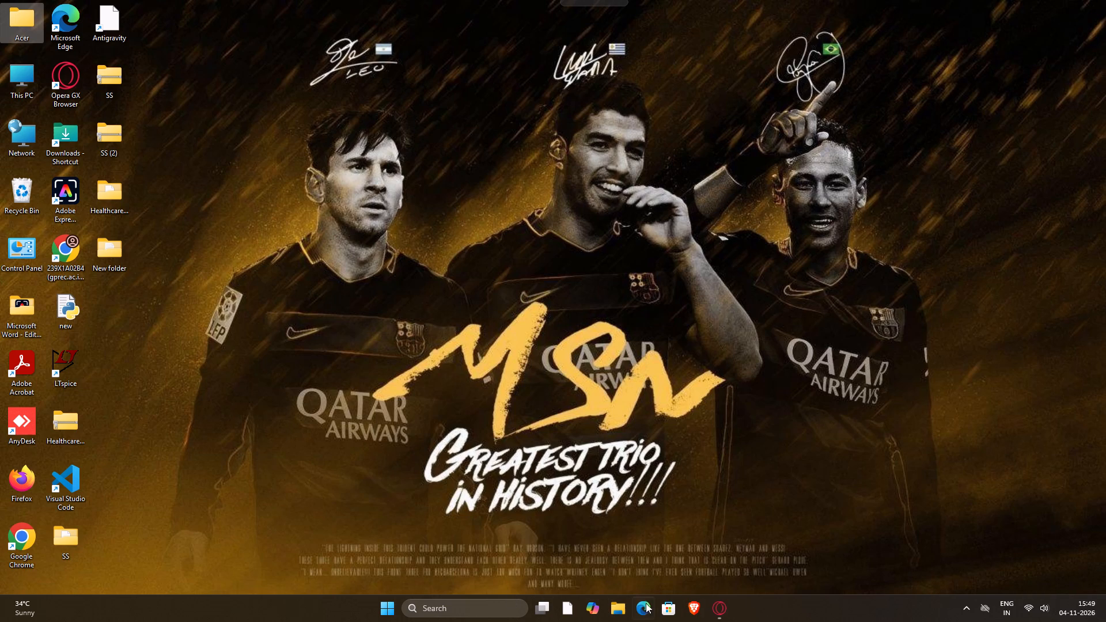
Switch to the Brave browser and try to open a new private window.
{"action": "left_click", "coordinate": [696, 616]}
{"action": "key", "text": "ctrl+shift+n"}
{"action": "key", "text": "ctrl+shift+n"}
{"action": "key", "text": "ctrl+shift+m"}
{"action": "key", "text": "ctrl+shift+n"}
{"action": "key", "text": "ctrl+shift+n"}
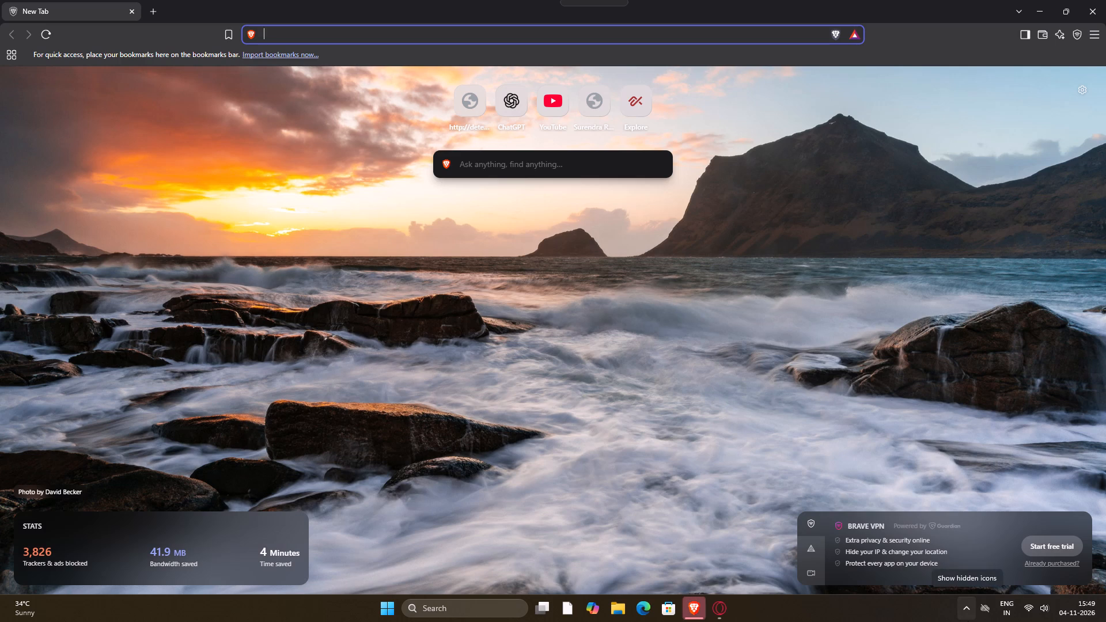
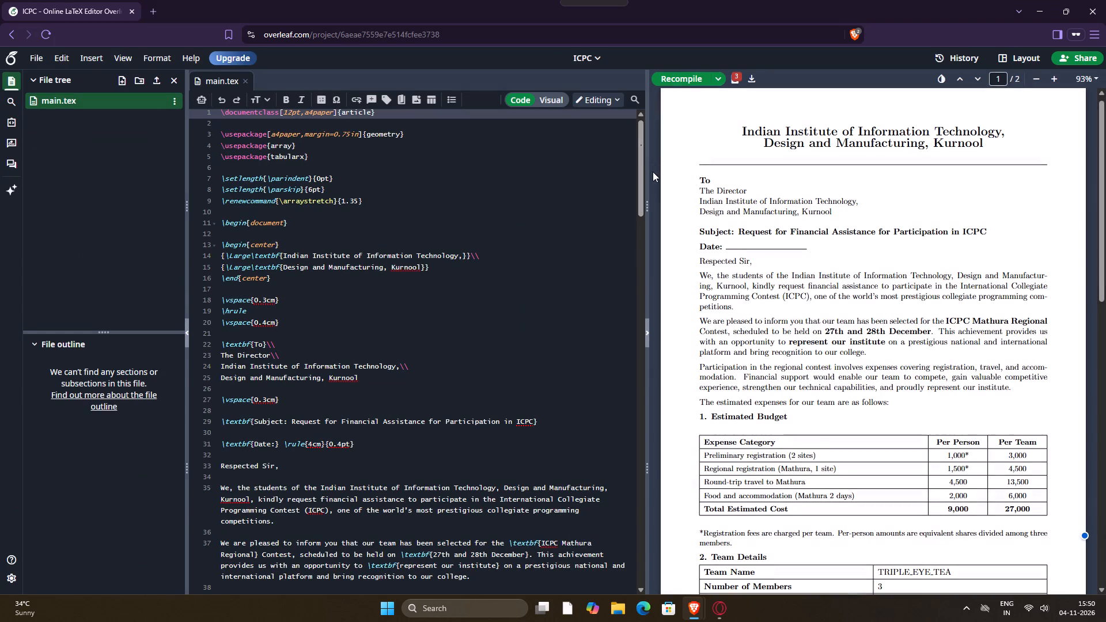
Remove the comma after "Technology" in the centred institute heading and recompile the document.
{"action": "scroll", "coordinate": [732, 221], "scroll_direction": "up", "scroll_amount": 3}
{"action": "double_click", "coordinate": [821, 148]}
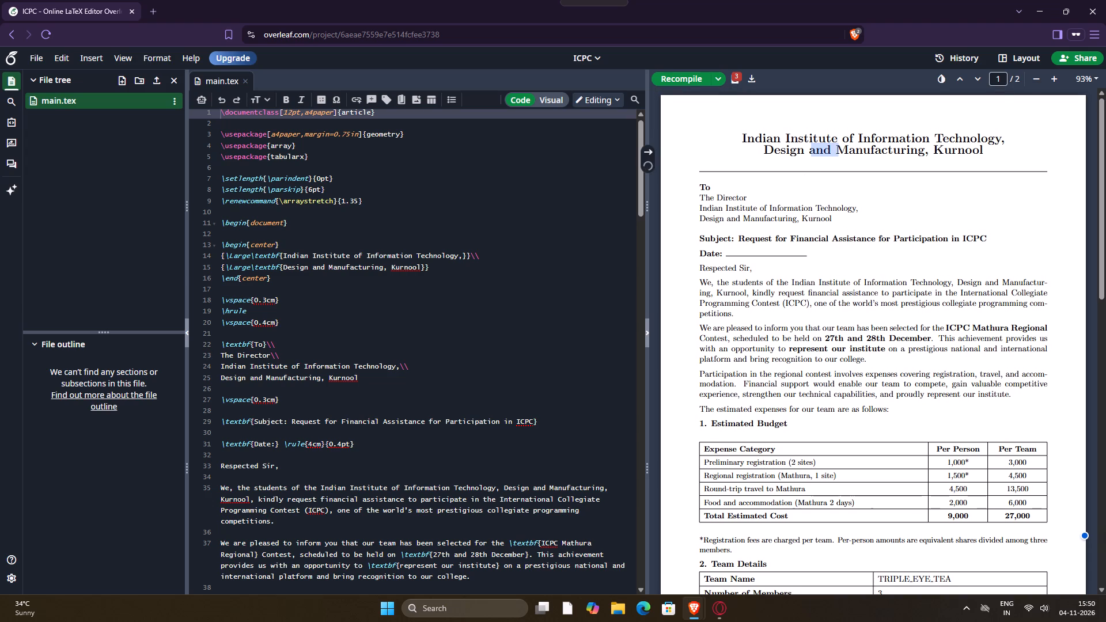
{"action": "scroll", "coordinate": [358, 179], "scroll_direction": "up", "scroll_amount": 17}
{"action": "left_click", "coordinate": [385, 270]}
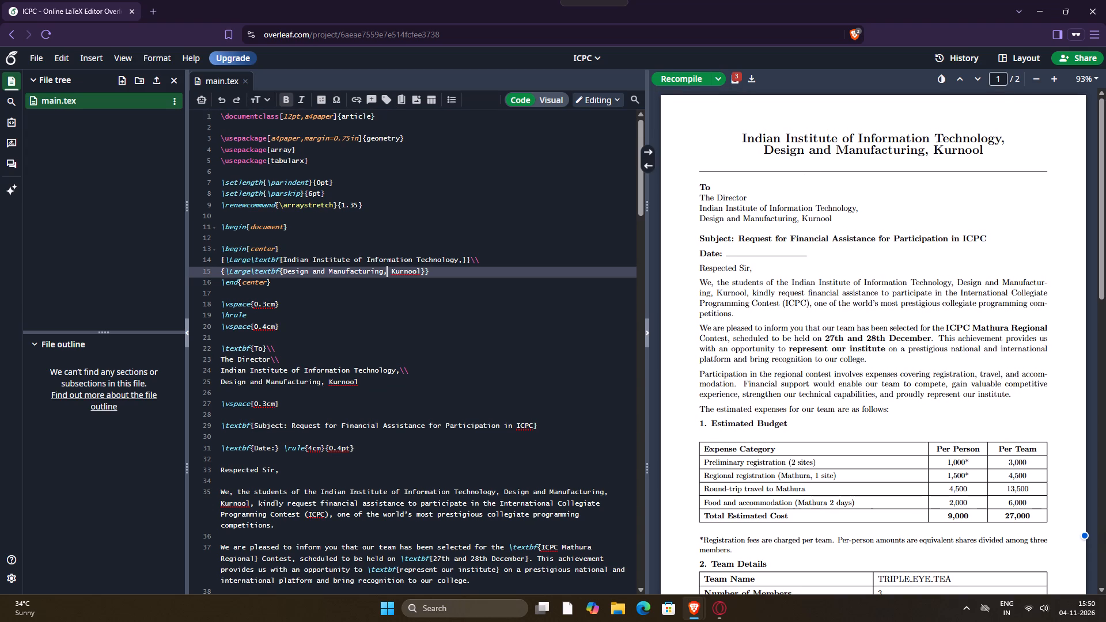
{"action": "key", "text": "Up"}
{"action": "key", "text": "ctrl+Right"}
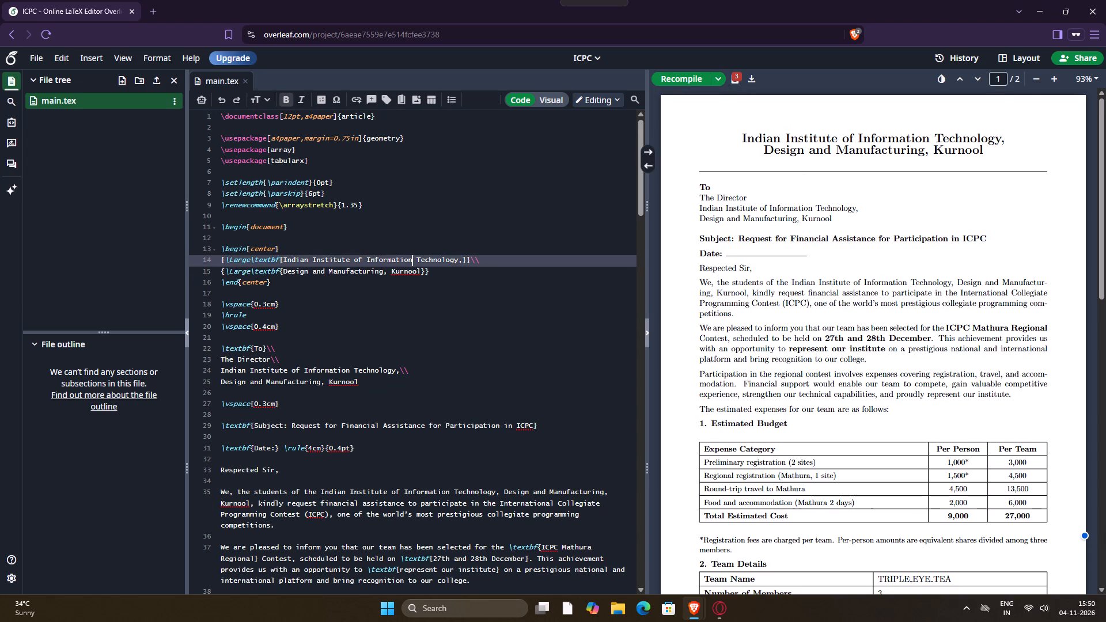
{"action": "key", "text": "ctrl+Right"}
{"action": "key", "text": "ctrl+Right"}
{"action": "key", "text": "Left"}
{"action": "key", "text": "Left"}
{"action": "key", "text": "Left"}
{"action": "key", "text": "Left"}
{"action": "key", "text": "backslash"}
{"action": "key", "text": "BackSpace"}
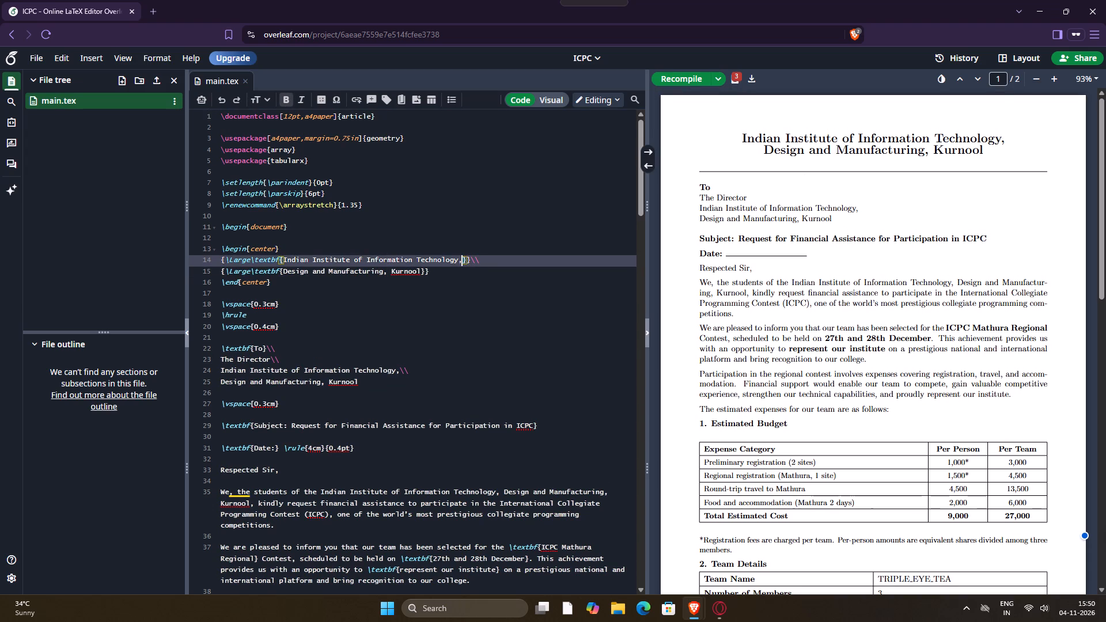
{"action": "key", "text": "BackSpace"}
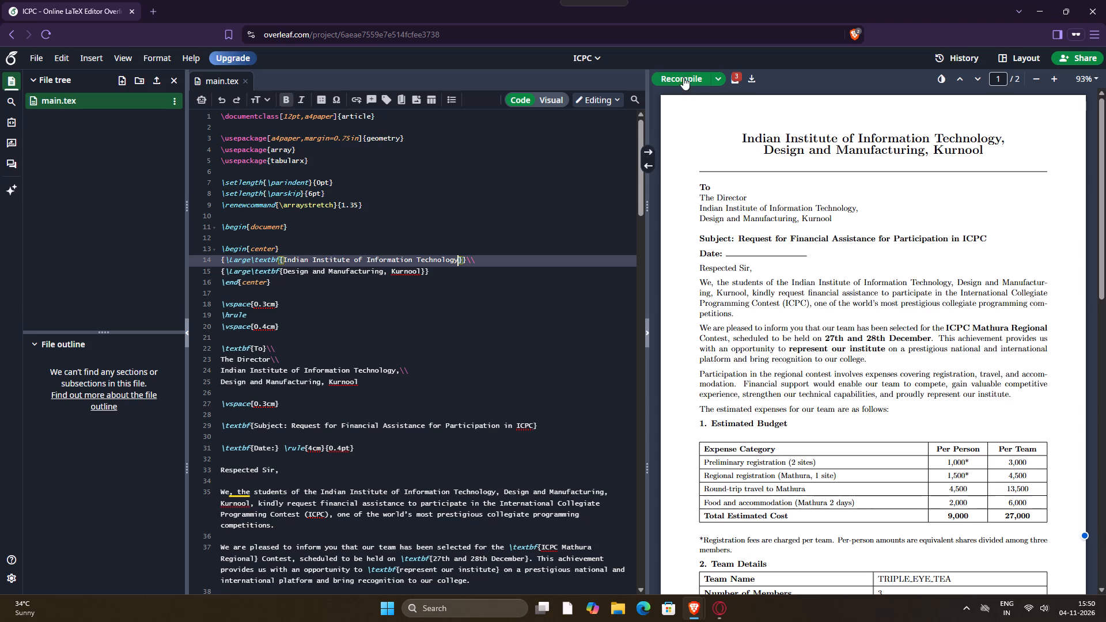
{"action": "left_click", "coordinate": [693, 76]}
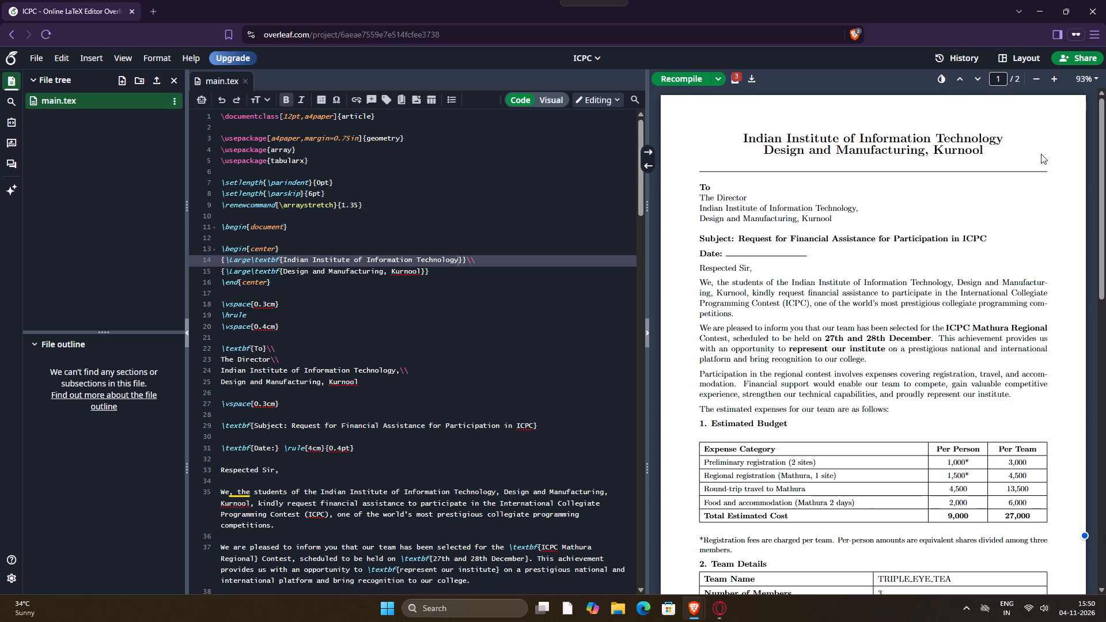
Delete the comma and line break after "Technology" in the recipient address, joining the institute name into one line.
{"action": "double_click", "coordinate": [840, 210]}
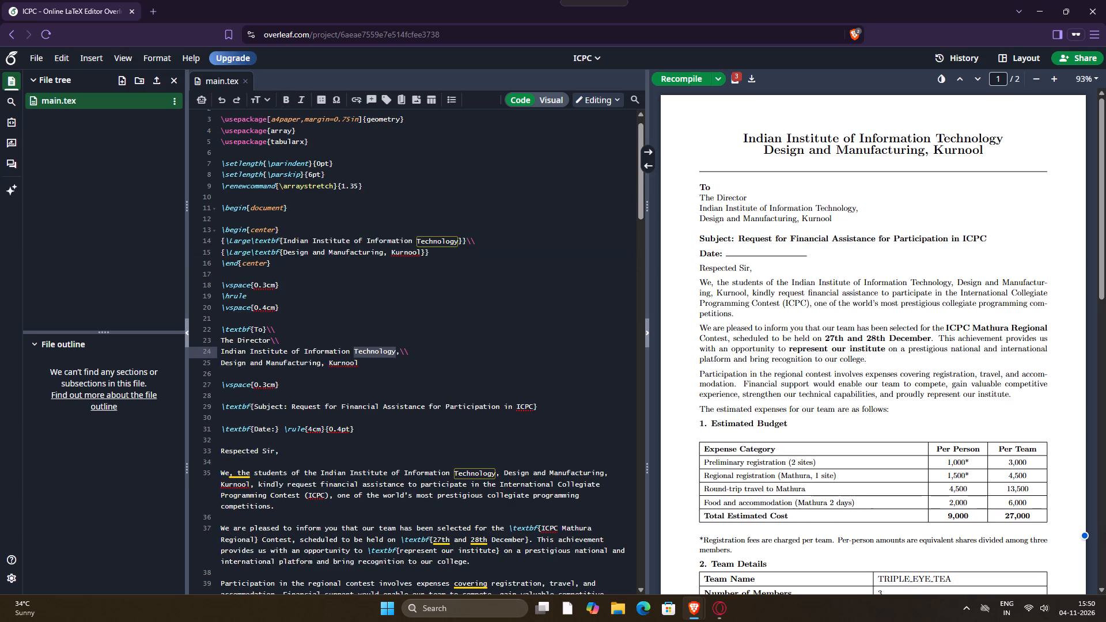
{"action": "key", "text": "Right"}
{"action": "key", "text": "Right"}
{"action": "key", "text": "BackSpace"}
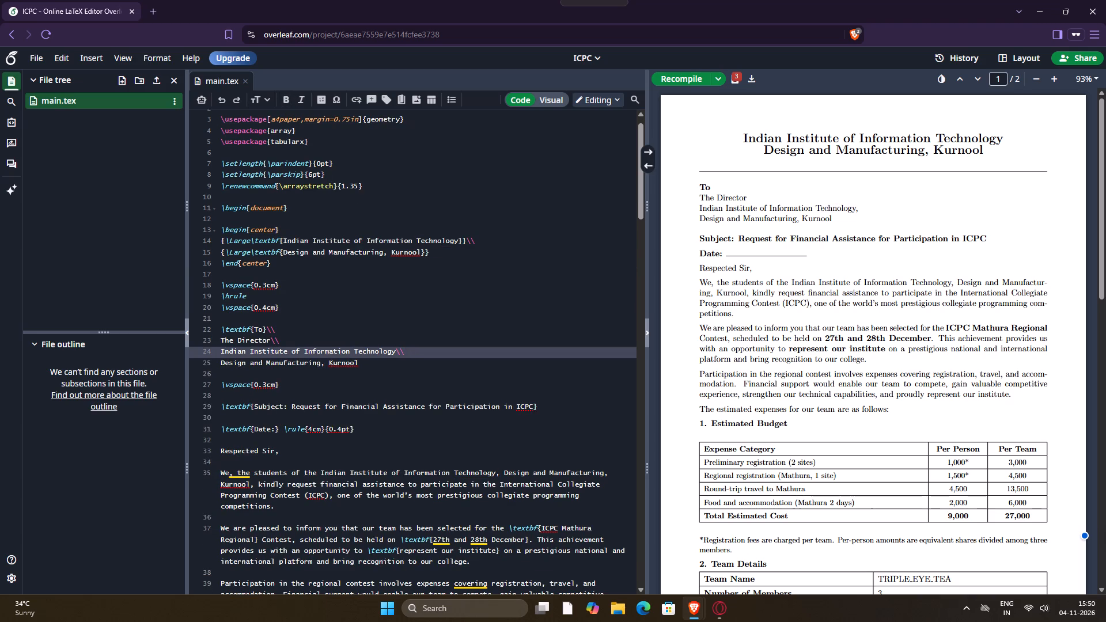
{"action": "left_click", "coordinate": [222, 362]}
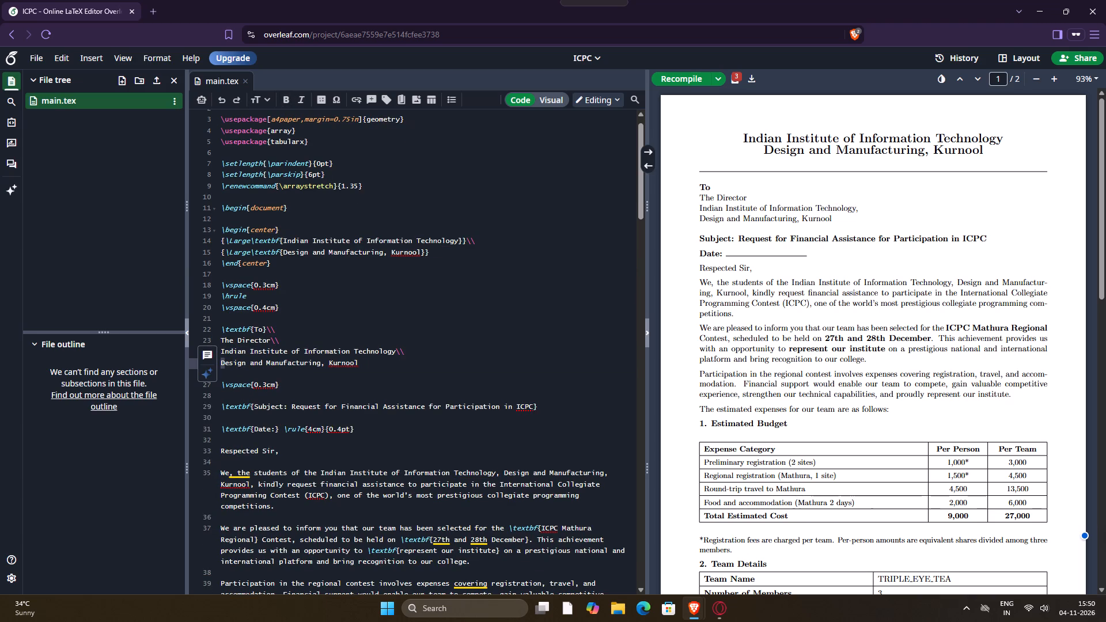
{"action": "key", "text": "Left"}
{"action": "key", "text": "BackSpace"}
{"action": "key", "text": "BackSpace"}
{"action": "key", "text": "BackSpace"}
{"action": "key", "text": "space"}
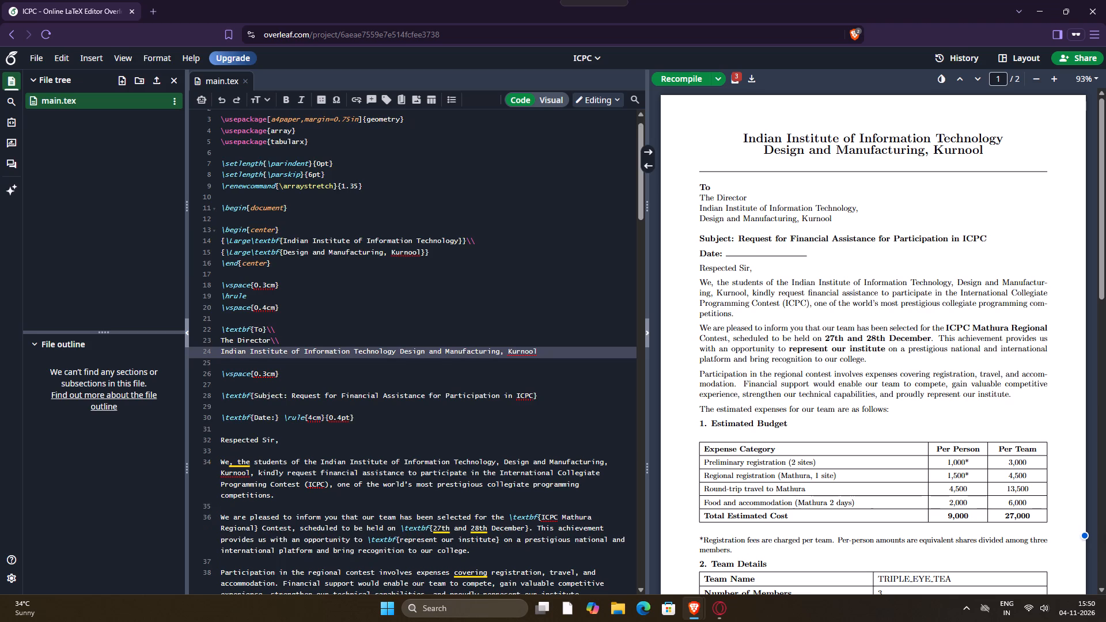
Review the subject line, date line and opening paragraph in the LaTeX source.
{"action": "scroll", "coordinate": [321, 420], "scroll_direction": "down", "scroll_amount": 6}
{"action": "scroll", "coordinate": [323, 432], "scroll_direction": "up", "scroll_amount": 5}
{"action": "left_click_drag", "start_coordinate": [247, 318], "coordinate": [334, 343]}
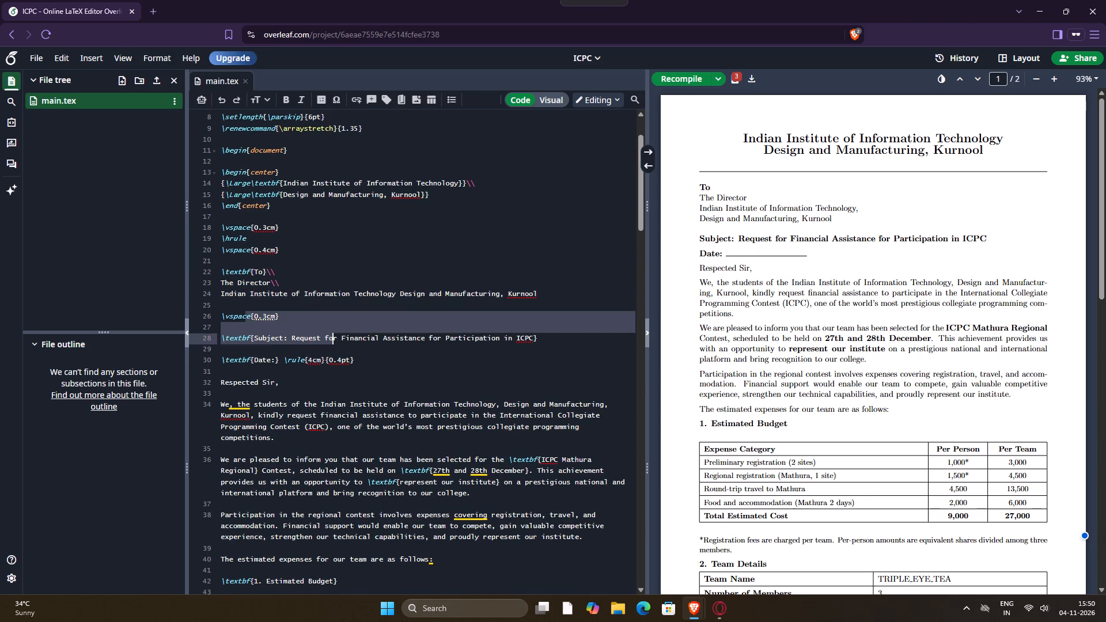
{"action": "left_click_drag", "start_coordinate": [334, 343], "coordinate": [335, 343]}
{"action": "left_click", "coordinate": [335, 343]}
{"action": "left_click_drag", "start_coordinate": [402, 342], "coordinate": [554, 351]}
{"action": "left_click_drag", "start_coordinate": [522, 358], "coordinate": [502, 362]}
{"action": "left_click", "coordinate": [354, 357]}
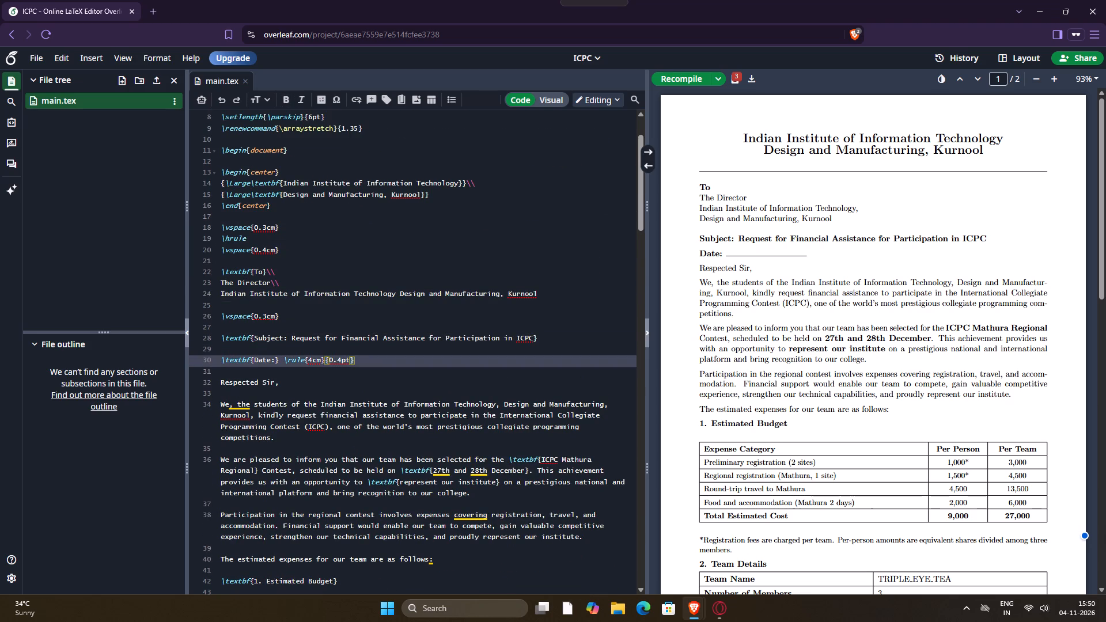
{"action": "double_click", "coordinate": [524, 333]}
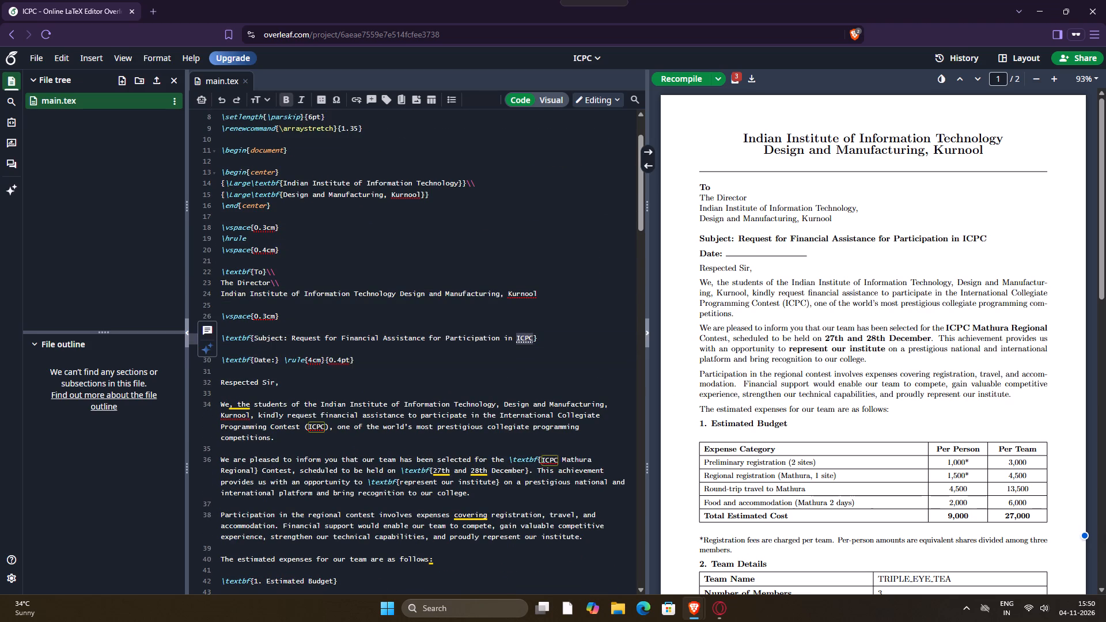
{"action": "left_click", "coordinate": [392, 401]}
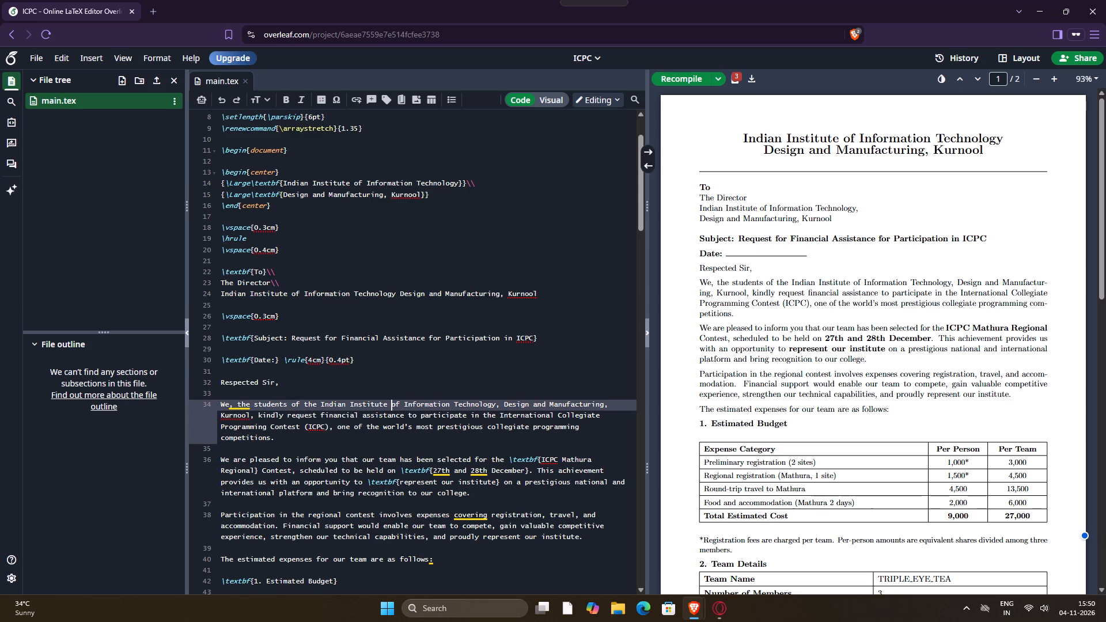
Remove the comma between "Technology" and "Design" in the letter's opening paragraph.
{"action": "left_click_drag", "start_coordinate": [294, 432], "coordinate": [207, 401]}
{"action": "left_click", "coordinate": [332, 438]}
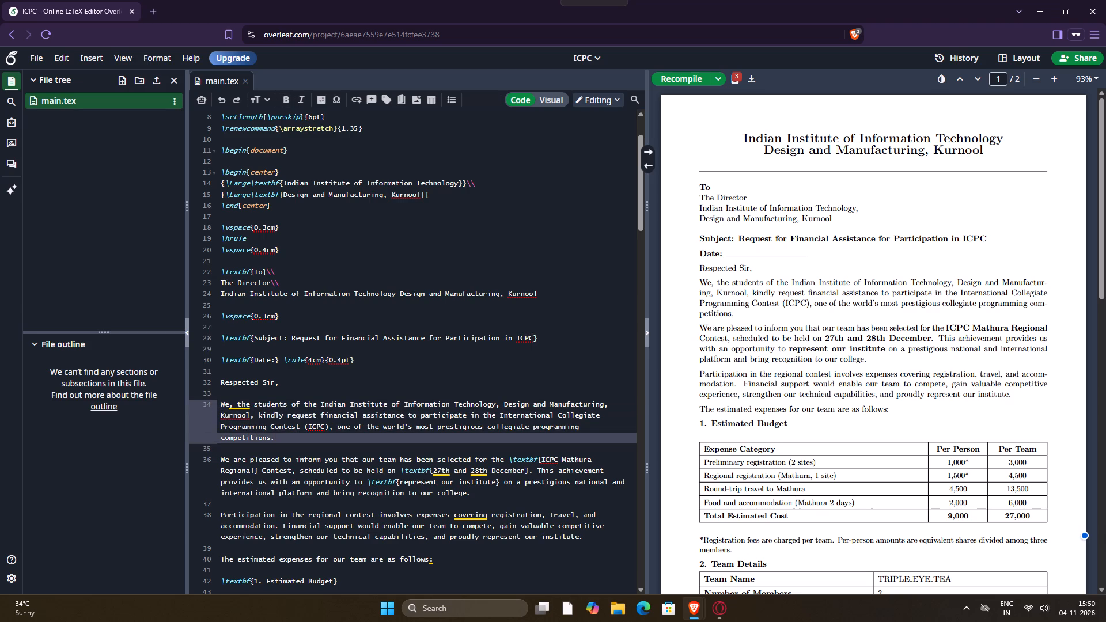
{"action": "left_click", "coordinate": [613, 406]}
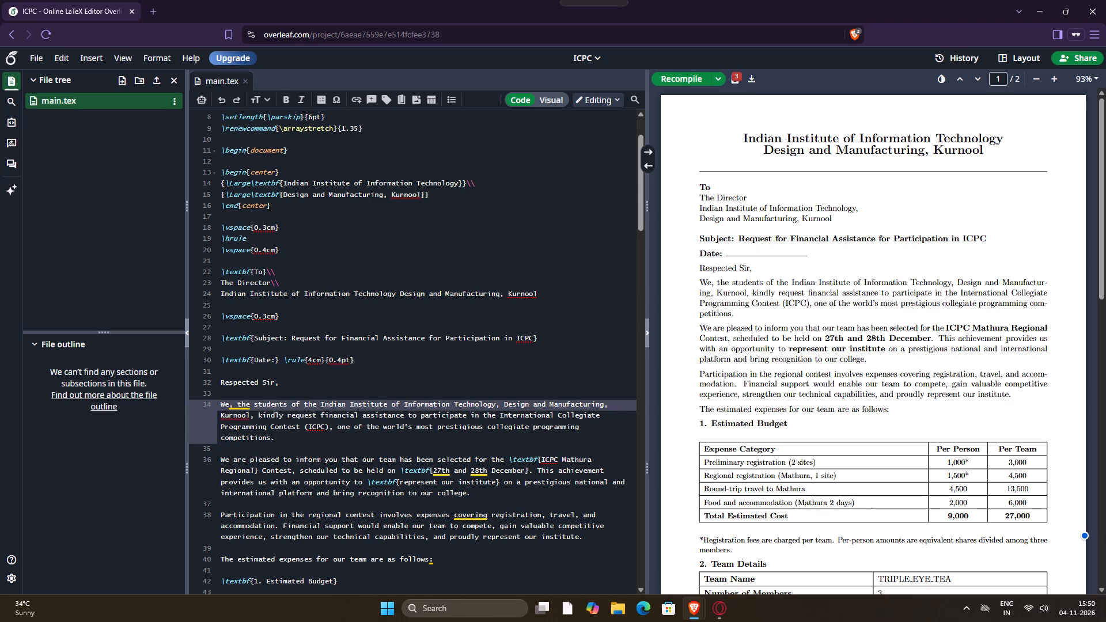
{"action": "left_click", "coordinate": [503, 405]}
{"action": "key", "text": "BackSpace"}
{"action": "key", "text": "BackSpace"}
{"action": "key", "text": "space"}
End the recipient's institute line with a \\ line break and add "Andhra Pradesh" as a new address line below it.
{"action": "left_click", "coordinate": [443, 192]}
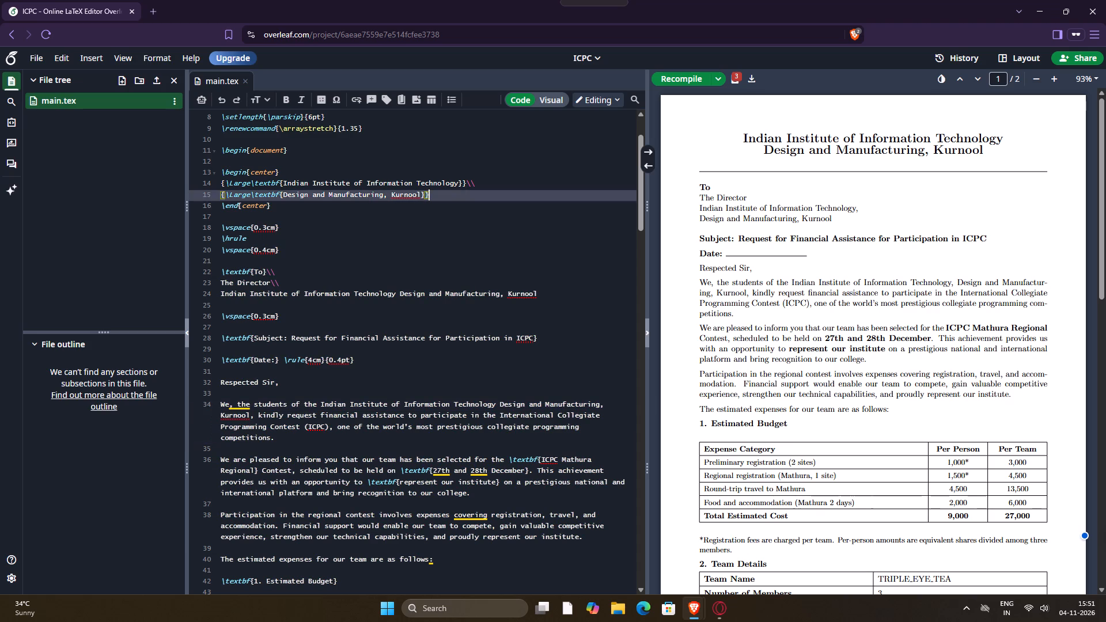
{"action": "left_click", "coordinate": [560, 292]}
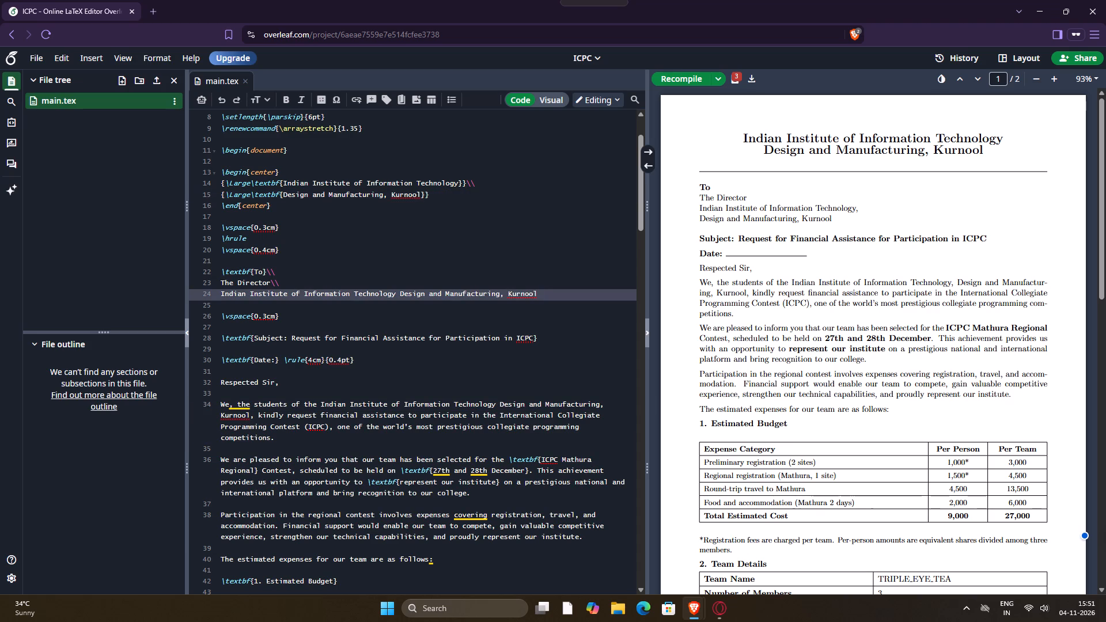
{"action": "key", "text": "Return"}
{"action": "type", "text": "An"}
{"action": "key", "text": "BackSpace"}
{"action": "key", "text": "BackSpace"}
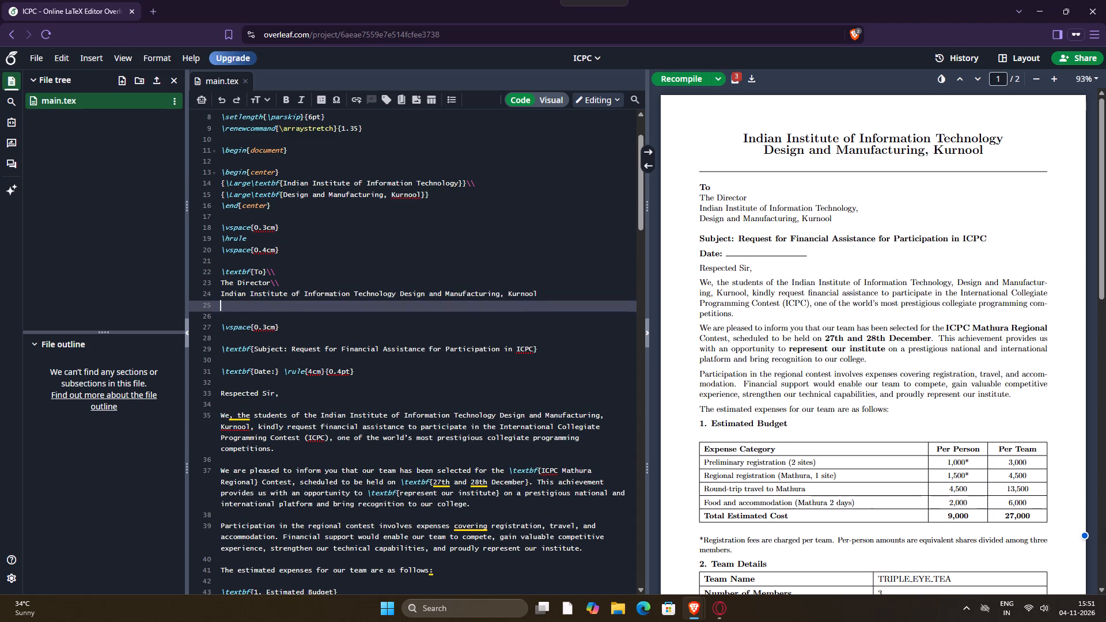
{"action": "key", "text": "BackSpace"}
{"action": "type", "text": "\\\\"}
{"action": "key", "text": "Return"}
{"action": "type", "text": "Andhra Pradh"}
{"action": "key", "text": "BackSpace"}
{"action": "type", "text": "esh"}
{"action": "key", "text": "Tab"}
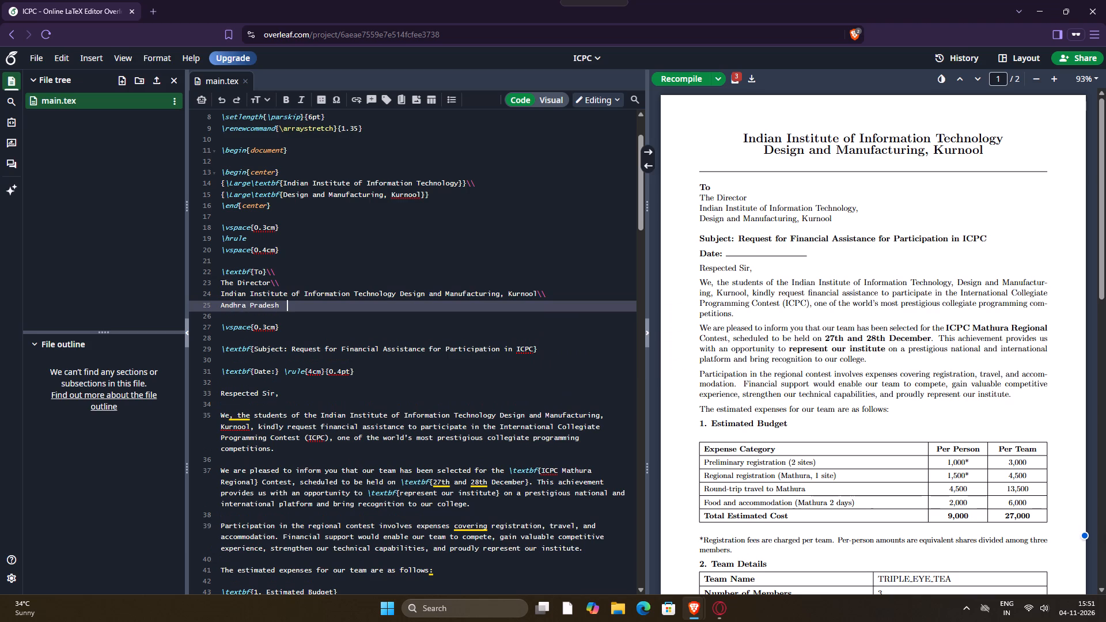
{"action": "key", "text": "BackSpace"}
{"action": "key", "text": "Return"}
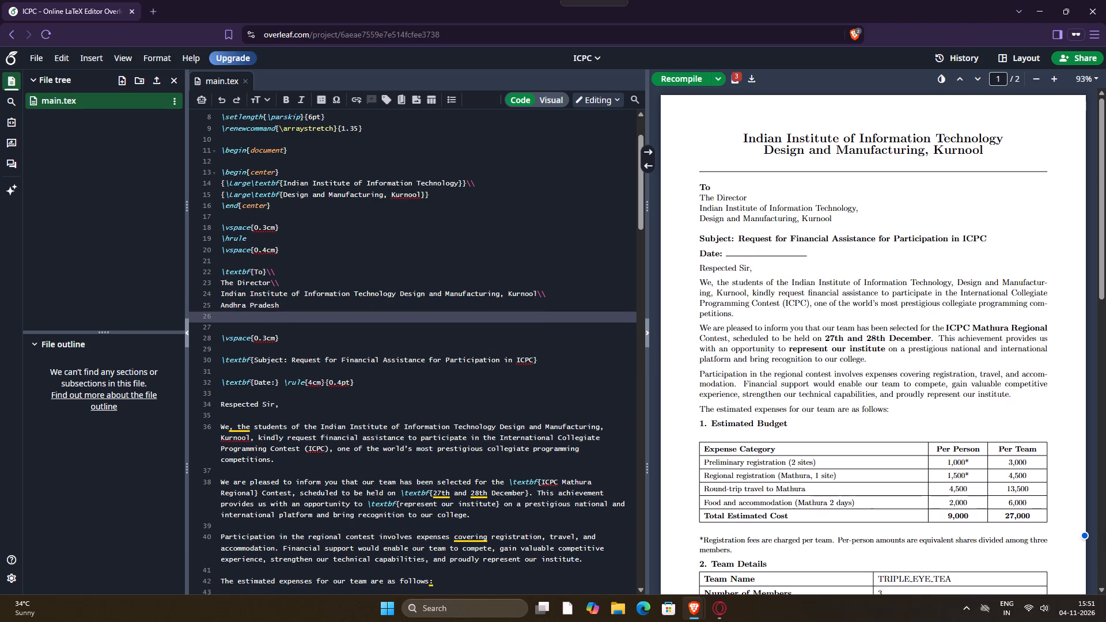
Review the letter source from the address block to the budget section alongside the compiled preview.
{"action": "scroll", "coordinate": [503, 423], "scroll_direction": "down", "scroll_amount": 2}
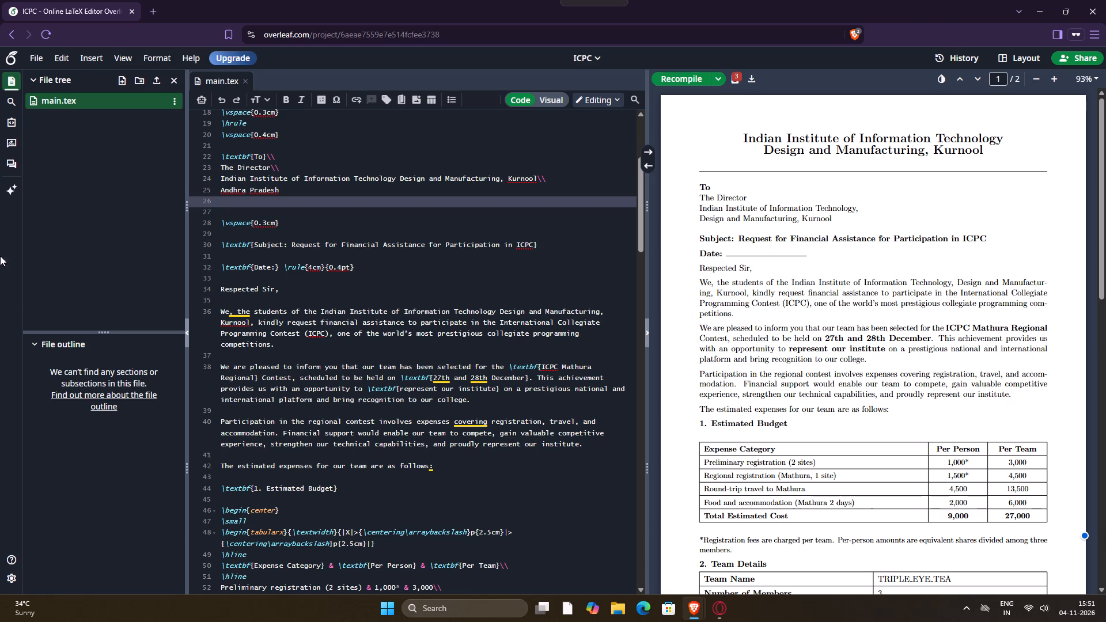
{"action": "scroll", "coordinate": [493, 250], "scroll_direction": "down", "scroll_amount": 2}
{"action": "scroll", "coordinate": [473, 295], "scroll_direction": "up", "scroll_amount": 2}
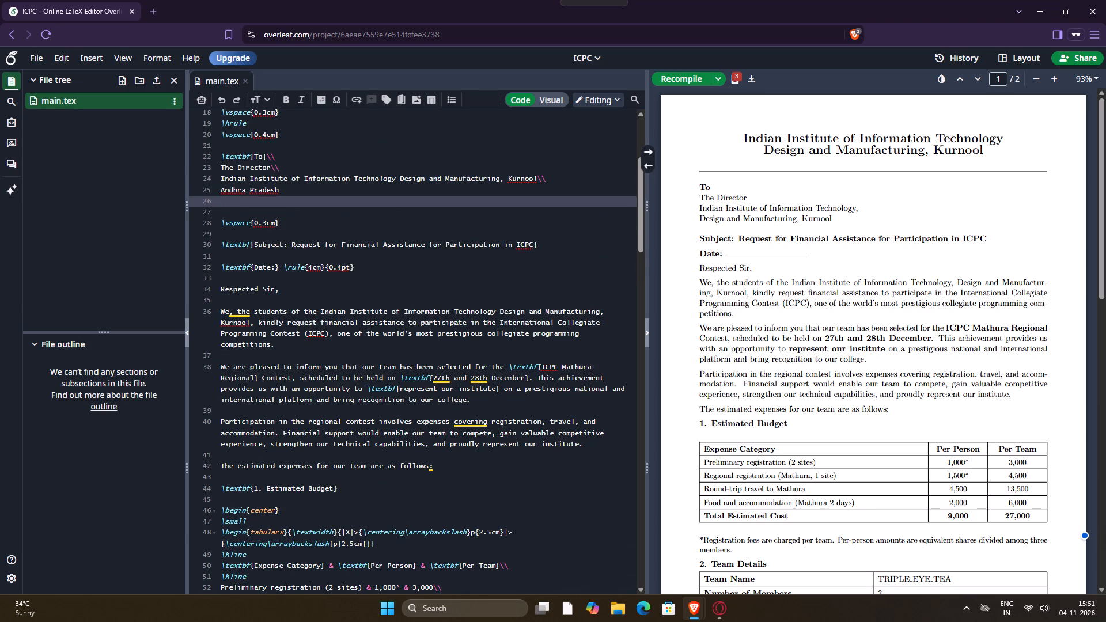
{"action": "left_click", "coordinate": [305, 289]}
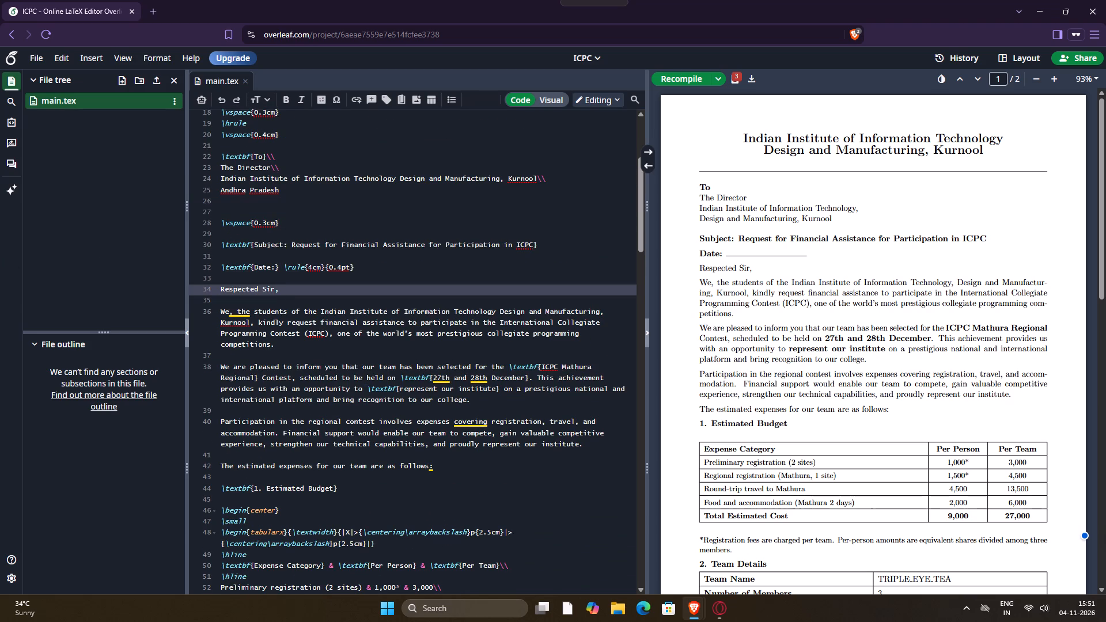
{"action": "triple_click", "coordinate": [237, 313]}
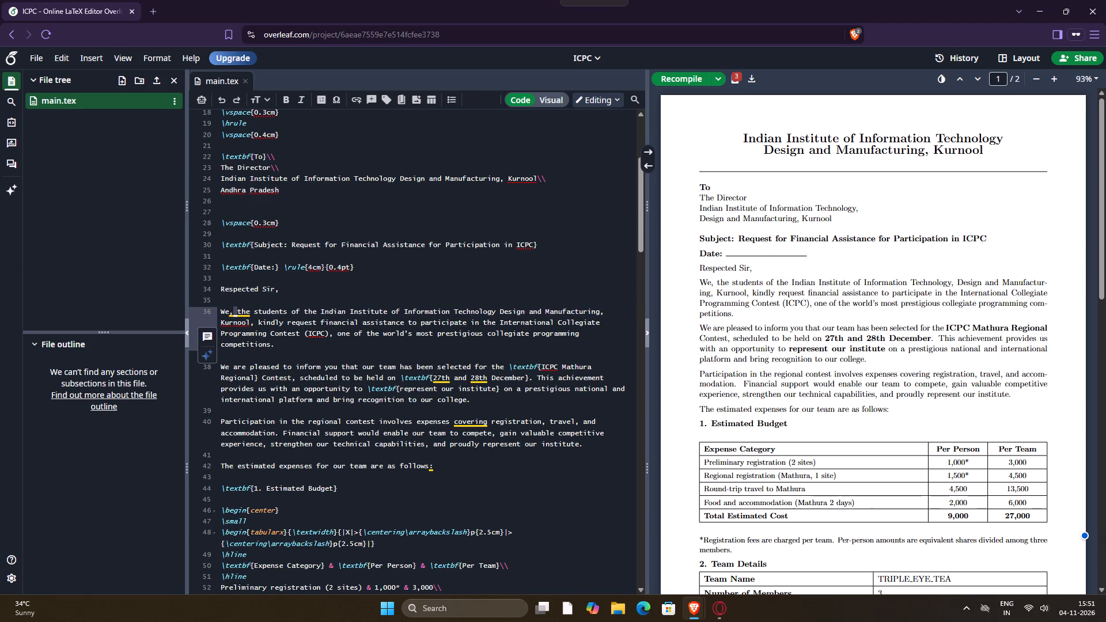
{"action": "scroll", "coordinate": [484, 386], "scroll_direction": "down", "scroll_amount": 3}
{"action": "scroll", "coordinate": [395, 392], "scroll_direction": "up", "scroll_amount": 4}
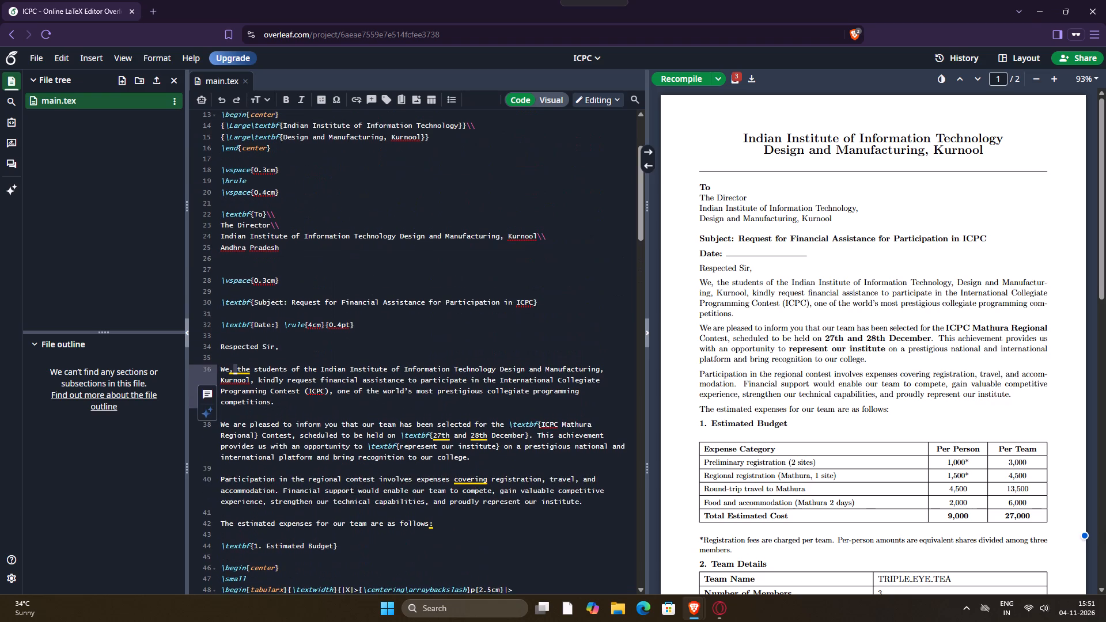
{"action": "scroll", "coordinate": [848, 311], "scroll_direction": "down", "scroll_amount": 8}
{"action": "scroll", "coordinate": [843, 317], "scroll_direction": "up", "scroll_amount": 9}
{"action": "scroll", "coordinate": [836, 331], "scroll_direction": "down", "scroll_amount": 10}
{"action": "scroll", "coordinate": [823, 349], "scroll_direction": "up", "scroll_amount": 9}
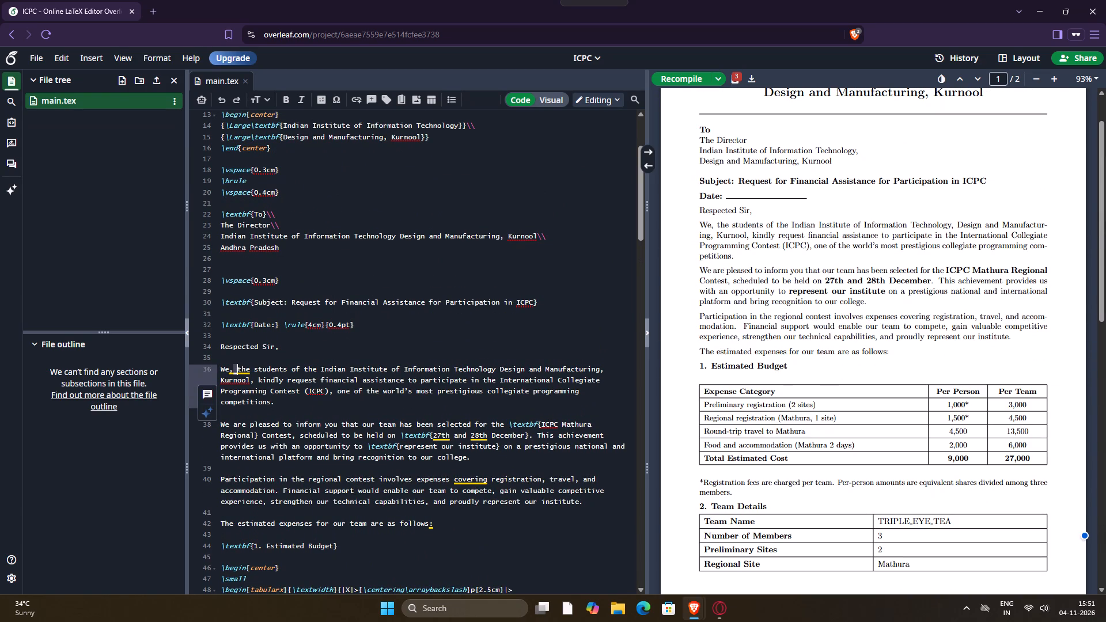
{"action": "scroll", "coordinate": [482, 399], "scroll_direction": "up", "scroll_amount": 5}
{"action": "scroll", "coordinate": [482, 399], "scroll_direction": "down", "scroll_amount": 1}
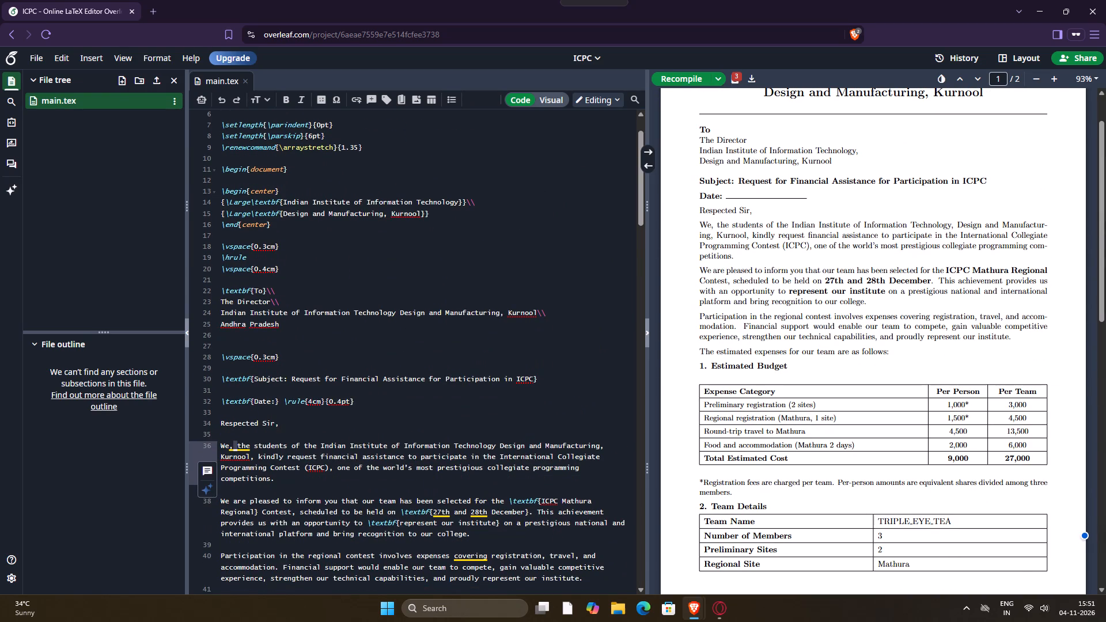
{"action": "scroll", "coordinate": [369, 374], "scroll_direction": "down", "scroll_amount": 1}
{"action": "scroll", "coordinate": [949, 415], "scroll_direction": "up", "scroll_amount": 3}
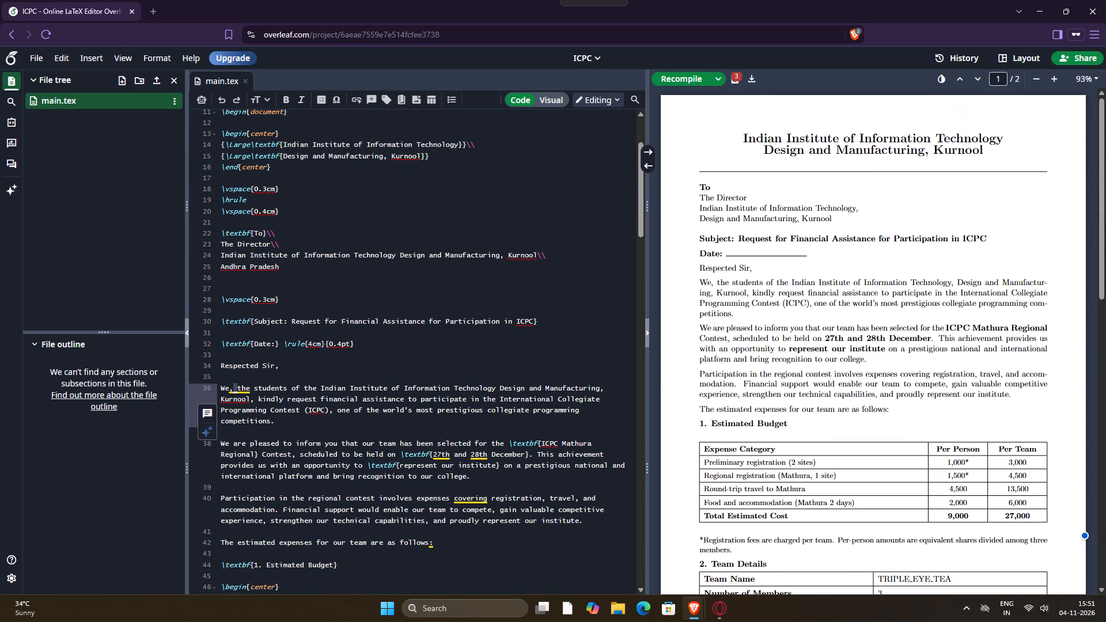
Examine the salutation and first two body paragraphs in the compiled preview against their source lines.
{"action": "left_click_drag", "start_coordinate": [893, 408], "coordinate": [858, 354]}
{"action": "double_click", "coordinate": [857, 356]}
{"action": "left_click_drag", "start_coordinate": [857, 356], "coordinate": [672, 250]}
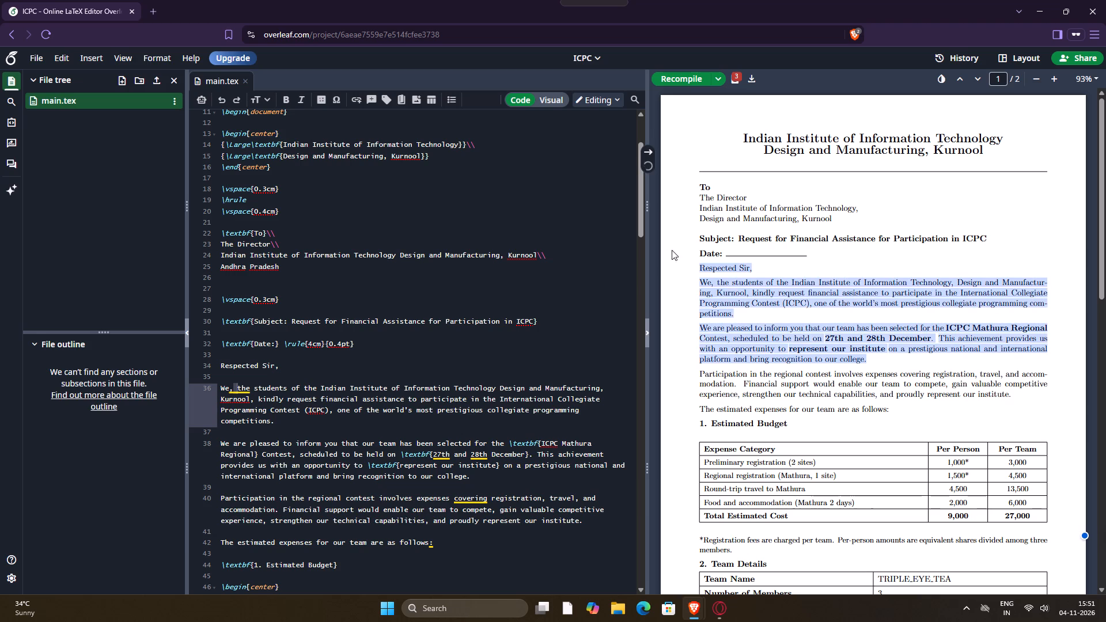
{"action": "left_click_drag", "start_coordinate": [672, 250], "coordinate": [726, 275]}
{"action": "left_click", "coordinate": [873, 346]}
{"action": "left_click", "coordinate": [797, 328]}
{"action": "left_click_drag", "start_coordinate": [762, 327], "coordinate": [769, 327]}
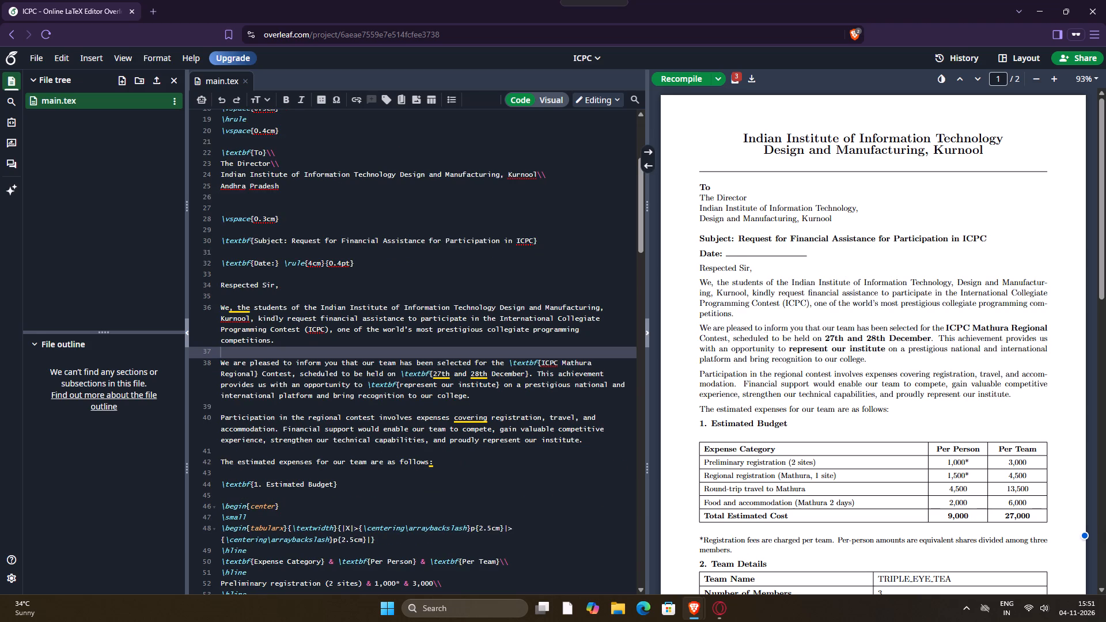
{"action": "left_click_drag", "start_coordinate": [769, 327], "coordinate": [906, 316]}
{"action": "left_click", "coordinate": [818, 306]}
{"action": "scroll", "coordinate": [506, 328], "scroll_direction": "down", "scroll_amount": 1}
{"action": "scroll", "coordinate": [506, 328], "scroll_direction": "up", "scroll_amount": 1}
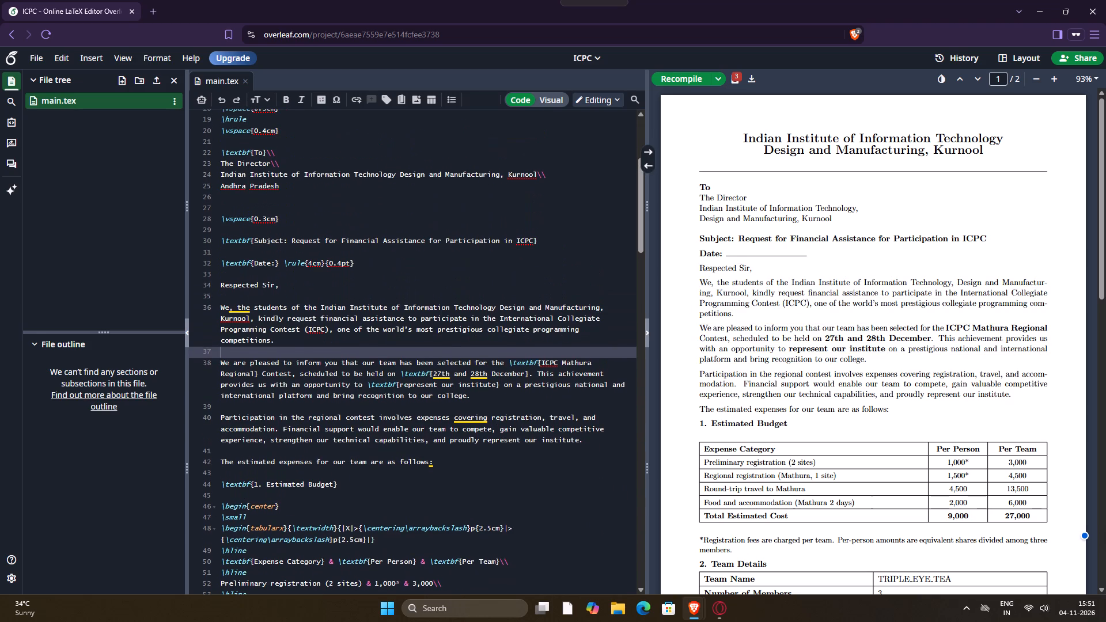
Proofread the source paragraph announcing the team's selection for the ICPC Mathura Regional Contest, from its opening words to the last sentence.
{"action": "left_click", "coordinate": [313, 348]}
{"action": "left_click_drag", "start_coordinate": [219, 362], "coordinate": [429, 363]}
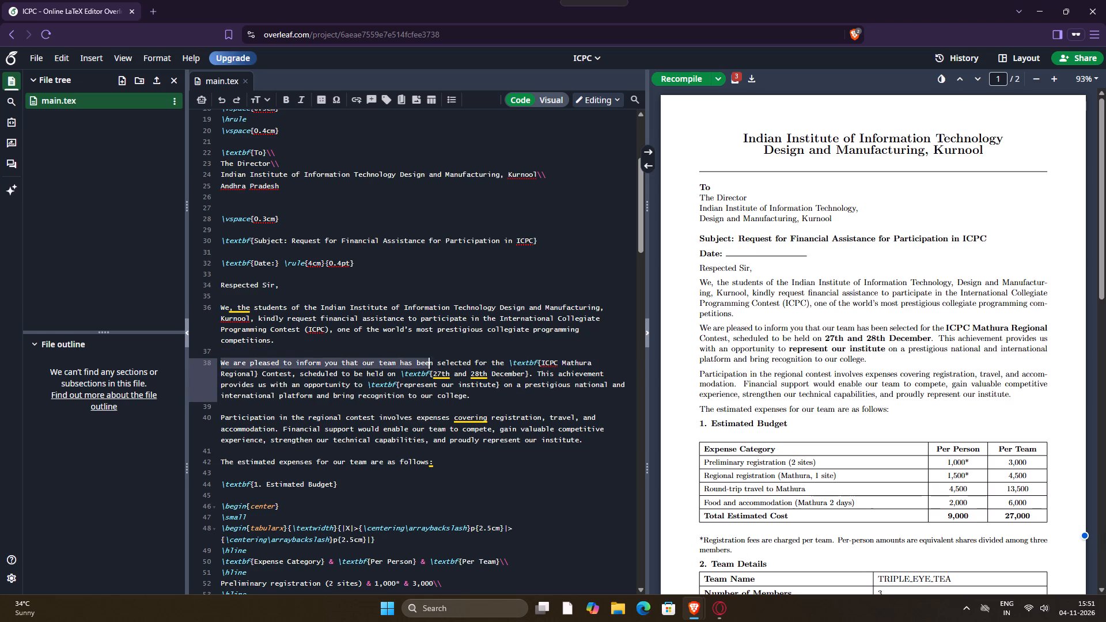
{"action": "left_click_drag", "start_coordinate": [429, 363], "coordinate": [596, 365]}
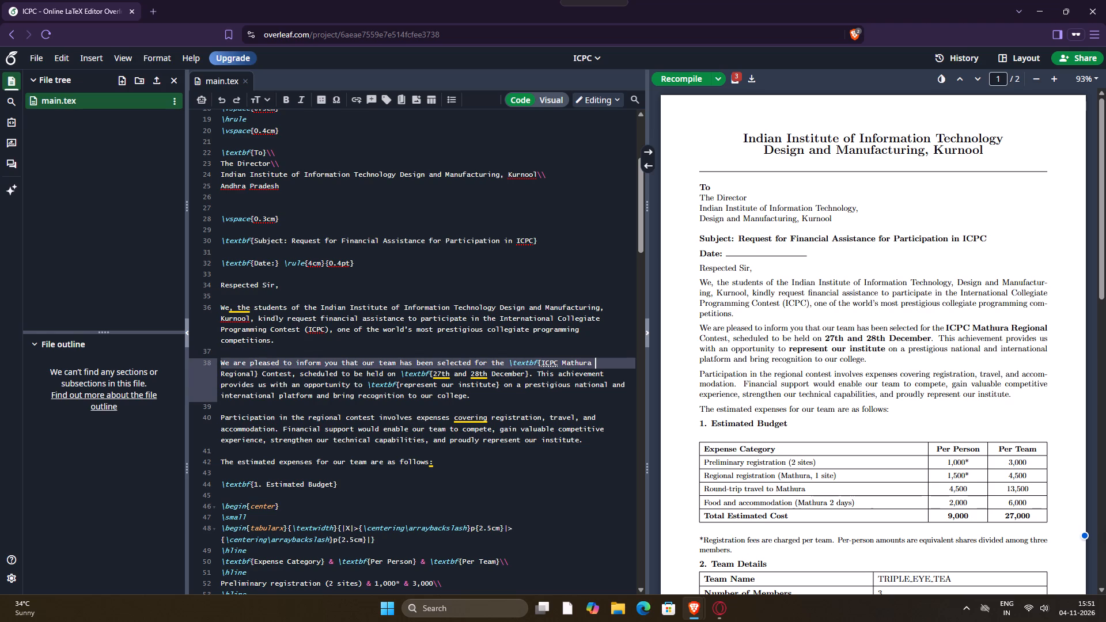
{"action": "left_click_drag", "start_coordinate": [596, 365], "coordinate": [488, 393]}
{"action": "left_click", "coordinate": [487, 393]}
{"action": "left_click_drag", "start_coordinate": [487, 393], "coordinate": [229, 370]}
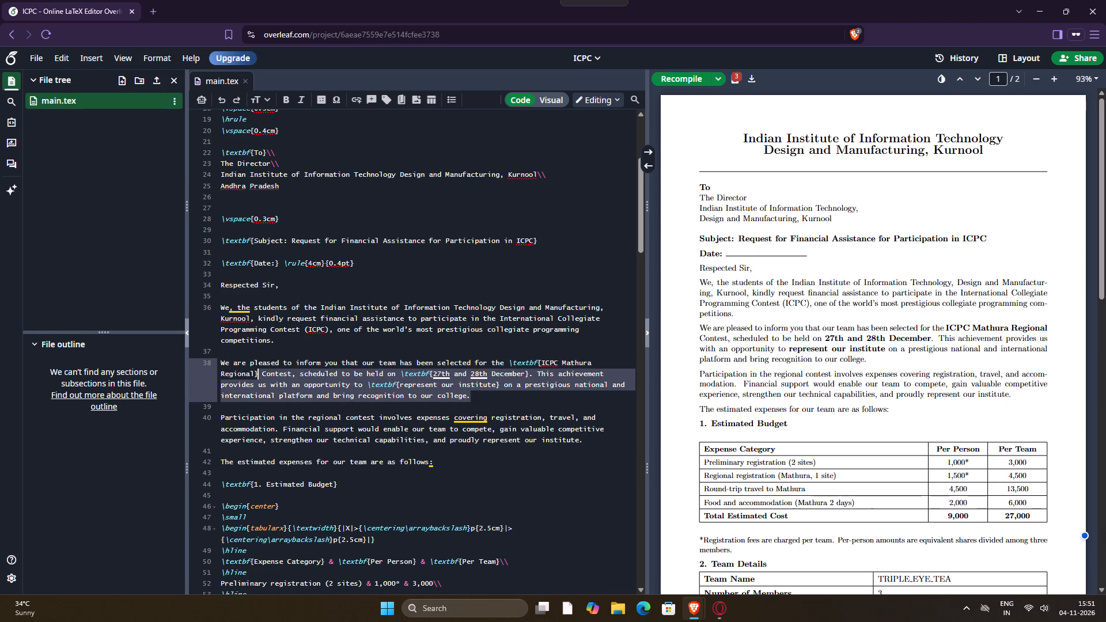
{"action": "left_click_drag", "start_coordinate": [229, 370], "coordinate": [228, 363]}
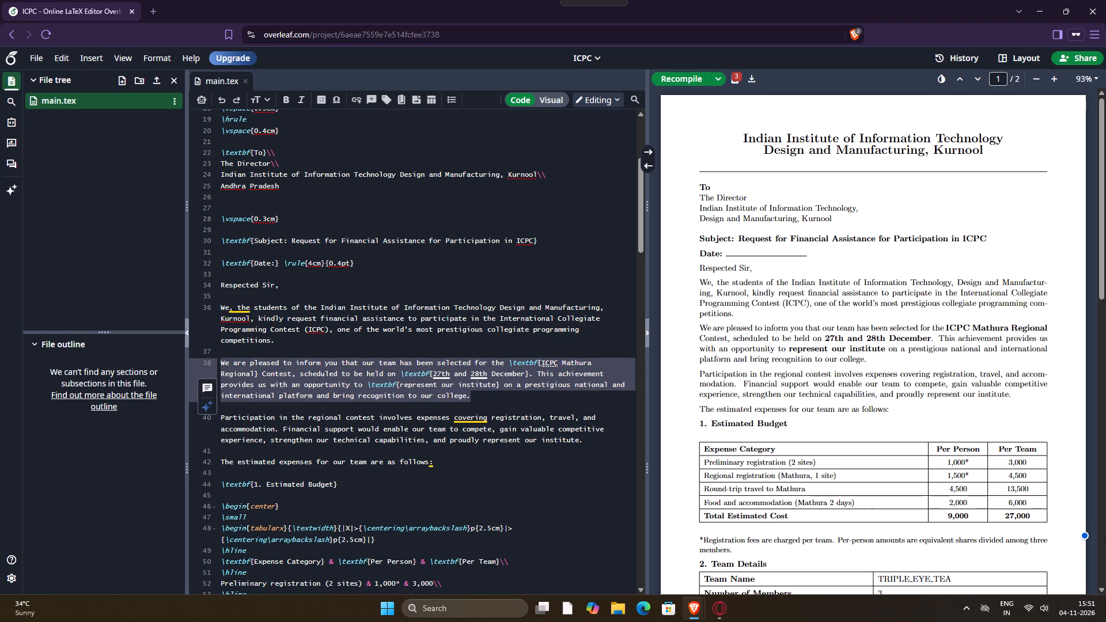
{"action": "left_click", "coordinate": [353, 371]}
{"action": "left_click_drag", "start_coordinate": [358, 375], "coordinate": [559, 382]}
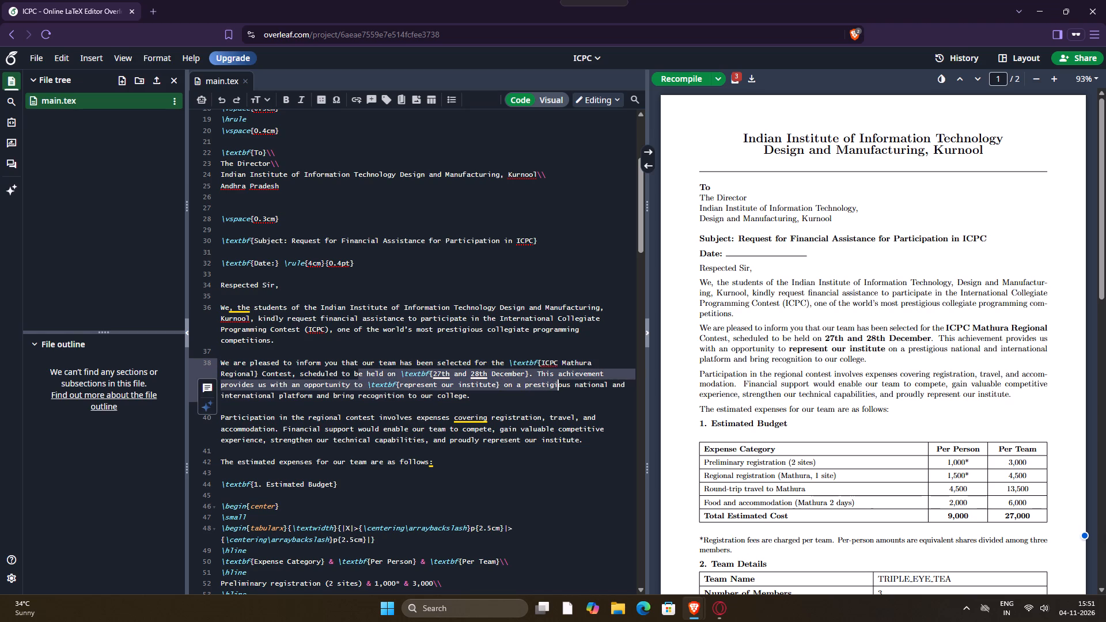
{"action": "left_click", "coordinate": [551, 396]}
{"action": "left_click_drag", "start_coordinate": [551, 396], "coordinate": [223, 366]}
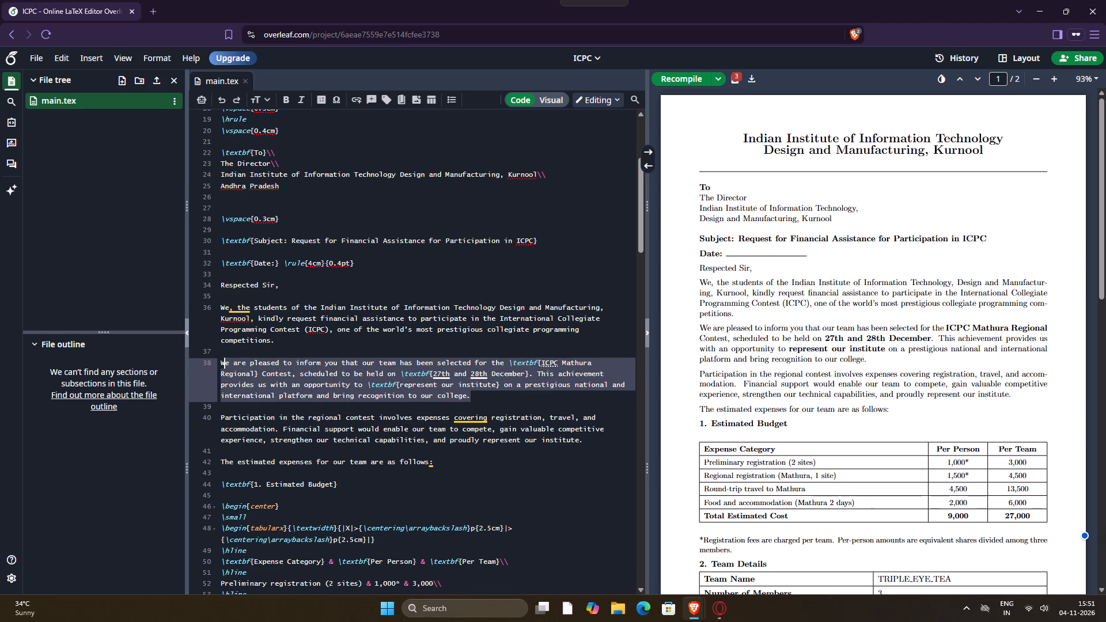
{"action": "left_click_drag", "start_coordinate": [223, 366], "coordinate": [222, 366]}
{"action": "left_click", "coordinate": [224, 366]}
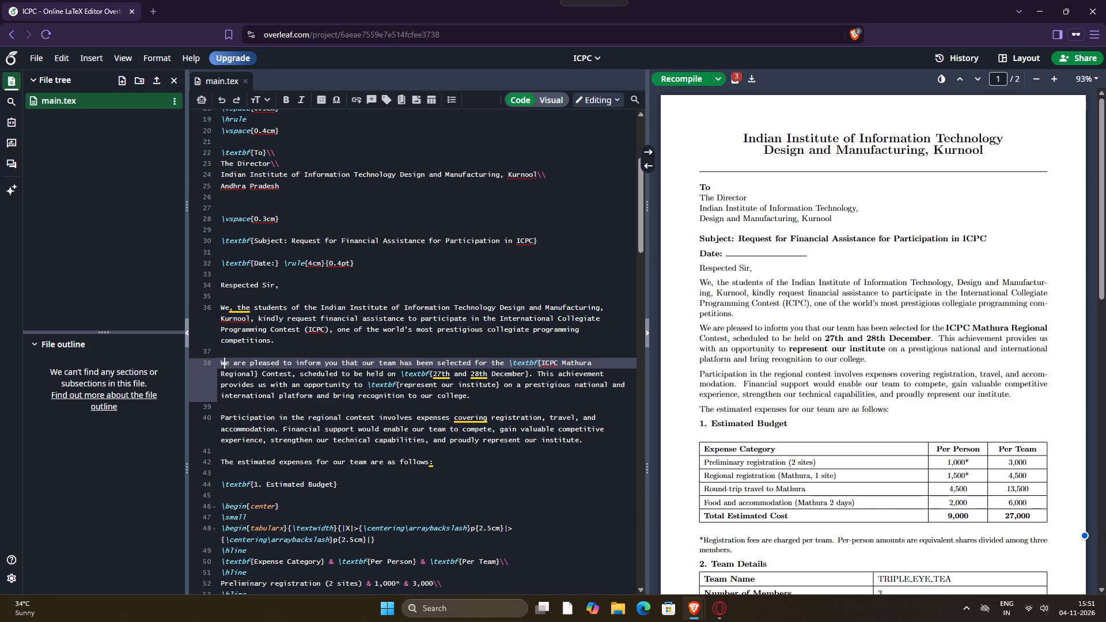
{"action": "left_click", "coordinate": [365, 366]}
{"action": "left_click", "coordinate": [454, 362]}
{"action": "left_click_drag", "start_coordinate": [454, 362], "coordinate": [315, 369]}
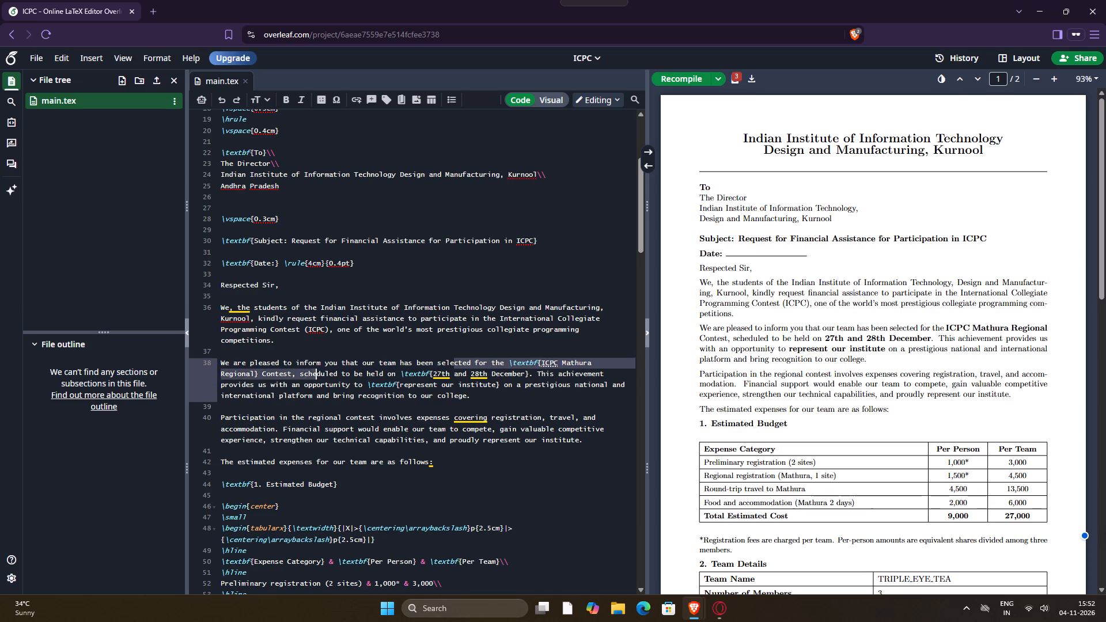
{"action": "left_click_drag", "start_coordinate": [315, 369], "coordinate": [441, 376]}
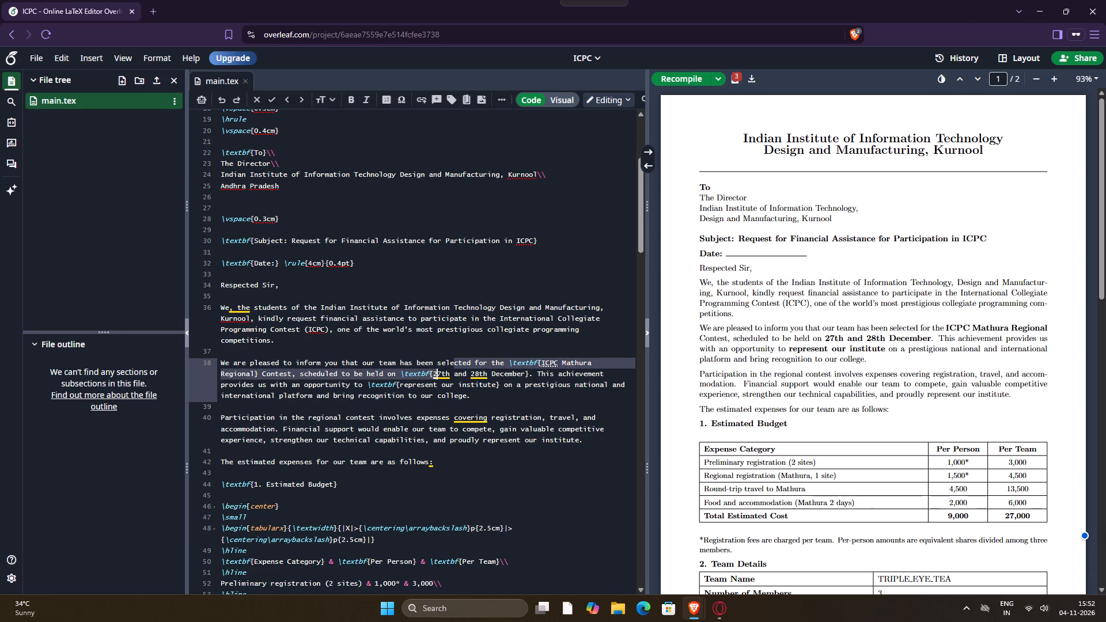
{"action": "left_click_drag", "start_coordinate": [441, 376], "coordinate": [601, 380]}
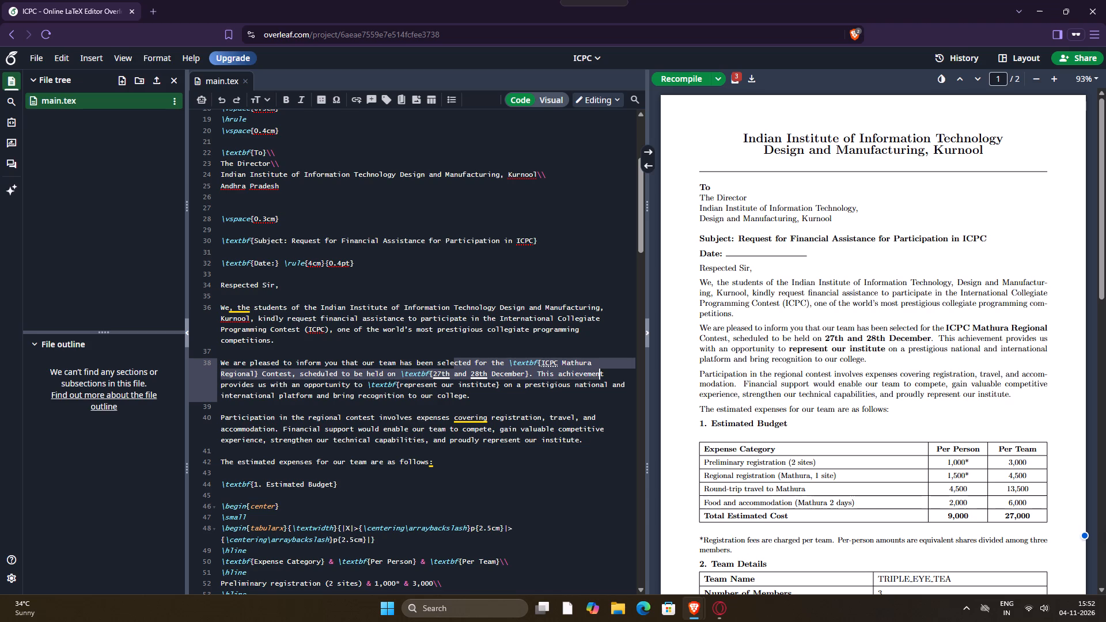
{"action": "left_click_drag", "start_coordinate": [601, 380], "coordinate": [438, 386]}
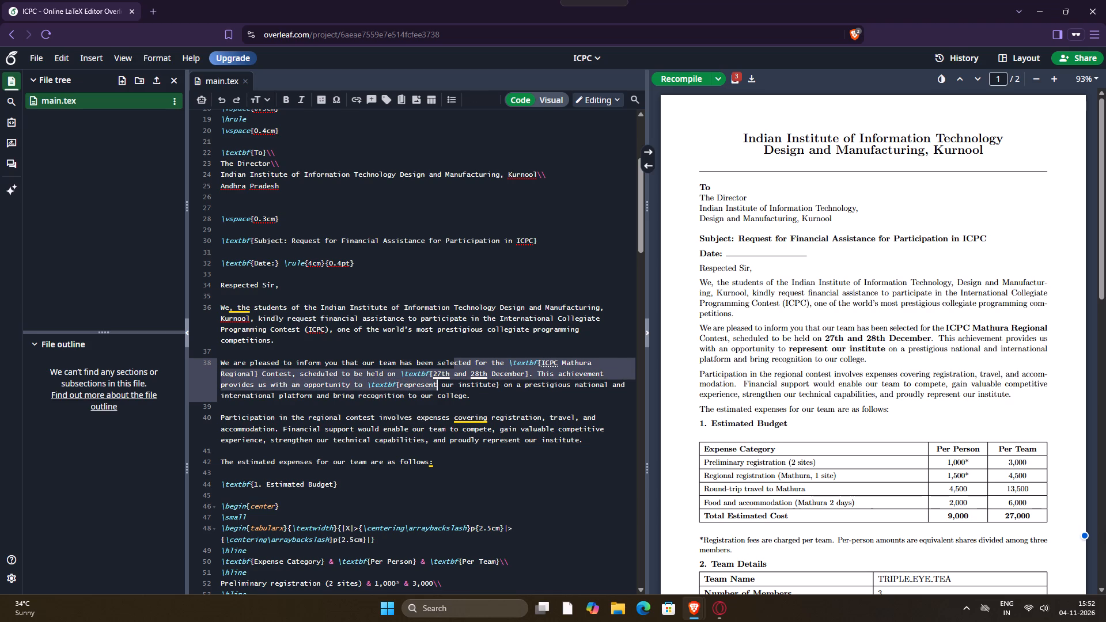
{"action": "left_click_drag", "start_coordinate": [438, 386], "coordinate": [339, 394]}
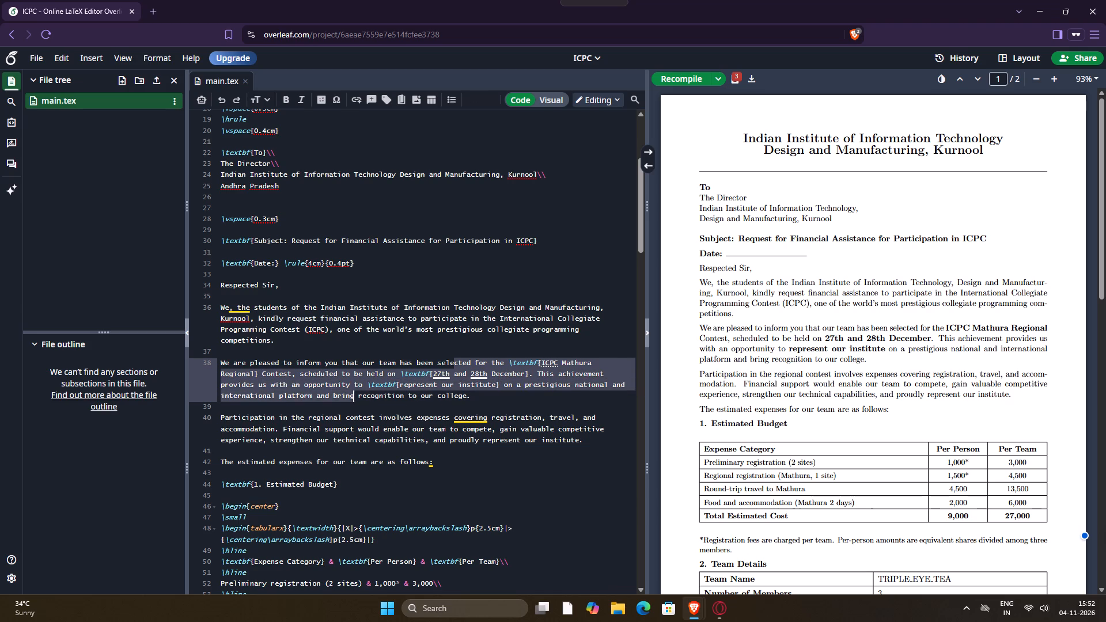
{"action": "left_click_drag", "start_coordinate": [339, 394], "coordinate": [480, 401]}
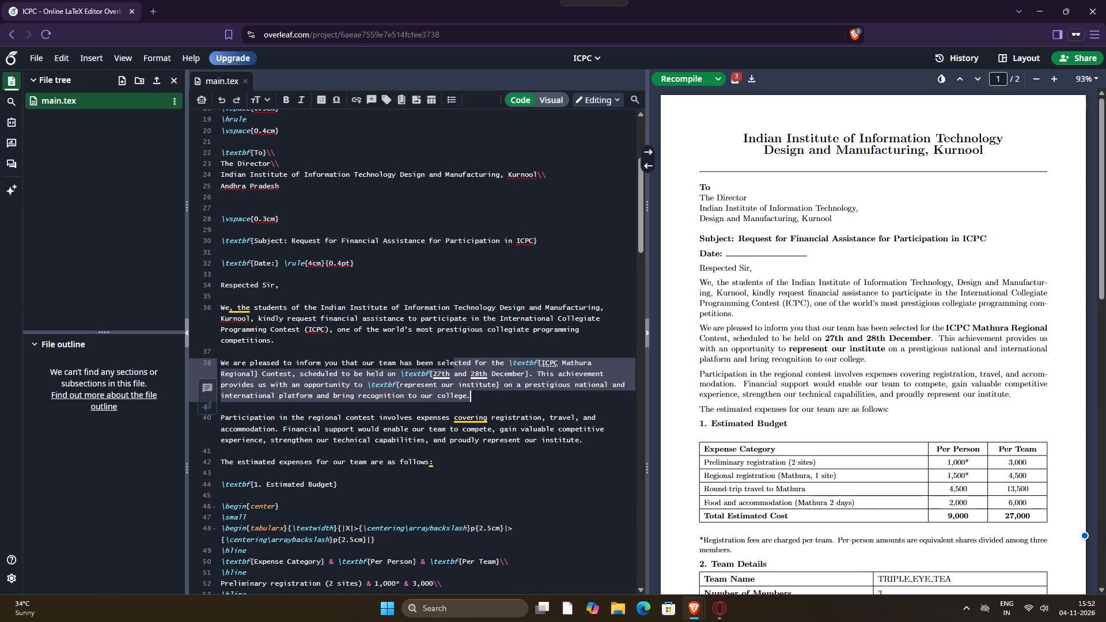
Proofread the source paragraph on participation expenses and financial support, down to the line introducing the estimated expenses.
{"action": "scroll", "coordinate": [475, 400], "scroll_direction": "down", "scroll_amount": 1}
{"action": "scroll", "coordinate": [249, 376], "scroll_direction": "down", "scroll_amount": 1}
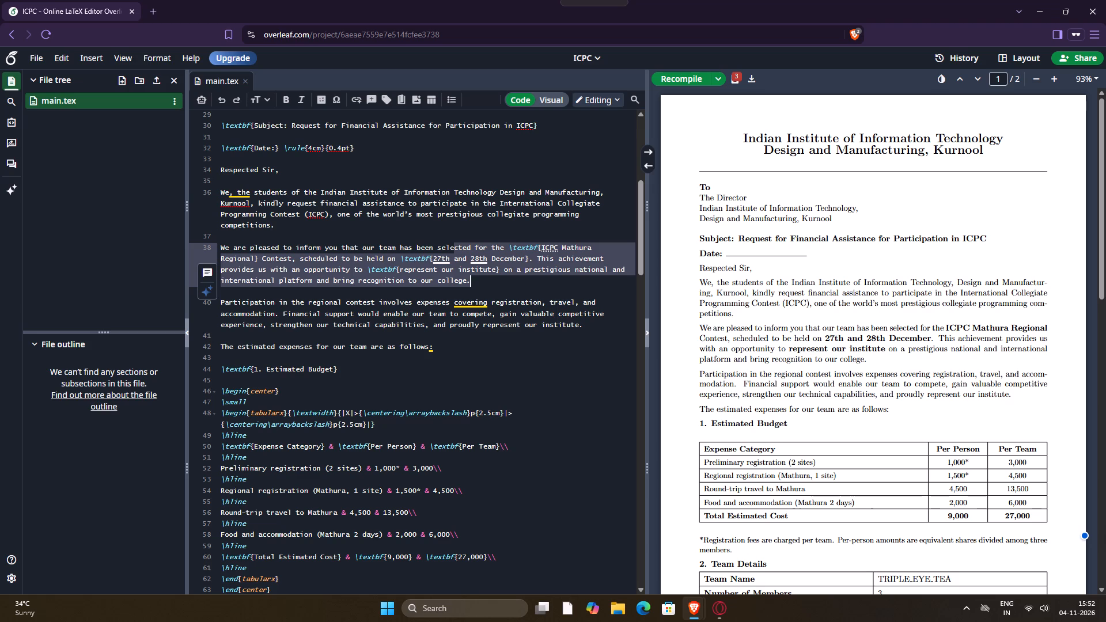
{"action": "left_click_drag", "start_coordinate": [230, 305], "coordinate": [270, 305]}
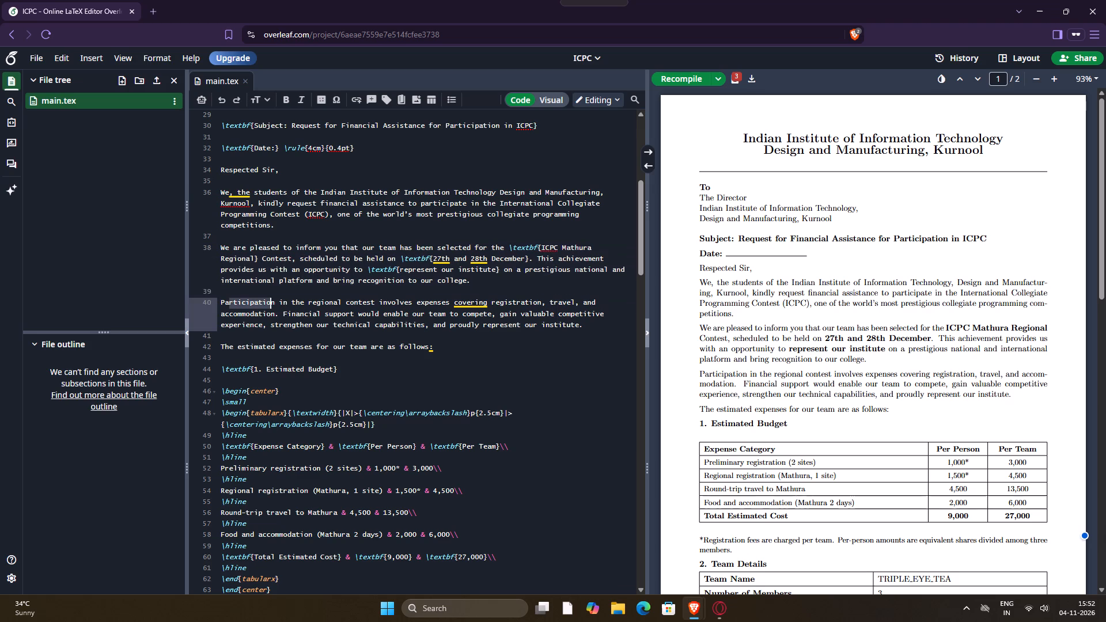
{"action": "left_click_drag", "start_coordinate": [270, 305], "coordinate": [407, 308]}
{"action": "left_click", "coordinate": [407, 308]}
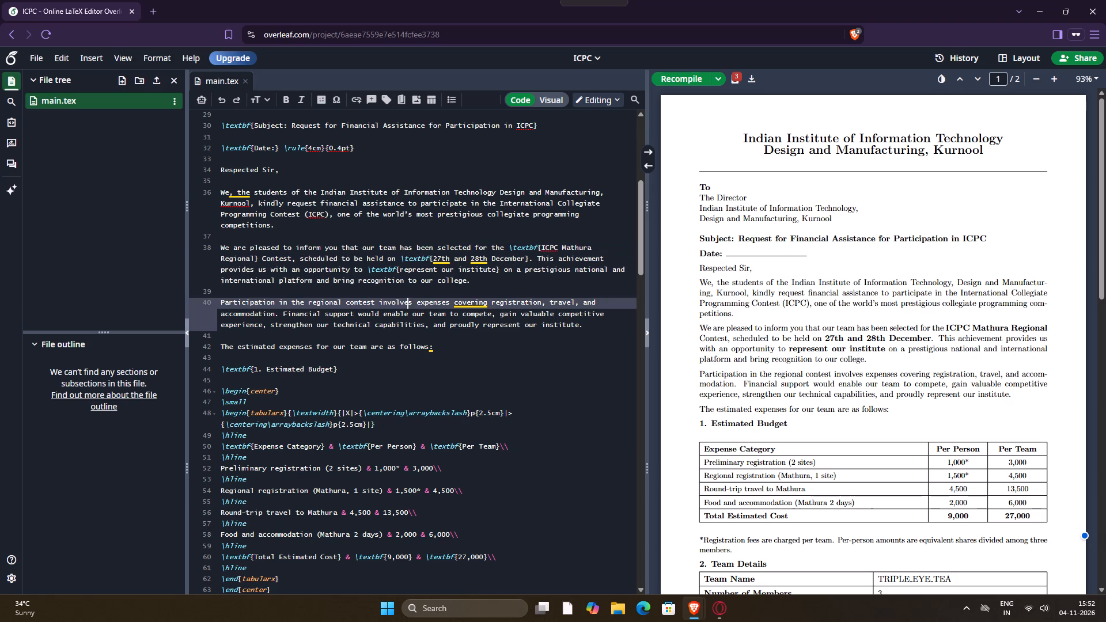
{"action": "double_click", "coordinate": [527, 299]}
{"action": "double_click", "coordinate": [561, 300]}
{"action": "left_click", "coordinate": [260, 309]}
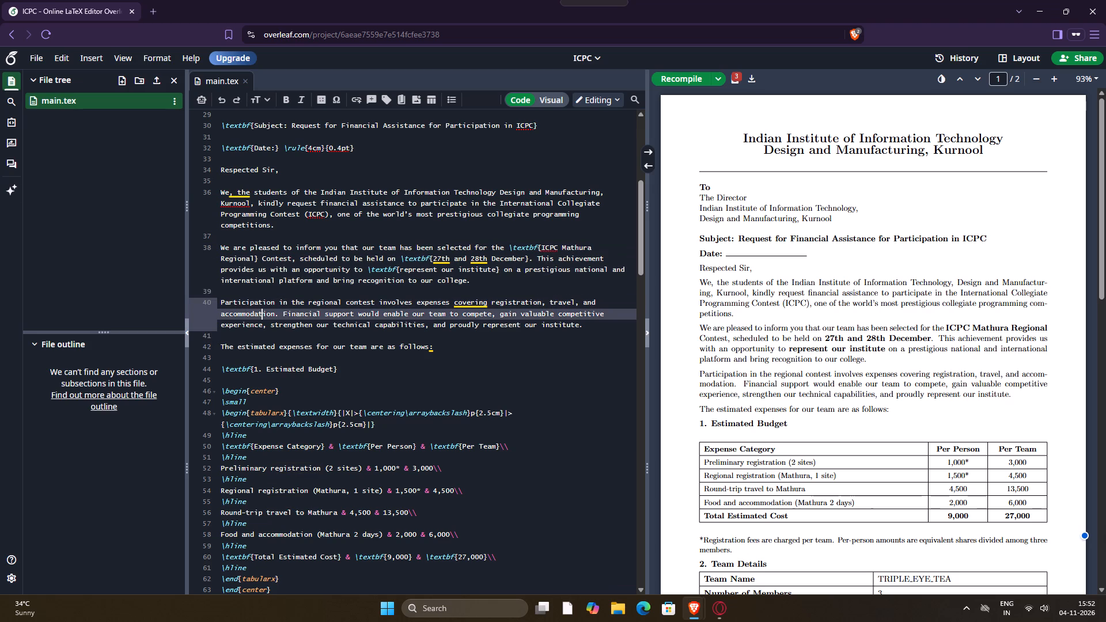
{"action": "double_click", "coordinate": [312, 313]}
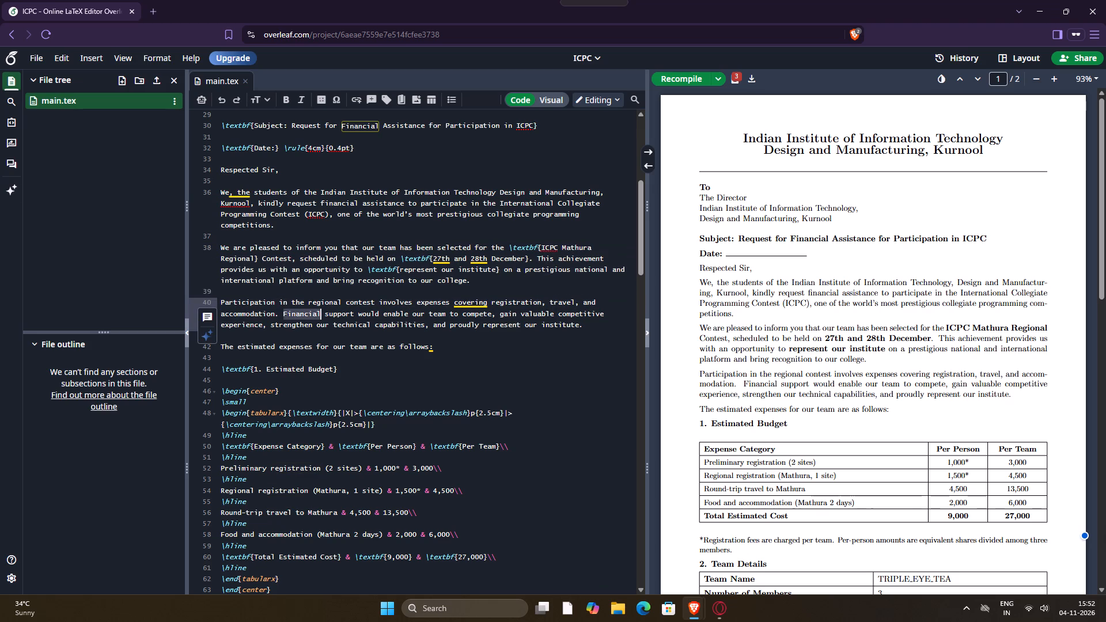
{"action": "left_click_drag", "start_coordinate": [499, 317], "coordinate": [277, 329]}
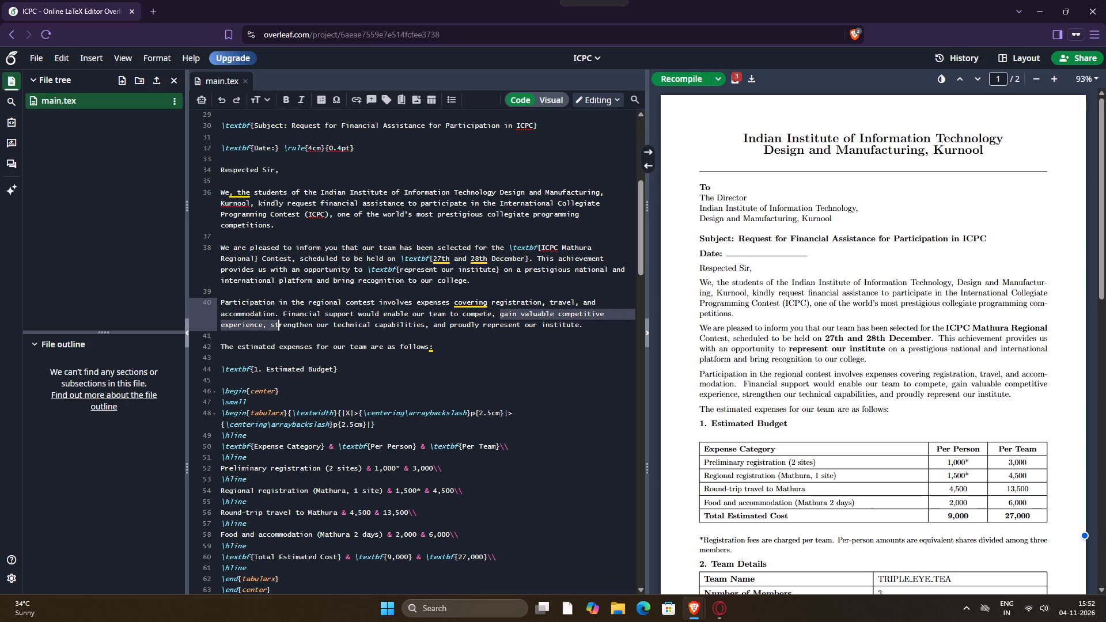
{"action": "left_click_drag", "start_coordinate": [277, 329], "coordinate": [503, 331]}
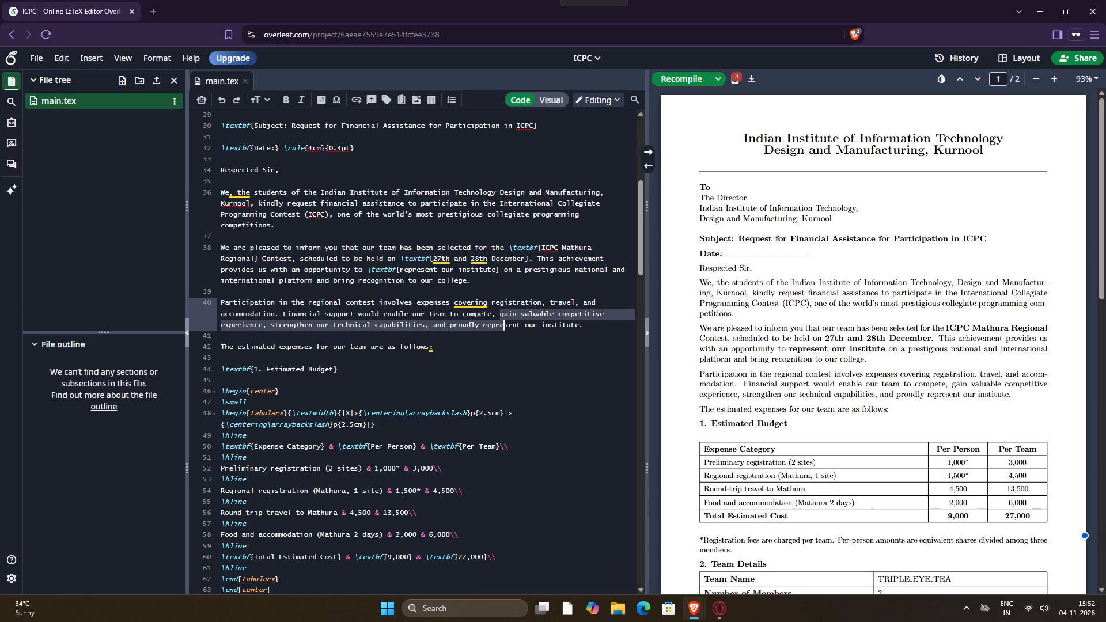
{"action": "left_click_drag", "start_coordinate": [503, 331], "coordinate": [583, 324]}
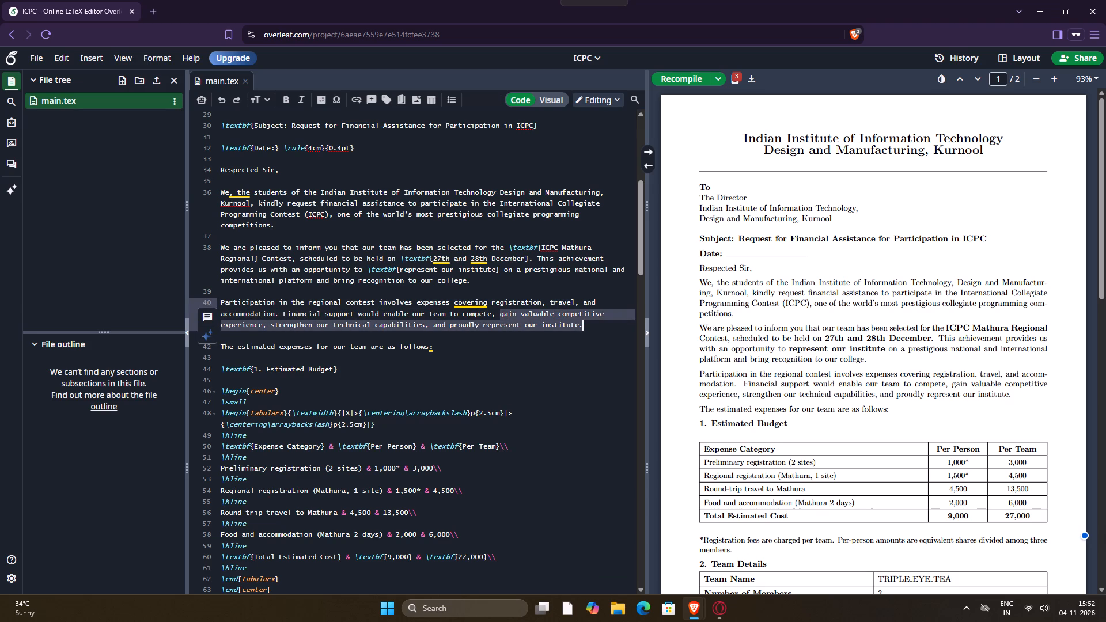
{"action": "left_click", "coordinate": [521, 355]}
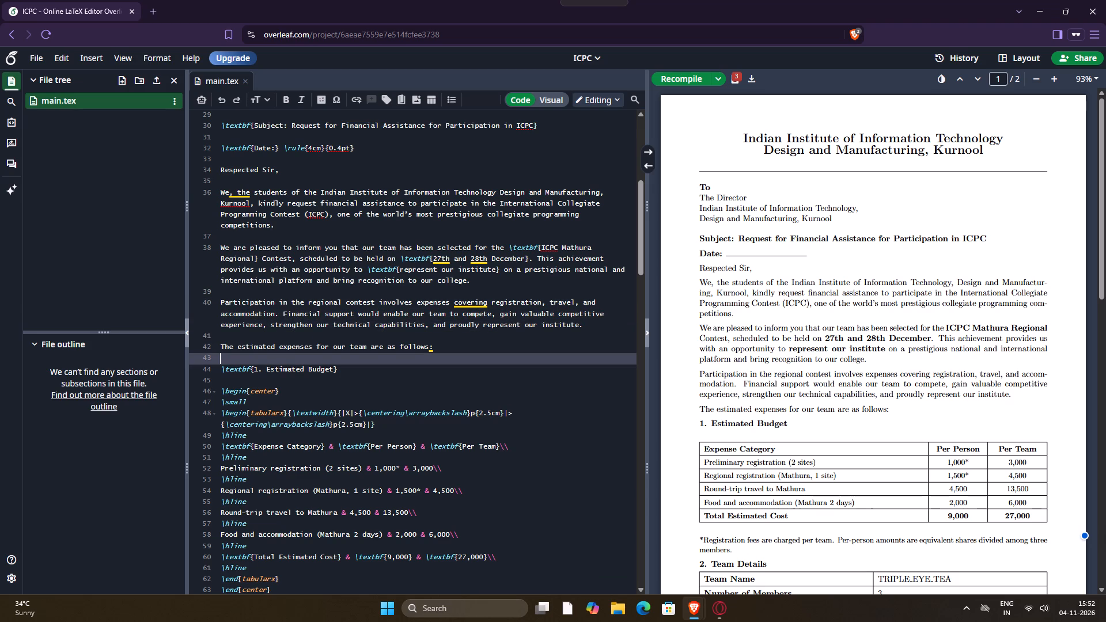
Examine the Estimated Budget table's rows in the compiled preview against their matching source lines.
{"action": "scroll", "coordinate": [468, 359], "scroll_direction": "down", "scroll_amount": 1}
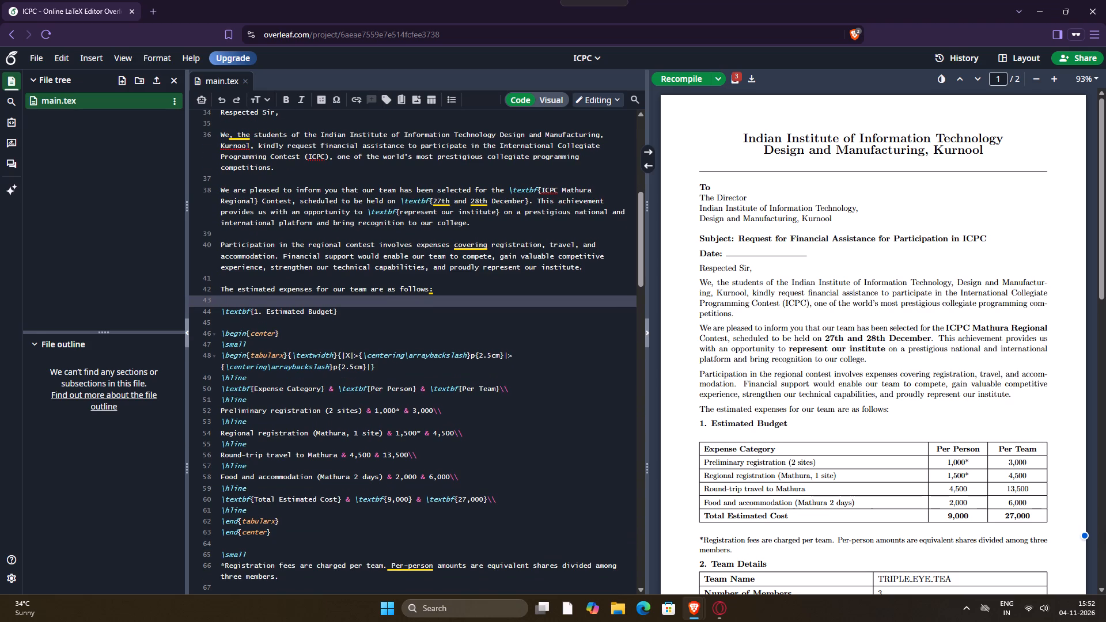
{"action": "left_click", "coordinate": [959, 485]}
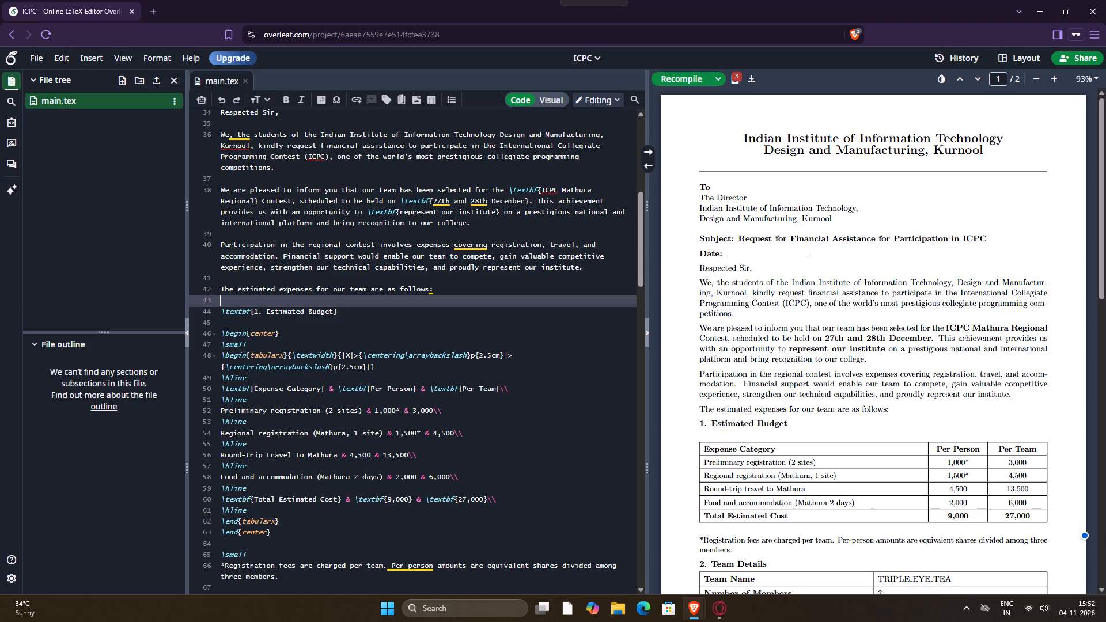
{"action": "double_click", "coordinate": [959, 485]}
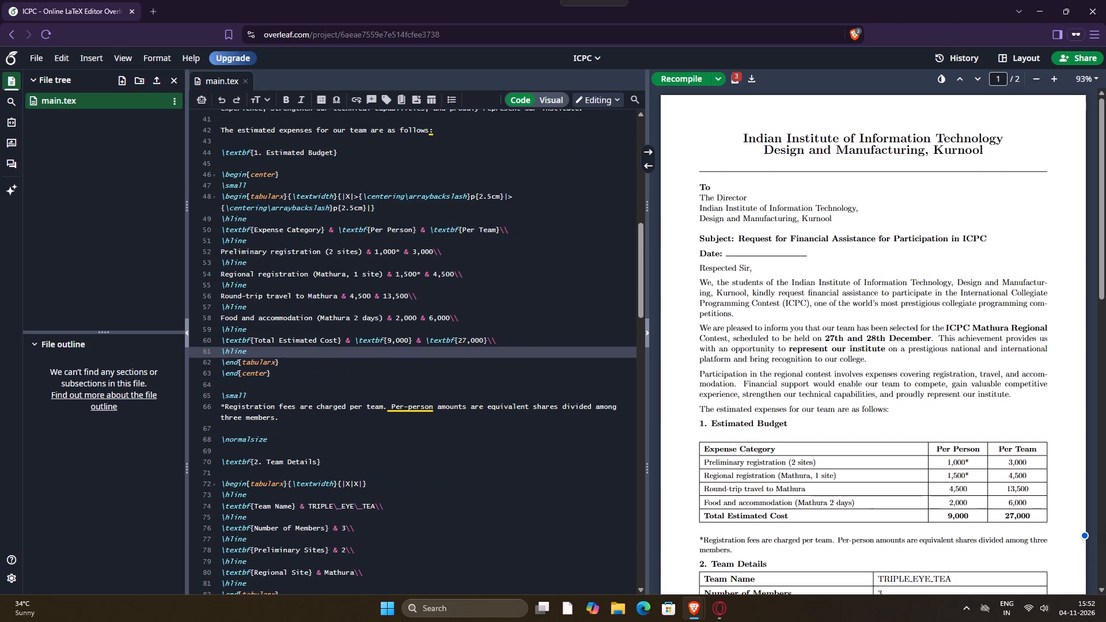
{"action": "scroll", "coordinate": [500, 401], "scroll_direction": "up", "scroll_amount": 4}
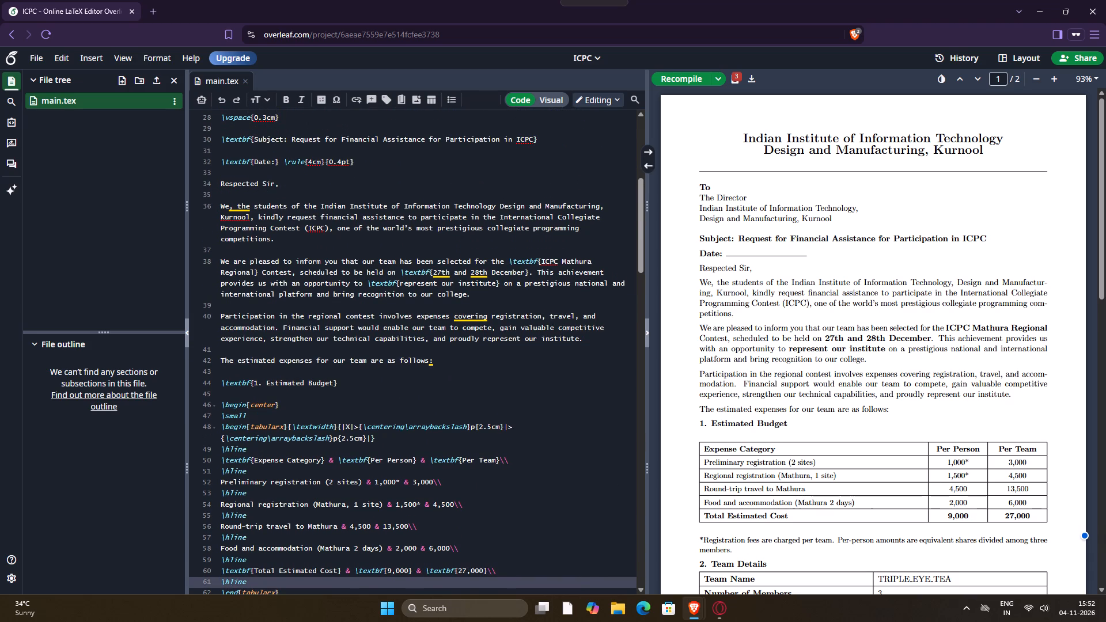
{"action": "triple_click", "coordinate": [967, 460]}
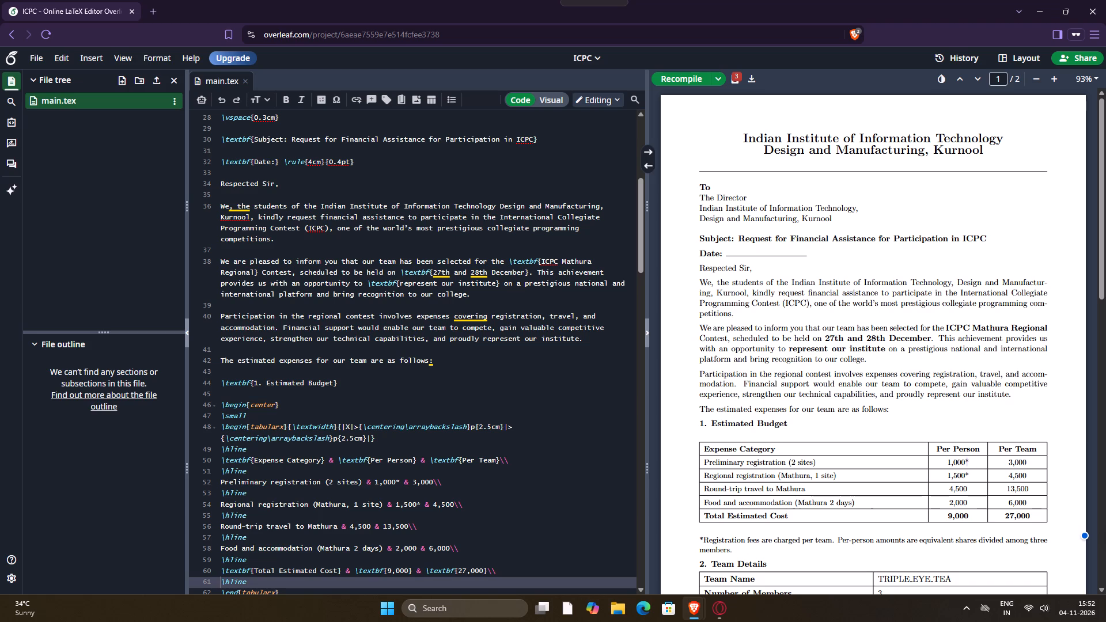
{"action": "triple_click", "coordinate": [812, 464]}
{"action": "double_click", "coordinate": [803, 464]}
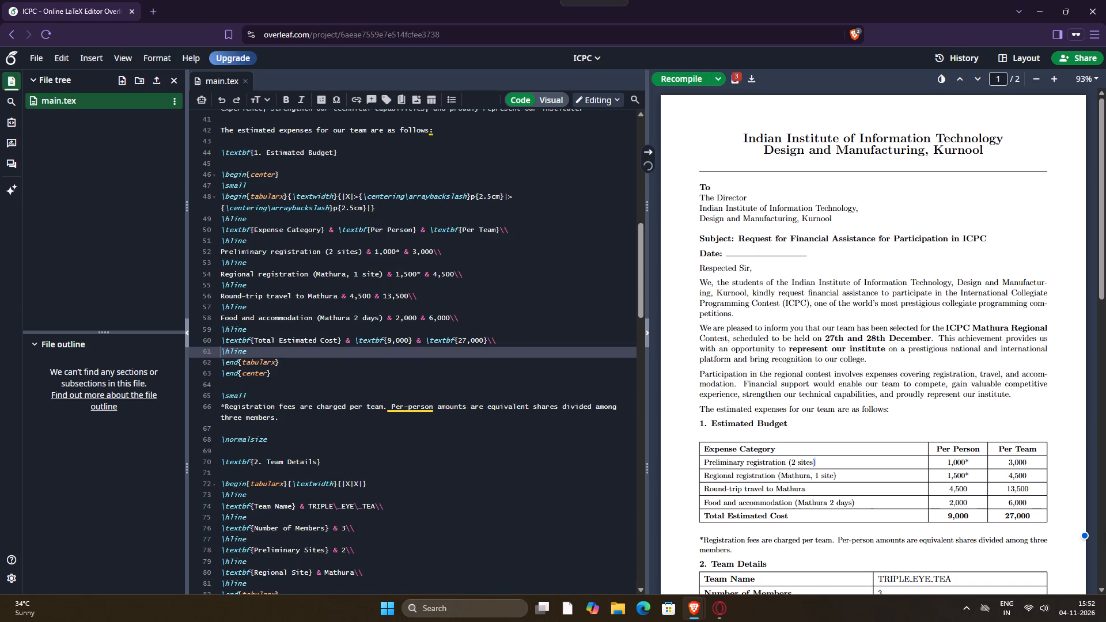
{"action": "scroll", "coordinate": [414, 338], "scroll_direction": "up", "scroll_amount": 1}
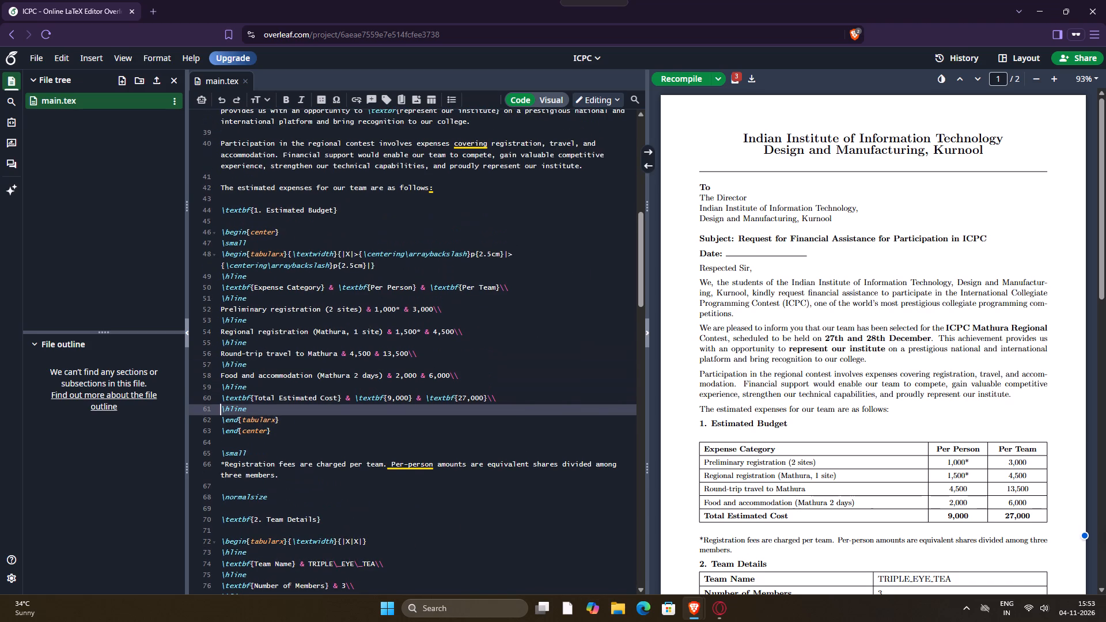
{"action": "scroll", "coordinate": [389, 287], "scroll_direction": "up", "scroll_amount": 1}
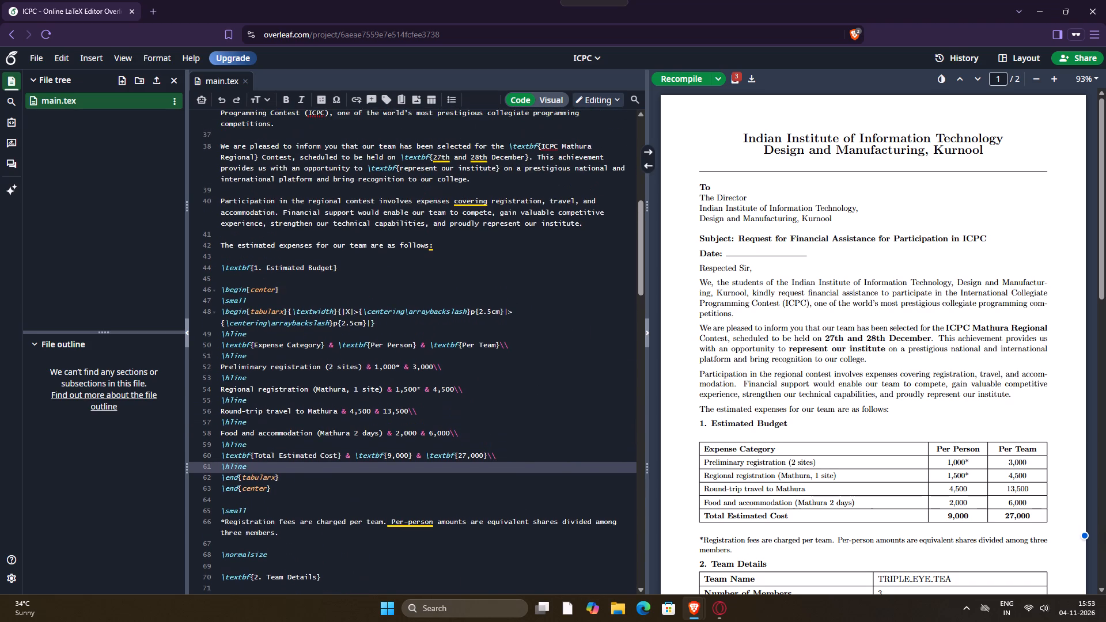
Add "Mathura and Amritapuri" after "2 sites" in the Preliminary registration row of the source budget table.
{"action": "scroll", "coordinate": [389, 291], "scroll_direction": "down", "scroll_amount": 1}
{"action": "scroll", "coordinate": [409, 395], "scroll_direction": "down", "scroll_amount": 3}
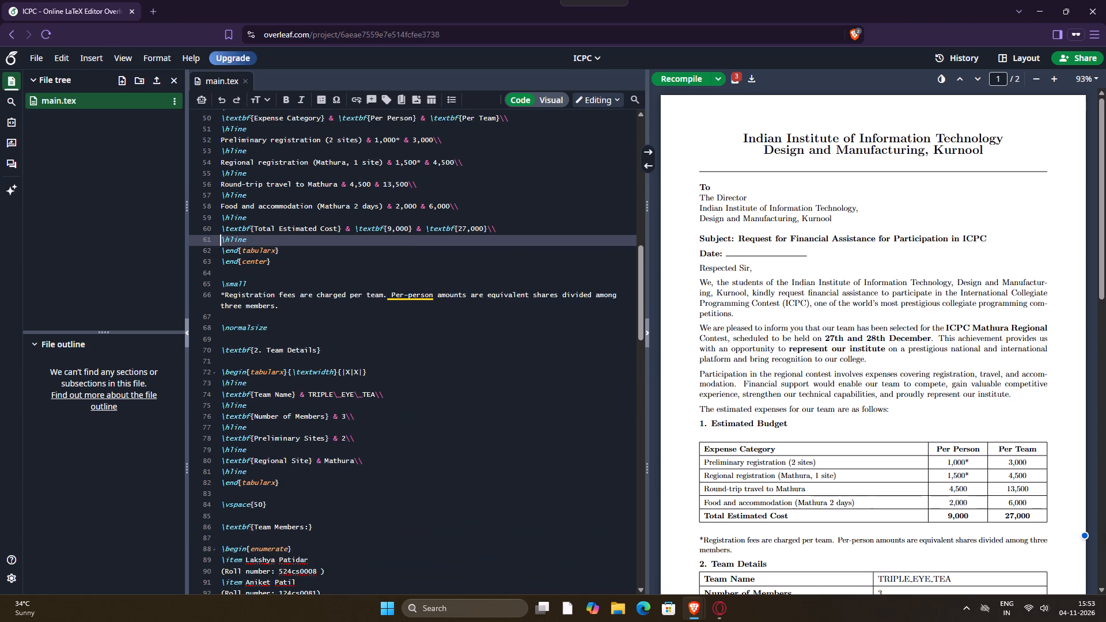
{"action": "scroll", "coordinate": [326, 411], "scroll_direction": "down", "scroll_amount": 3}
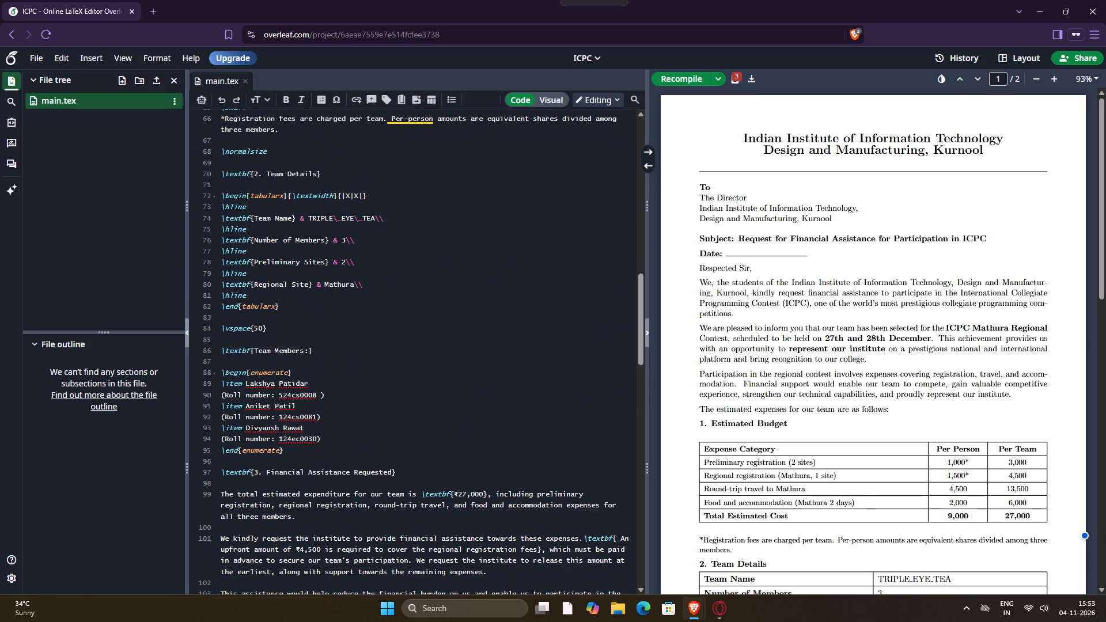
{"action": "scroll", "coordinate": [314, 313], "scroll_direction": "up", "scroll_amount": 1}
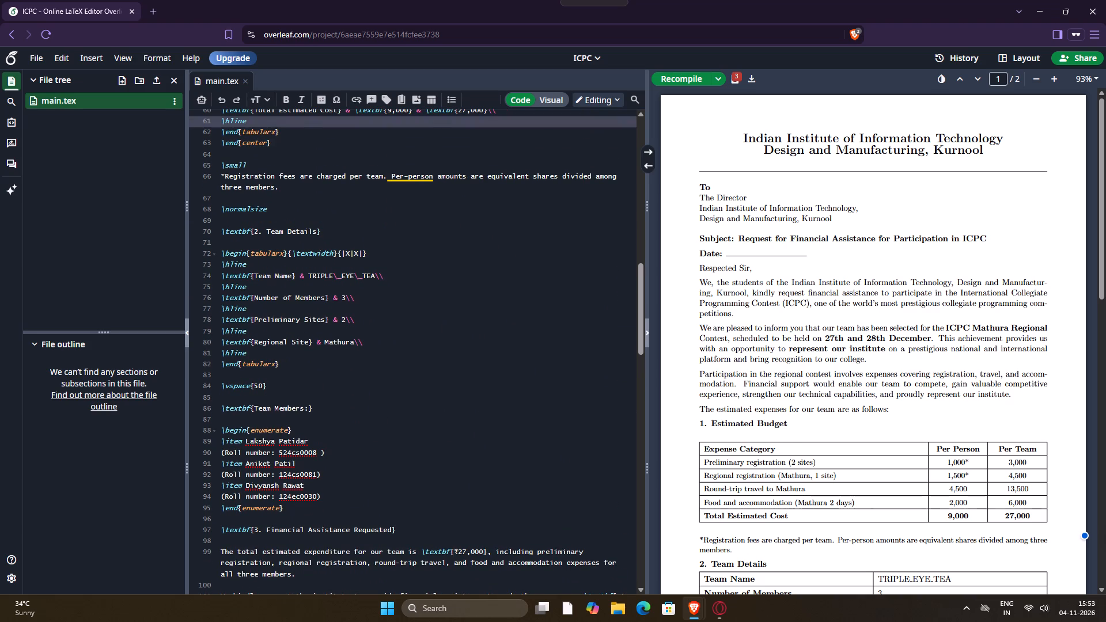
{"action": "left_click", "coordinate": [775, 457]}
{"action": "triple_click", "coordinate": [743, 461]}
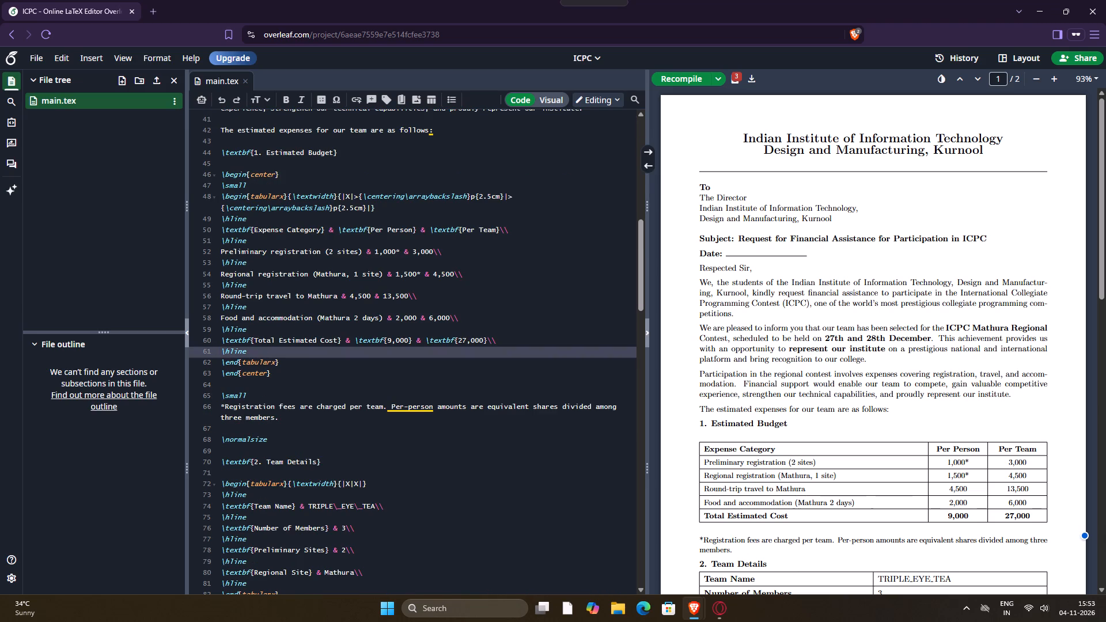
{"action": "scroll", "coordinate": [328, 346], "scroll_direction": "up", "scroll_amount": 1}
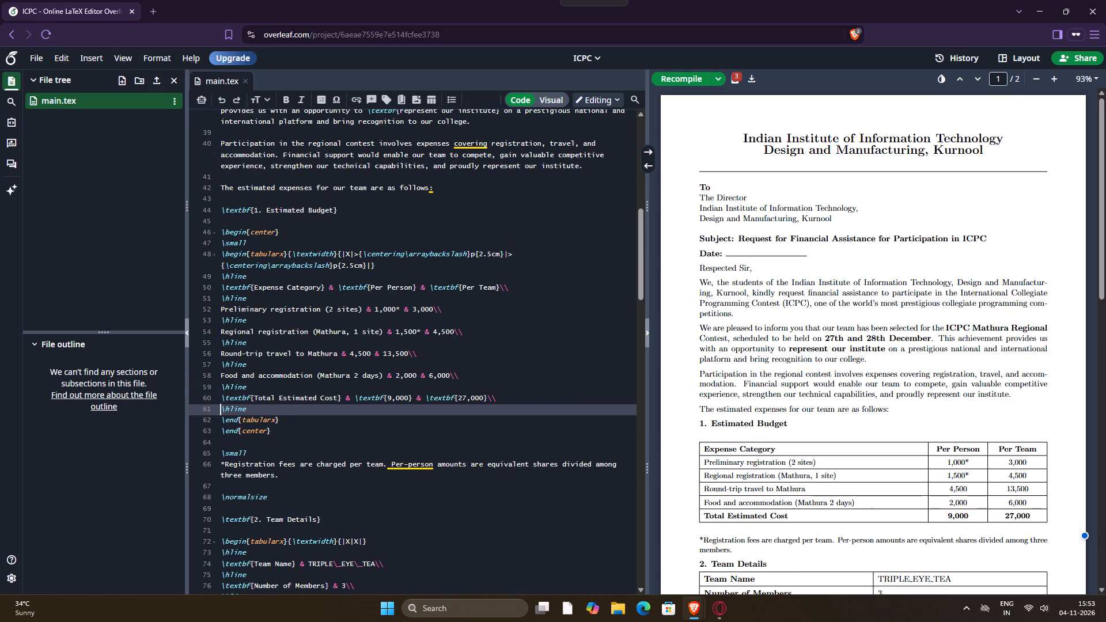
{"action": "left_click", "coordinate": [358, 308]}
{"action": "key", "text": "space"}
{"action": "type", "text": "Mathura"}
{"action": "key", "text": "space"}
{"action": "type", "text": "and a"}
{"action": "key", "text": "BackSpace"}
{"action": "type", "text": "Amritapuri"}
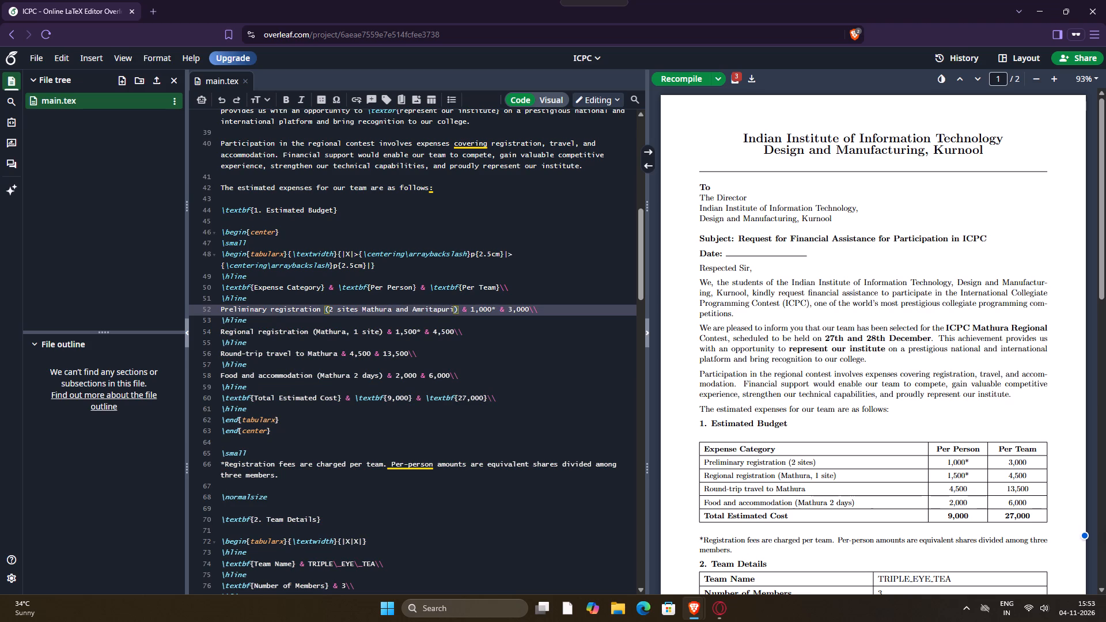
Proofread the Preliminary registration and Regional registration rows of the source budget table, including the site names and amounts.
{"action": "left_click", "coordinate": [369, 346]}
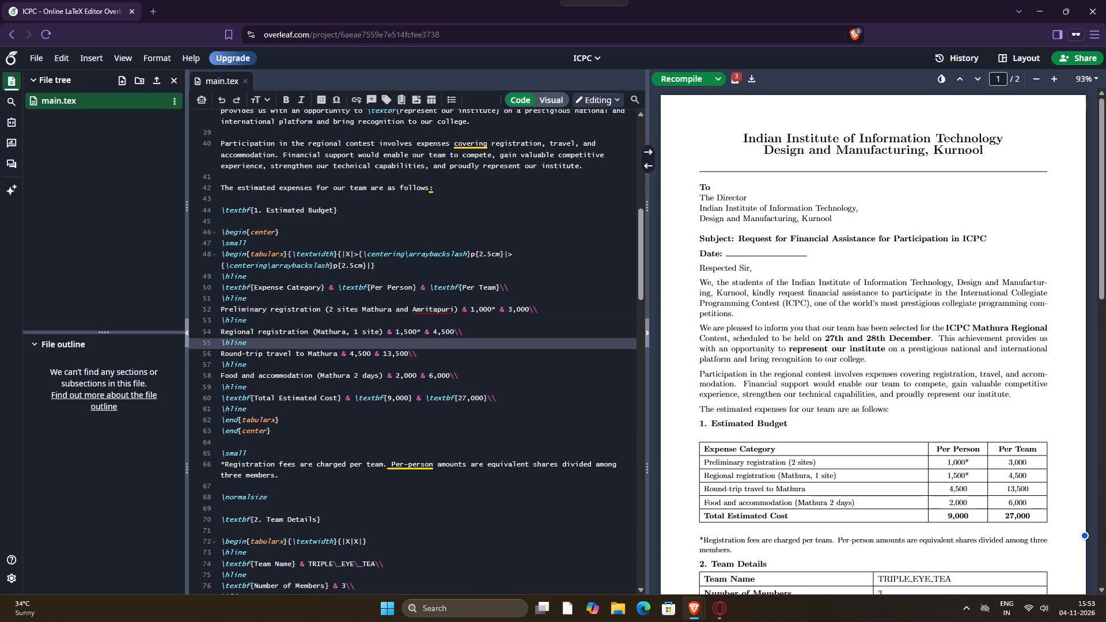
{"action": "left_click", "coordinate": [433, 308]}
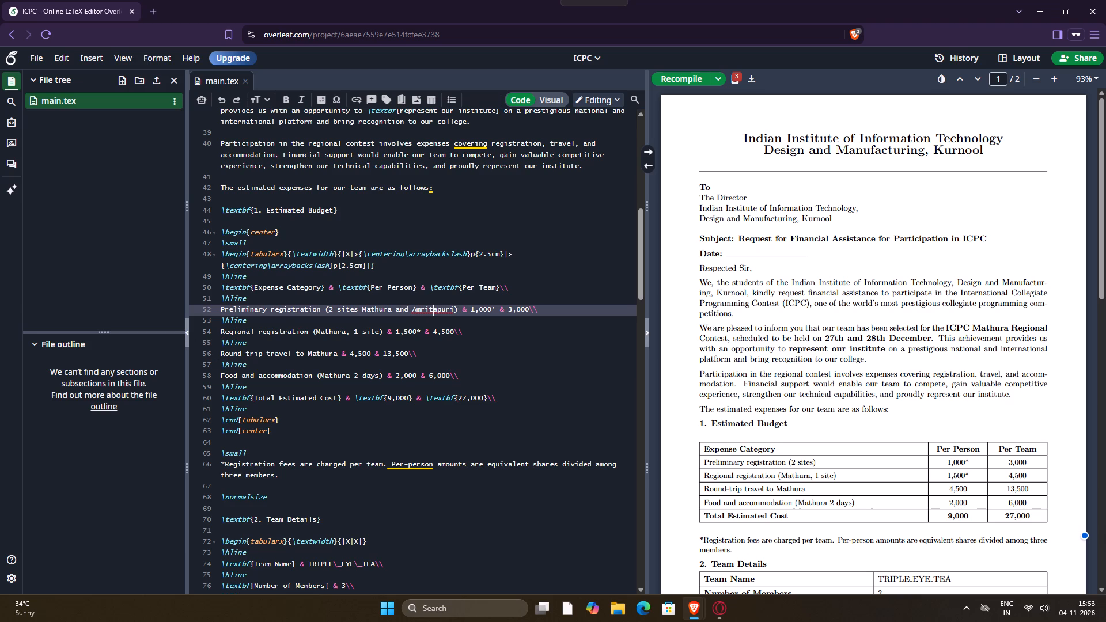
{"action": "scroll", "coordinate": [412, 276], "scroll_direction": "up", "scroll_amount": 2}
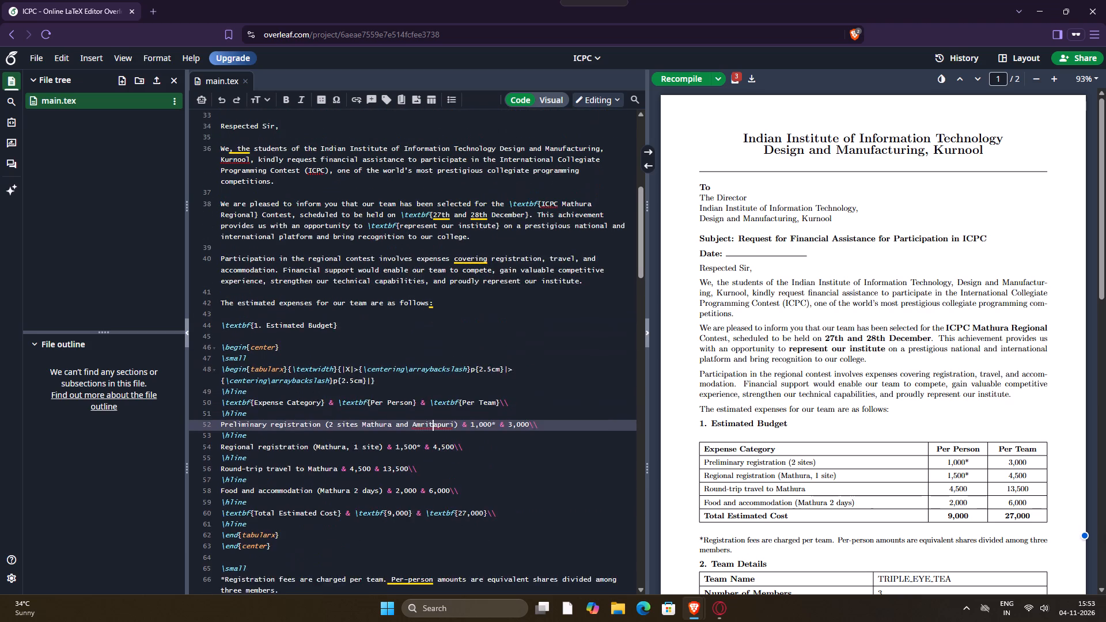
{"action": "scroll", "coordinate": [412, 283], "scroll_direction": "up", "scroll_amount": 1}
{"action": "scroll", "coordinate": [412, 301], "scroll_direction": "down", "scroll_amount": 2}
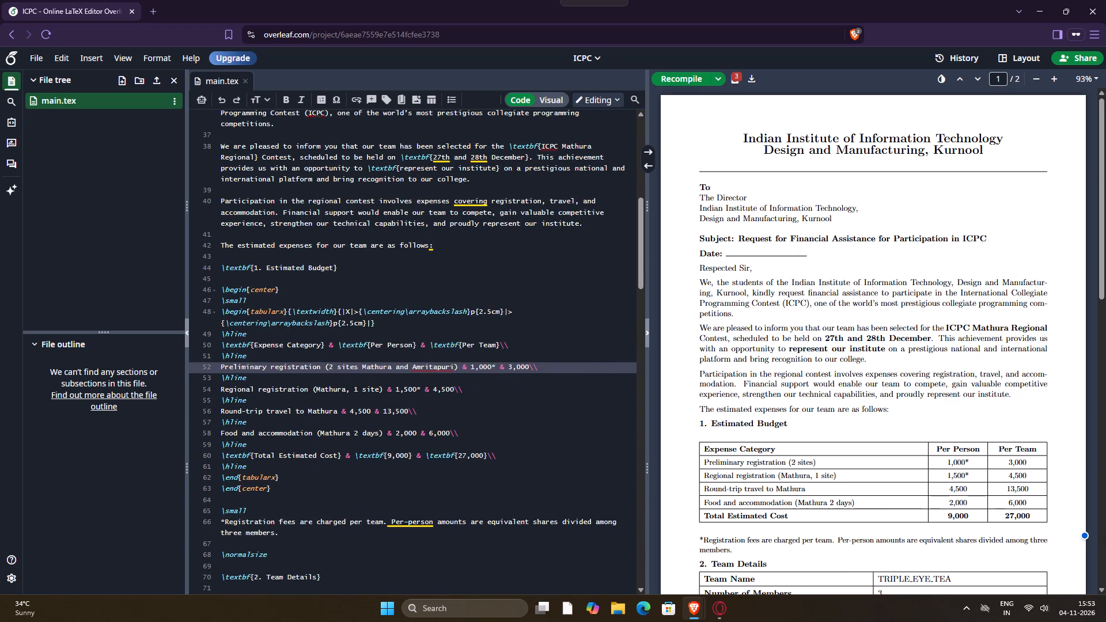
{"action": "scroll", "coordinate": [411, 306], "scroll_direction": "down", "scroll_amount": 1}
{"action": "left_click", "coordinate": [224, 333]}
{"action": "left_click_drag", "start_coordinate": [224, 333], "coordinate": [315, 341]}
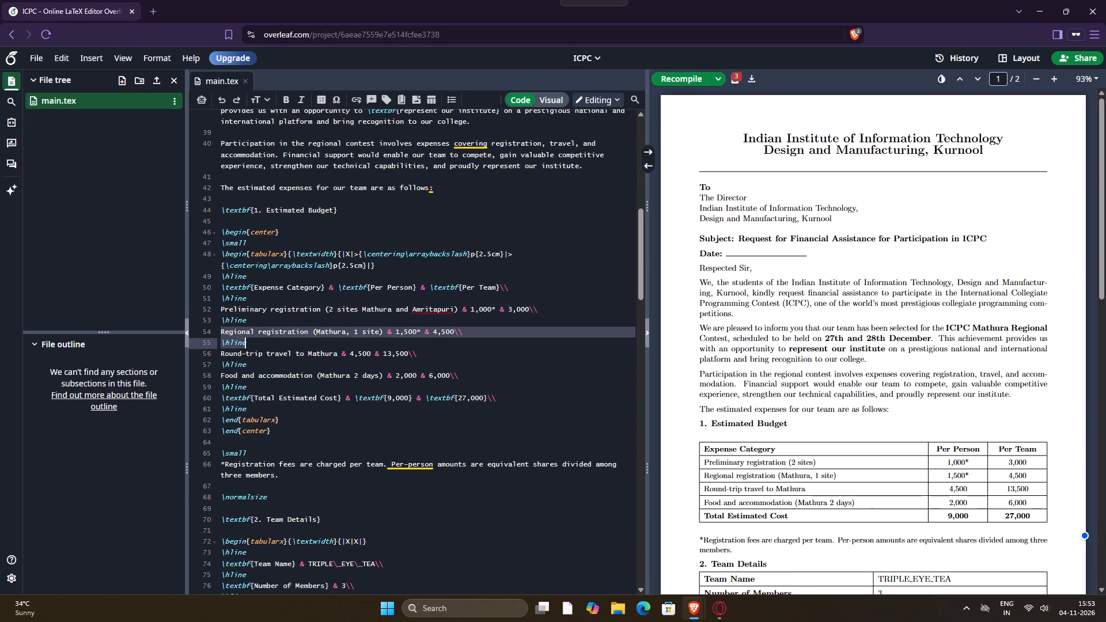
{"action": "left_click_drag", "start_coordinate": [315, 341], "coordinate": [443, 335]}
Set the per-person amount for round-trip travel to Mathura to 4,000.
{"action": "double_click", "coordinate": [253, 359]}
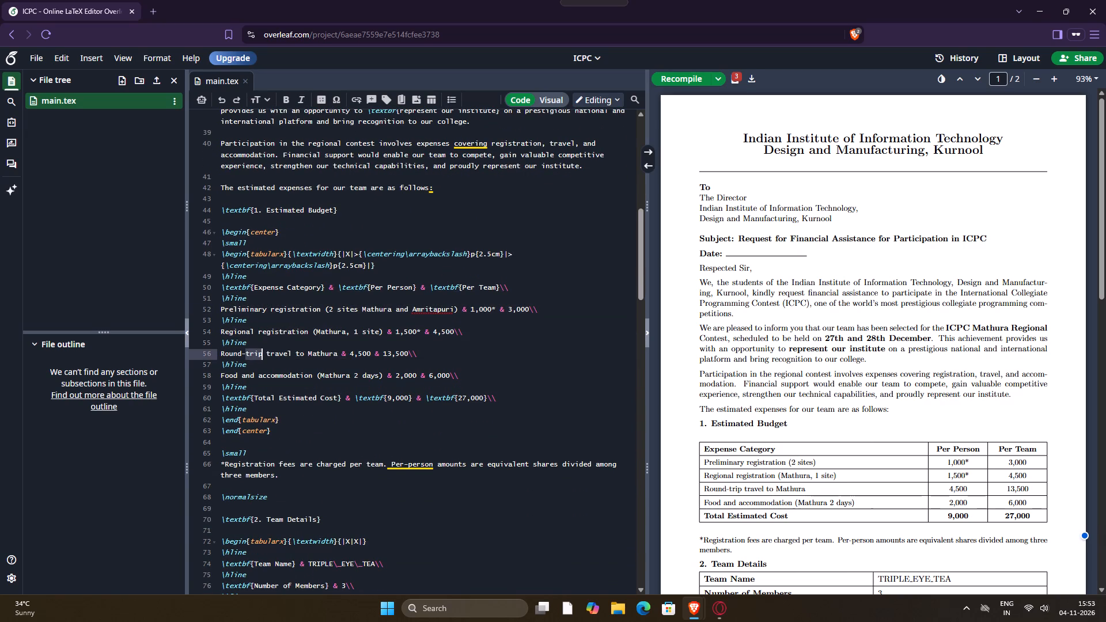
{"action": "left_click", "coordinate": [362, 354]}
{"action": "key", "text": "BackSpace"}
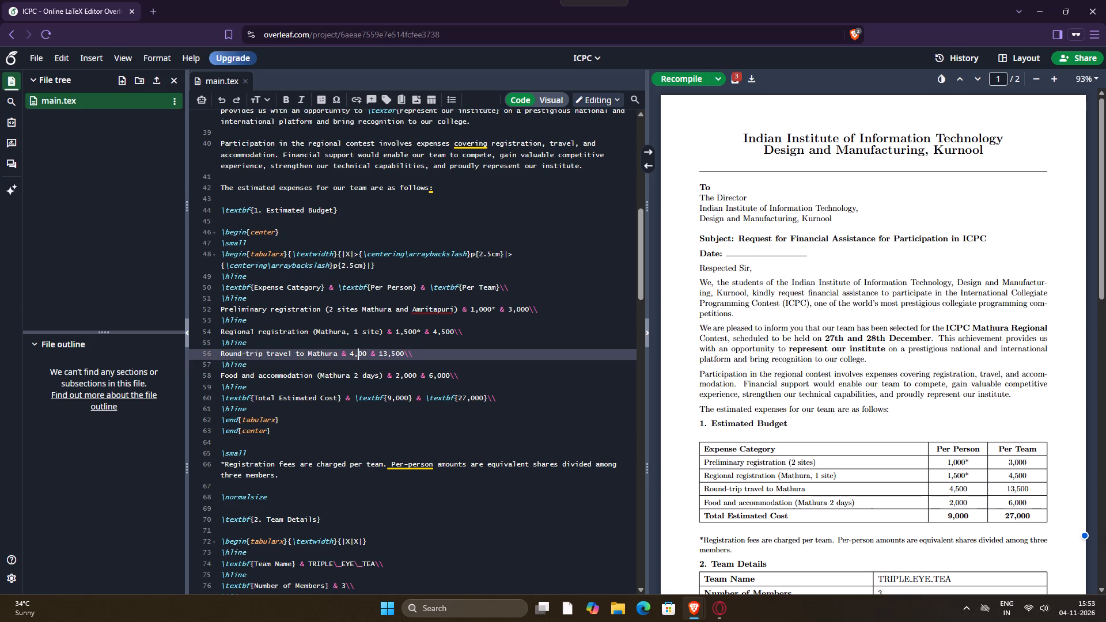
{"action": "key", "text": "0"}
Set the per-team amount for round-trip travel to Mathura to 12,000.
{"action": "key", "text": "ctrl+Right"}
{"action": "key", "text": "ctrl+Right"}
{"action": "key", "text": "ctrl+Right"}
{"action": "key", "text": "ctrl+Right"}
{"action": "key", "text": "ctrl+Right"}
{"action": "key", "text": "Left"}
{"action": "key", "text": "Left"}
{"action": "key", "text": "Left"}
{"action": "key", "text": "Left"}
{"action": "key", "text": "backslash"}
{"action": "key", "text": "2"}
{"action": "key", "text": "BackSpace"}
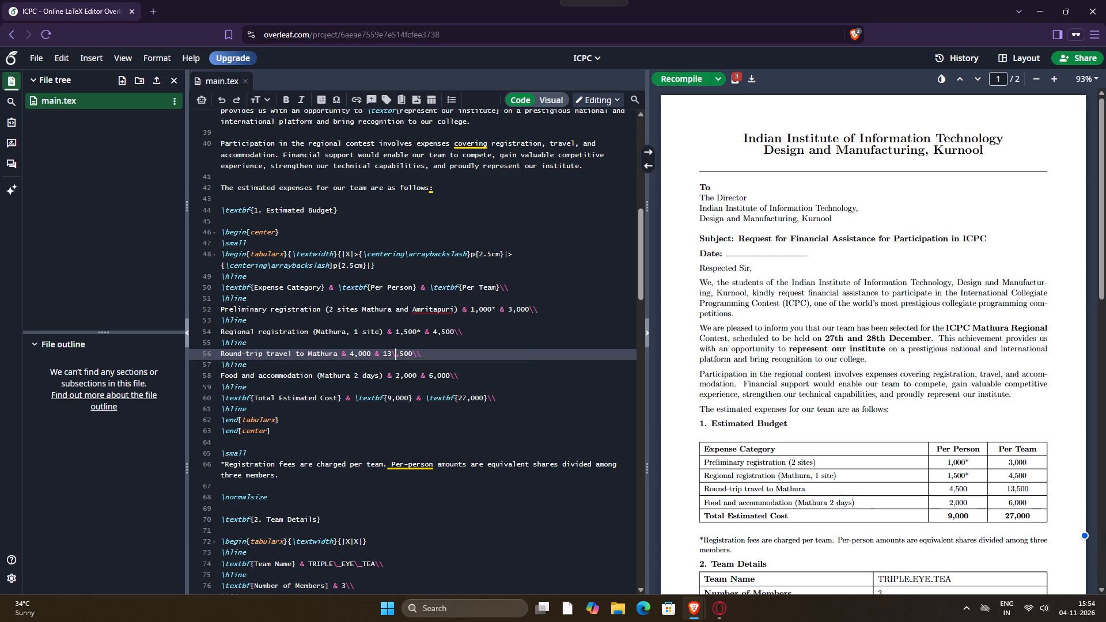
{"action": "key", "text": "BackSpace"}
{"action": "key", "text": "BackSpace"}
{"action": "key", "text": "2"}
{"action": "key", "text": "Right"}
{"action": "key", "text": "Right"}
{"action": "key", "text": "BackSpace"}
{"action": "key", "text": "0"}
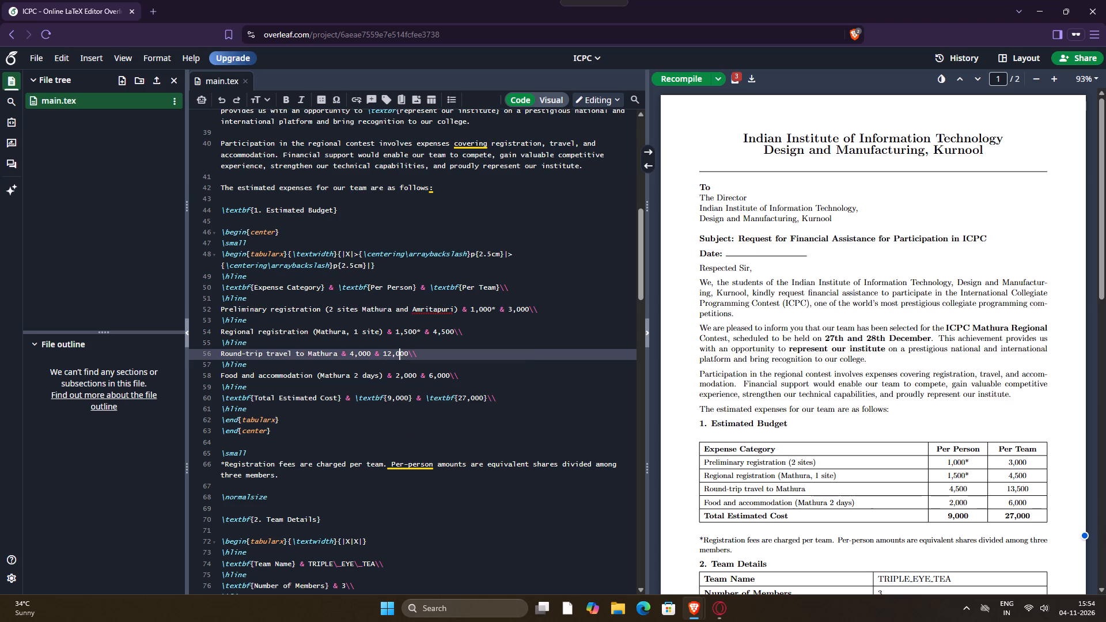
Insert "and" after "accommodation" in the food expense row, before the Mathura 2 days note.
{"action": "double_click", "coordinate": [400, 377]}
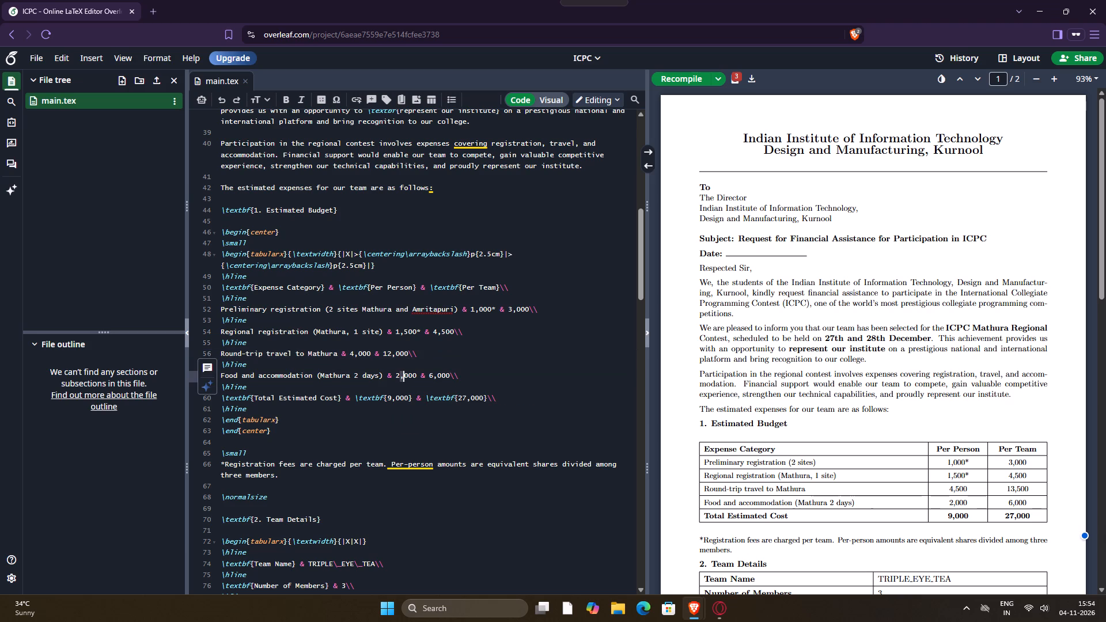
{"action": "left_click", "coordinate": [315, 378]}
{"action": "type", "text": "ajnd"}
{"action": "key", "text": "BackSpace"}
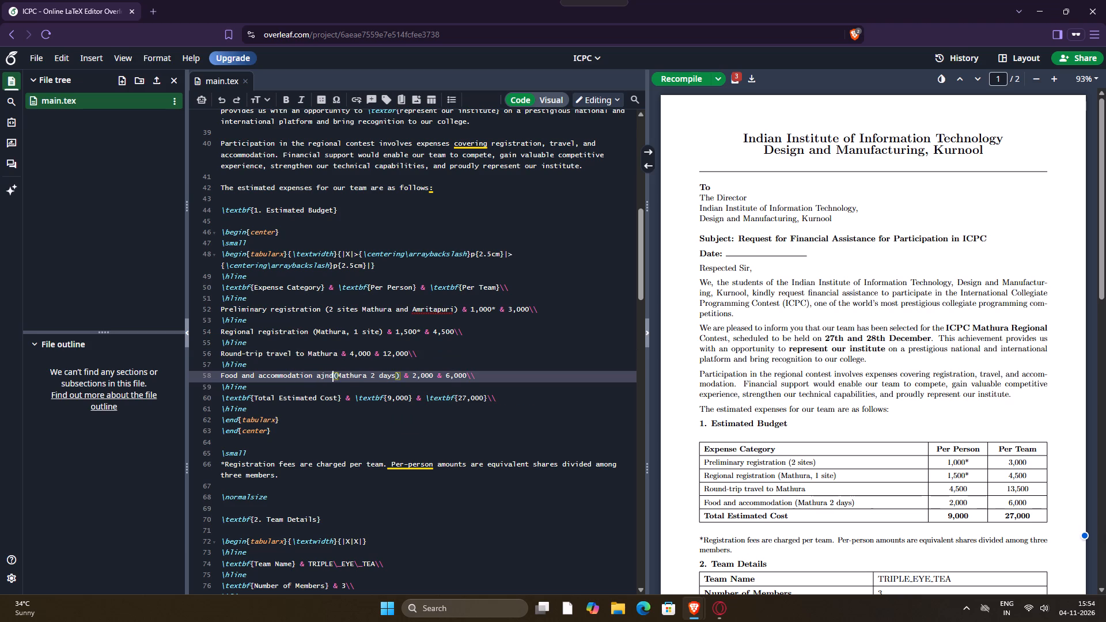
{"action": "key", "text": "BackSpace"}
{"action": "key", "text": "BackSpace"}
{"action": "type", "text": "bnd"}
{"action": "key", "text": "BackSpace"}
{"action": "key", "text": "BackSpace"}
{"action": "key", "text": "BackSpace"}
{"action": "type", "text": "nd"}
{"action": "key", "text": "space"}
Replace the "and" between "Food" and "accommodation" in the food expense row with a comma.
{"action": "left_click", "coordinate": [257, 376]}
{"action": "key", "text": "ctrl+BackSpace"}
{"action": "key", "text": "comma"}
{"action": "key", "text": "BackSpace"}
{"action": "key", "text": "BackSpace"}
{"action": "type", "text": ","}
{"action": "key", "text": "space"}
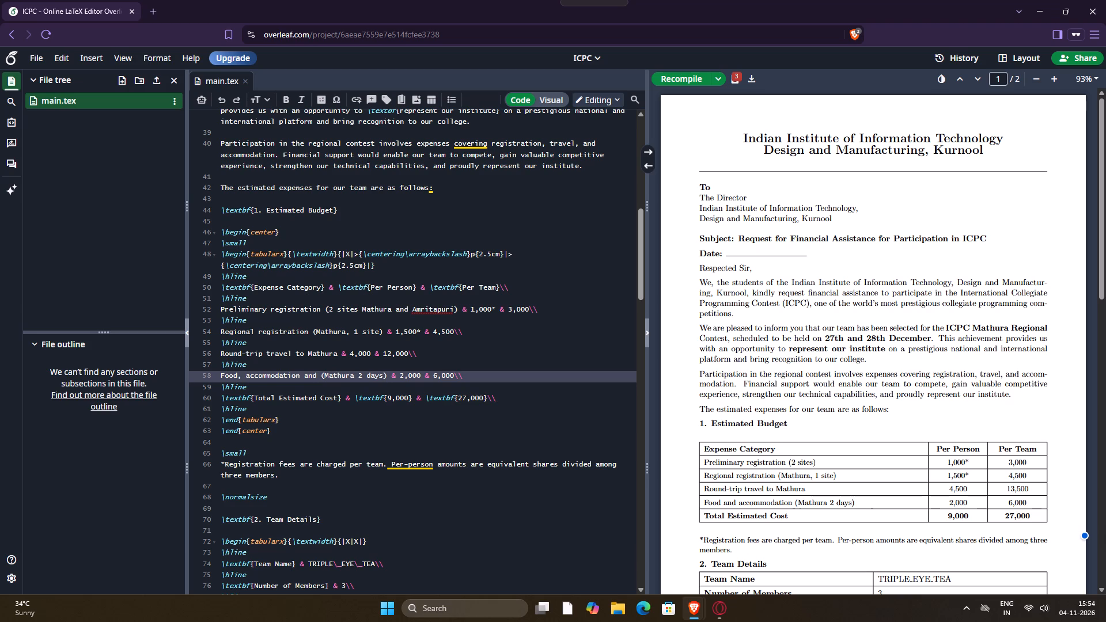
Insert "Travel" directly before the parenthesised Mathura 2 days note in the food and accommodation row.
{"action": "key", "text": "ctrl+Right"}
{"action": "key", "text": "ctrl+Right"}
{"action": "key", "text": "ctrl+Right"}
{"action": "key", "text": "ctrl+Right"}
{"action": "key", "text": "ctrl+Left"}
{"action": "key", "text": "ctrl+Left"}
{"action": "type", "text": "Travel"}
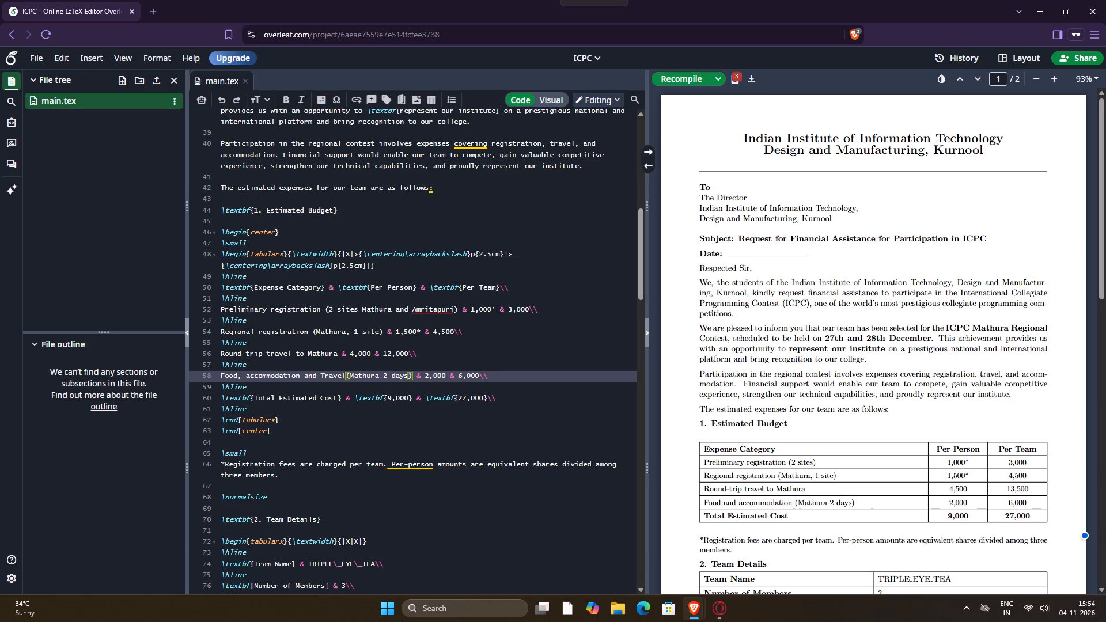
{"action": "key", "text": "space"}
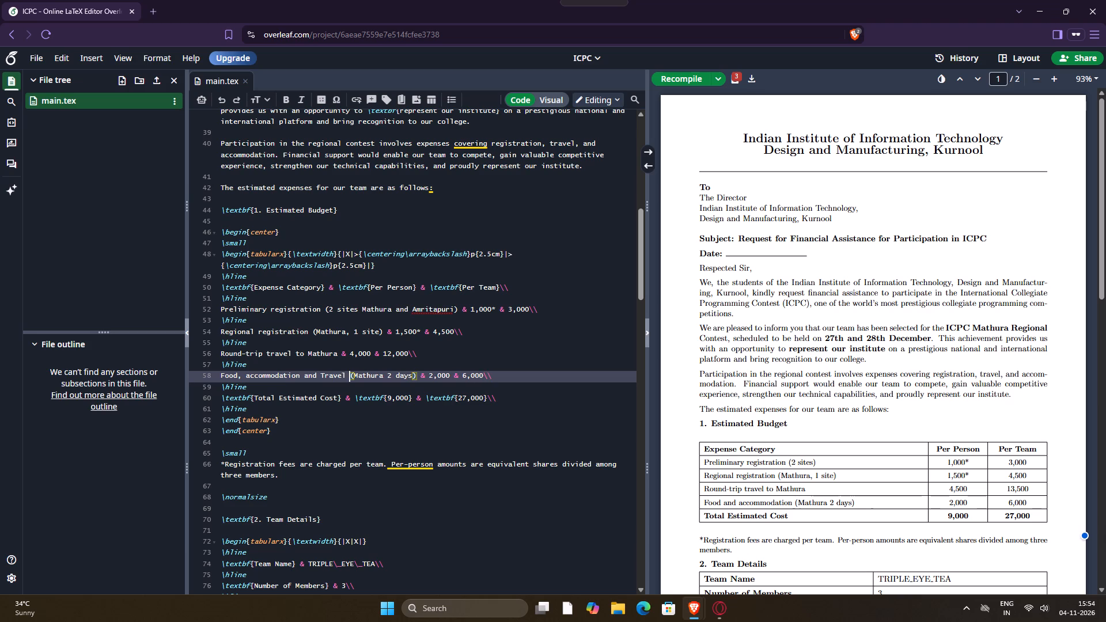
{"action": "key", "text": "BackSpace"}
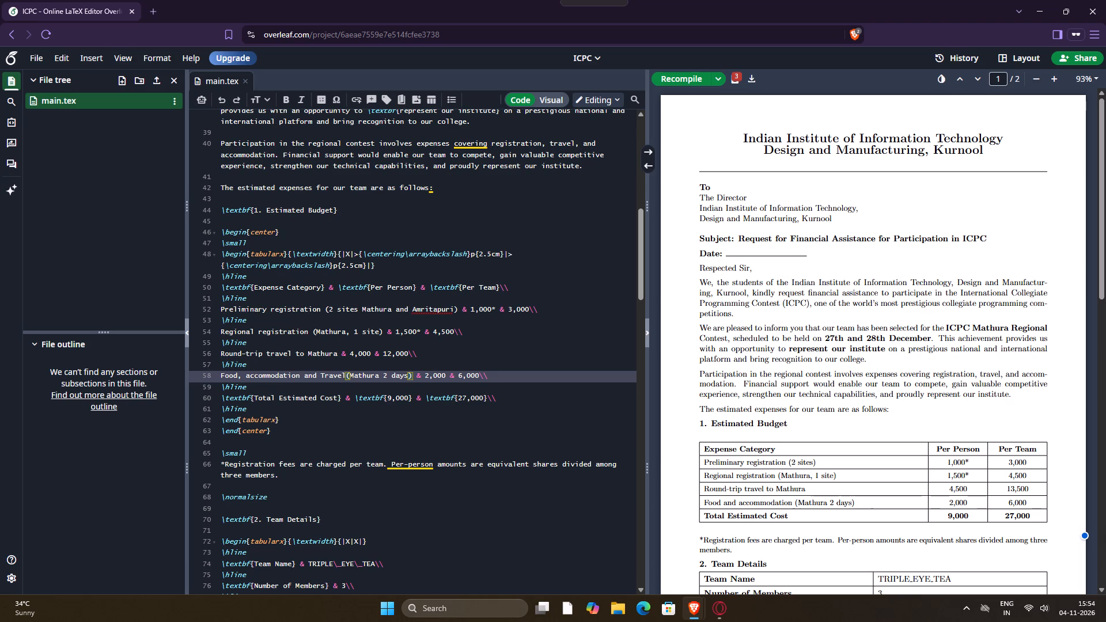
Set the per-person amount in the Total Estimated Cost row to 8,500.
{"action": "left_click", "coordinate": [392, 398]}
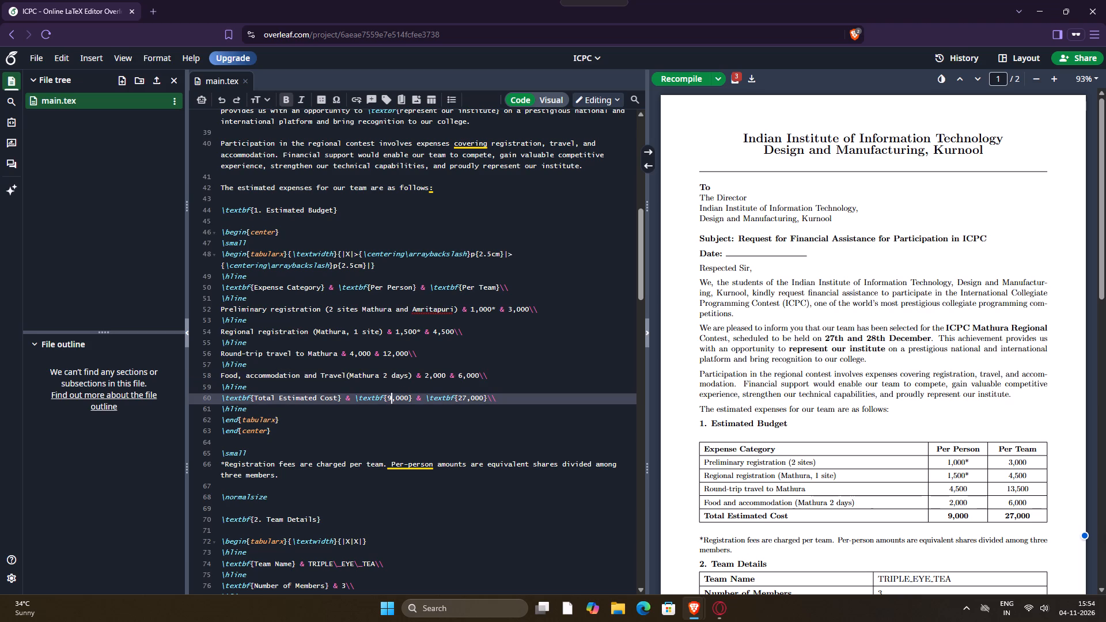
{"action": "key", "text": "BackSpace"}
{"action": "key", "text": "7"}
{"action": "key", "text": "BackSpace"}
{"action": "key", "text": "9"}
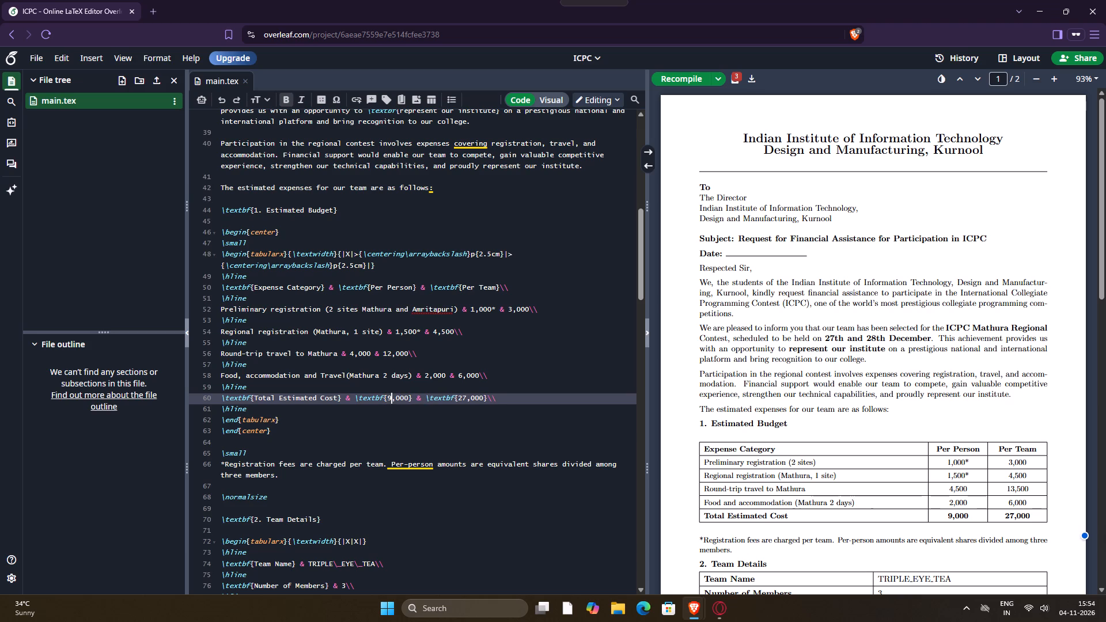
{"action": "key", "text": "BackSpace"}
{"action": "key", "text": "8"}
{"action": "key", "text": "Right"}
{"action": "key", "text": "Right"}
{"action": "key", "text": "BackSpace"}
{"action": "key", "text": "5"}
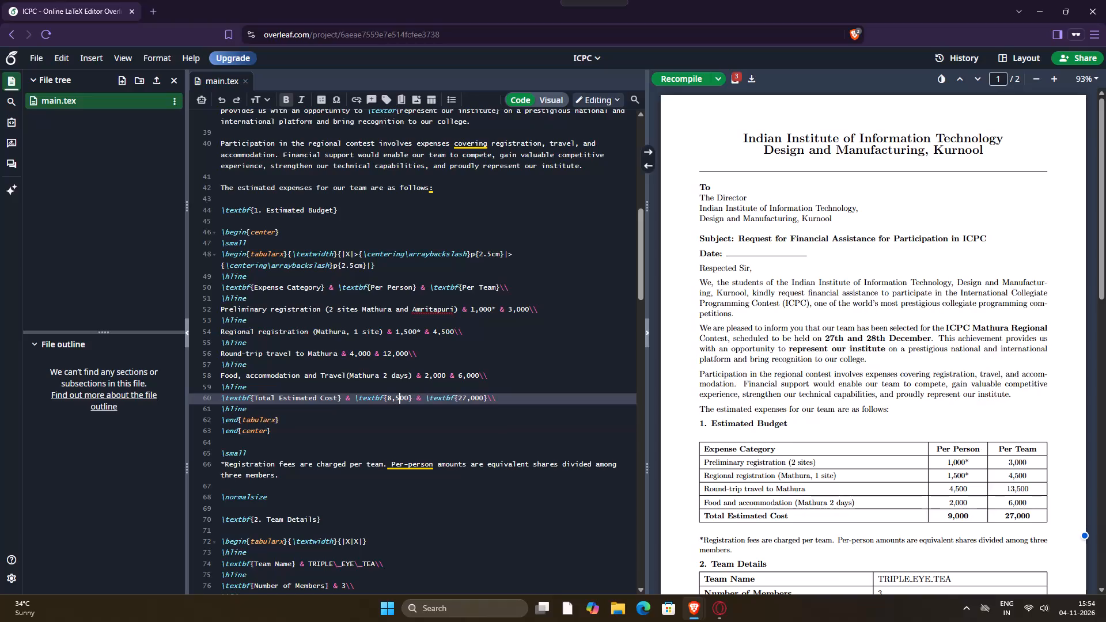
Set the per-team amount in the Total Estimated Cost row to 25,500.
{"action": "key", "text": "ctrl+Right"}
{"action": "key", "text": "ctrl+Right"}
{"action": "key", "text": "ctrl+Right"}
{"action": "key", "text": "ctrl+Right"}
{"action": "key", "text": "ctrl+Right"}
{"action": "key", "text": "ctrl+Right"}
{"action": "key", "text": "ctrl+Right"}
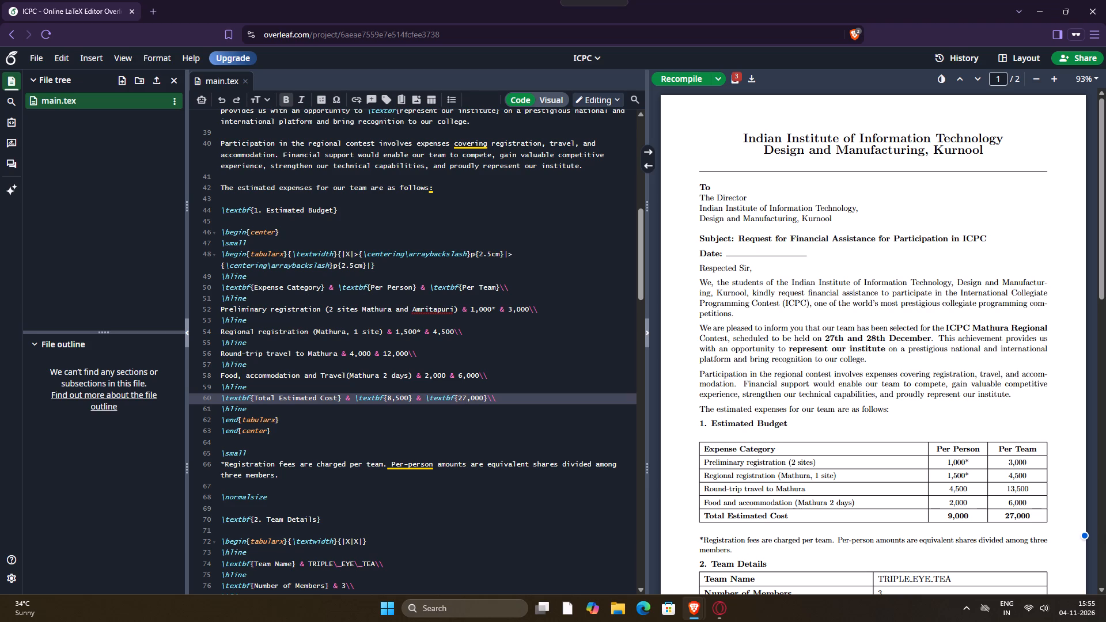
{"action": "key", "text": "Up"}
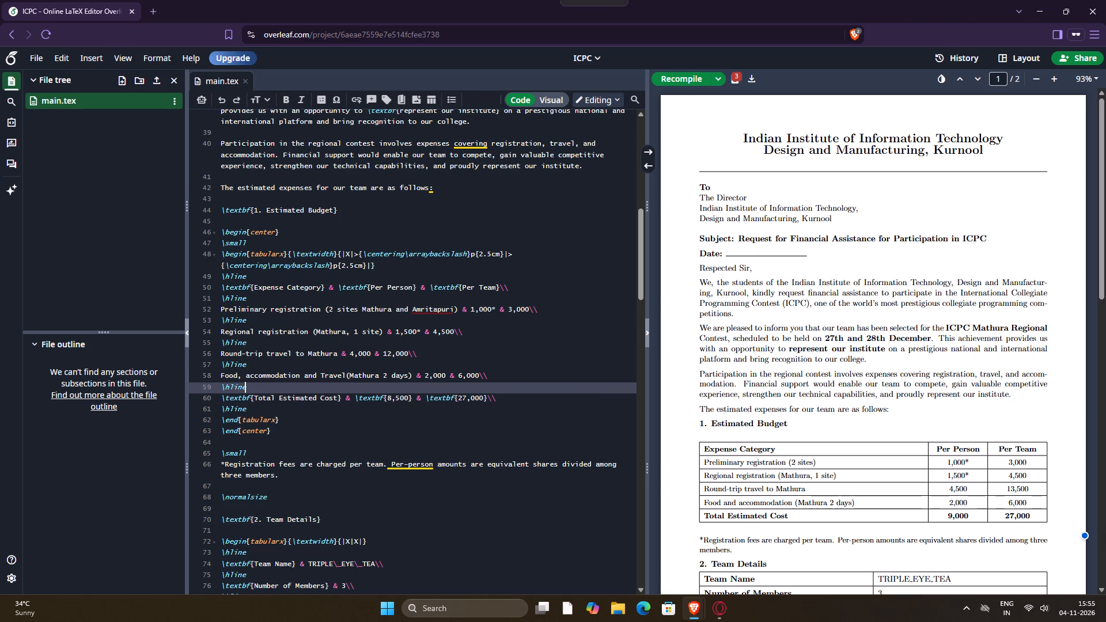
{"action": "key", "text": "Down"}
{"action": "key", "text": "BackSpace"}
{"action": "key", "text": "5"}
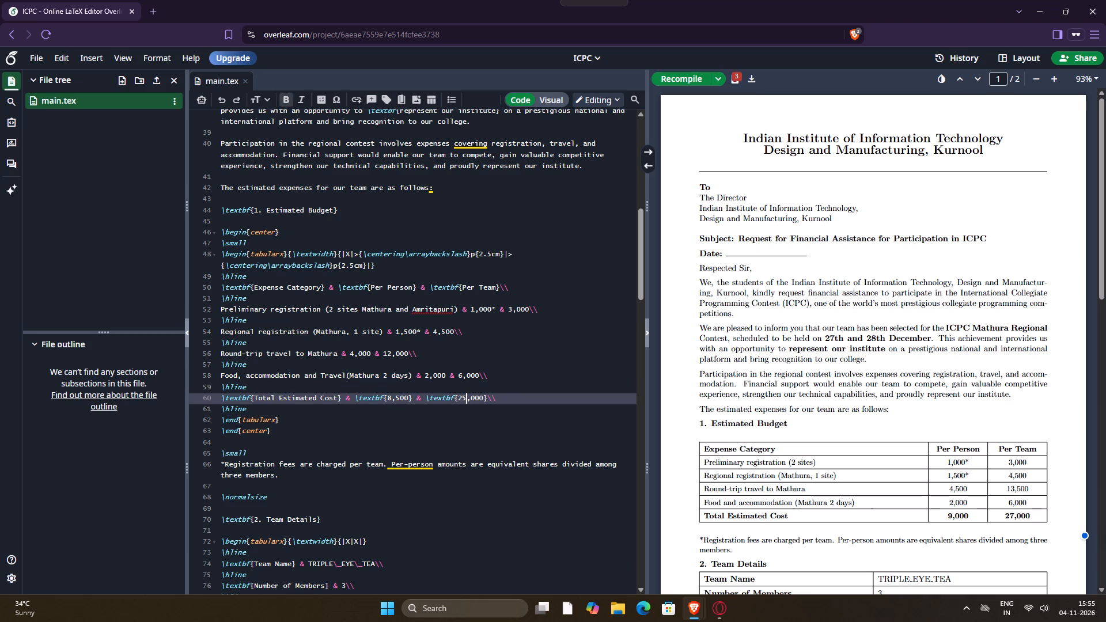
{"action": "key", "text": "Right"}
{"action": "key", "text": "Right"}
{"action": "key", "text": "BackSpace"}
{"action": "key", "text": "5"}
Read through the source below the budget table, covering the registration fee footnote, team details and financial assistance sections.
{"action": "scroll", "coordinate": [381, 473], "scroll_direction": "down", "scroll_amount": 1}
{"action": "scroll", "coordinate": [381, 473], "scroll_direction": "up", "scroll_amount": 1}
{"action": "scroll", "coordinate": [438, 483], "scroll_direction": "down", "scroll_amount": 2}
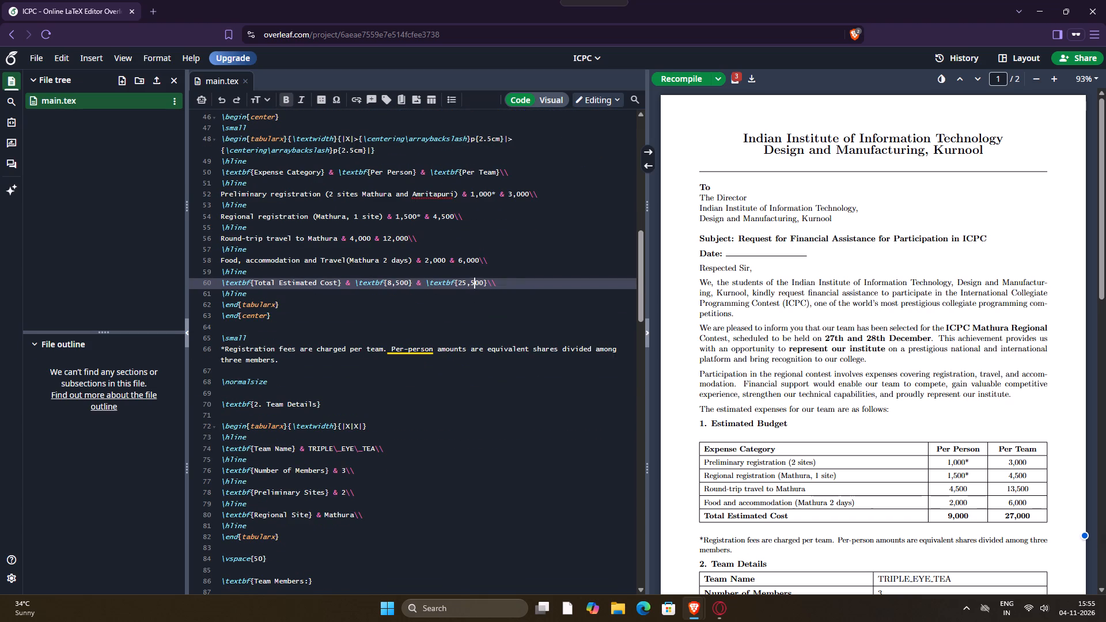
{"action": "left_click", "coordinate": [321, 351]}
{"action": "left_click_drag", "start_coordinate": [321, 351], "coordinate": [464, 355]}
{"action": "left_click", "coordinate": [460, 355]}
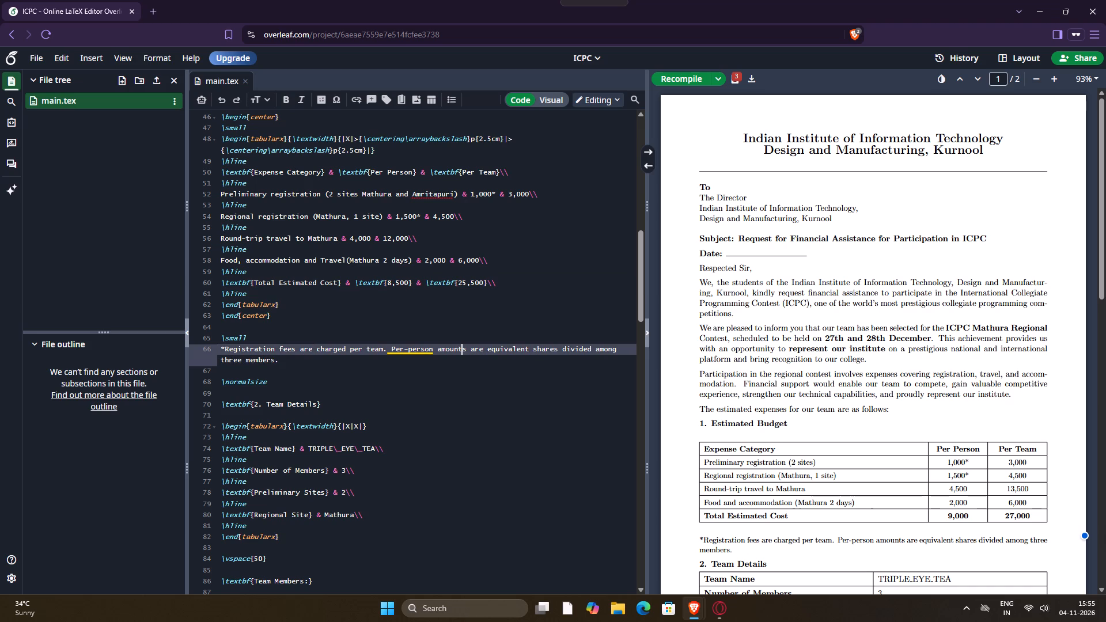
{"action": "double_click", "coordinate": [447, 355]}
{"action": "left_click_drag", "start_coordinate": [447, 355], "coordinate": [453, 370]}
{"action": "left_click", "coordinate": [453, 370]}
{"action": "scroll", "coordinate": [390, 392], "scroll_direction": "down", "scroll_amount": 2}
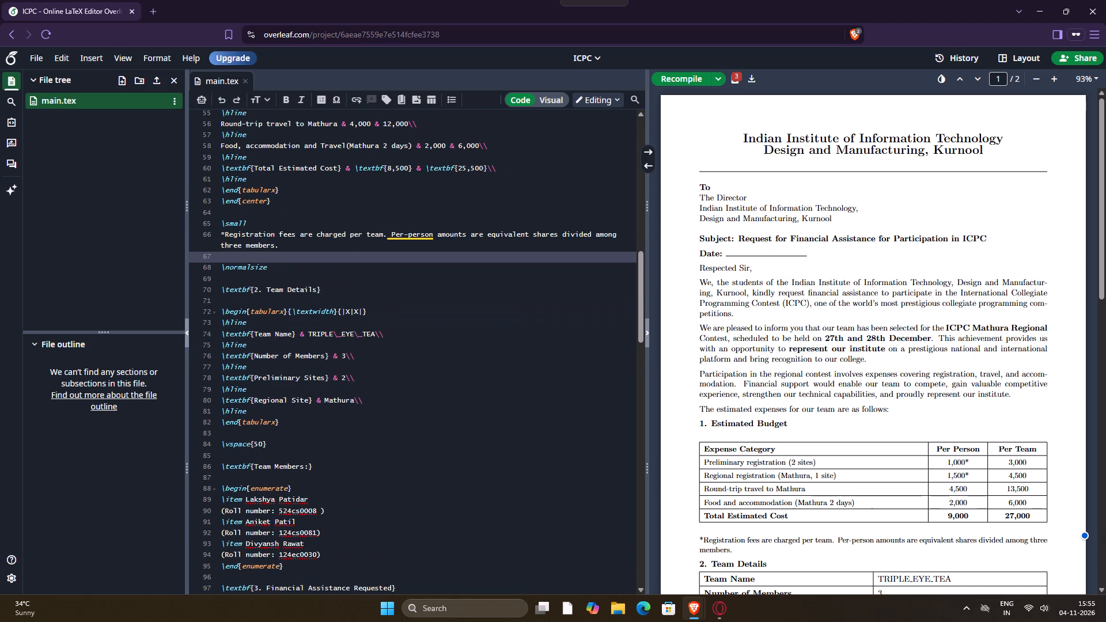
{"action": "scroll", "coordinate": [390, 392], "scroll_direction": "down", "scroll_amount": 2}
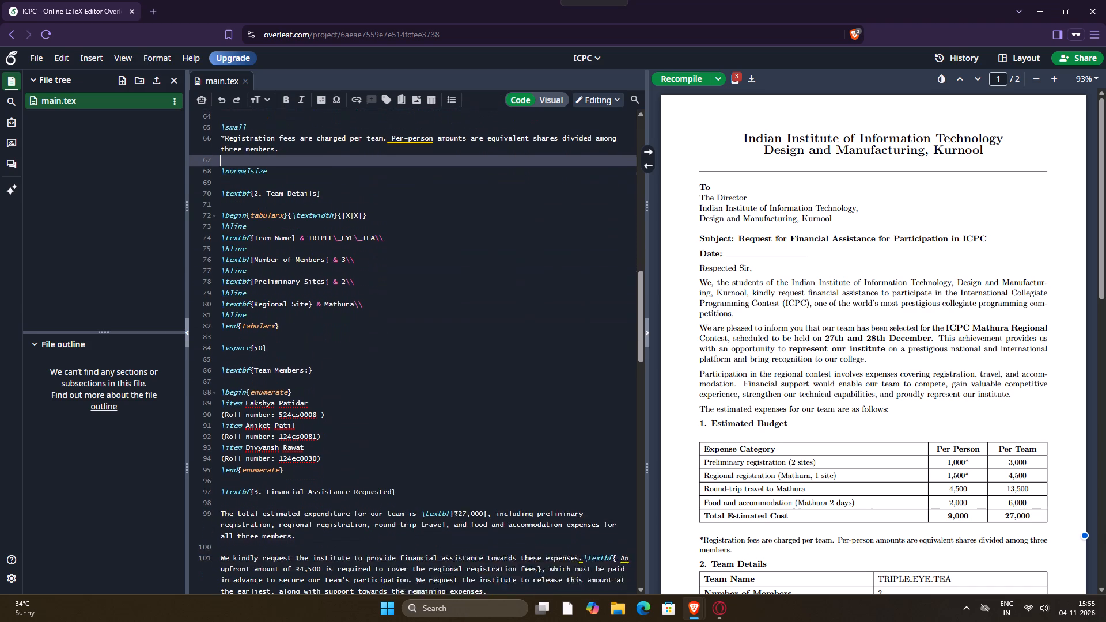
Recompile the letter to update the PDF preview.
{"action": "scroll", "coordinate": [855, 411], "scroll_direction": "down", "scroll_amount": 1}
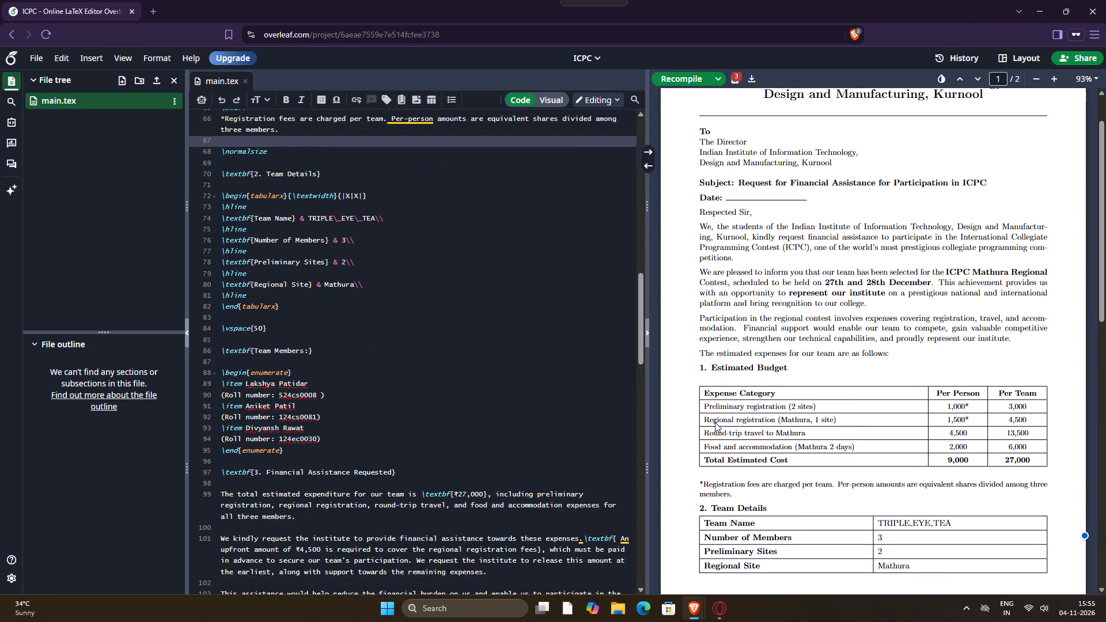
{"action": "scroll", "coordinate": [471, 425], "scroll_direction": "down", "scroll_amount": 1}
{"action": "scroll", "coordinate": [471, 425], "scroll_direction": "up", "scroll_amount": 1}
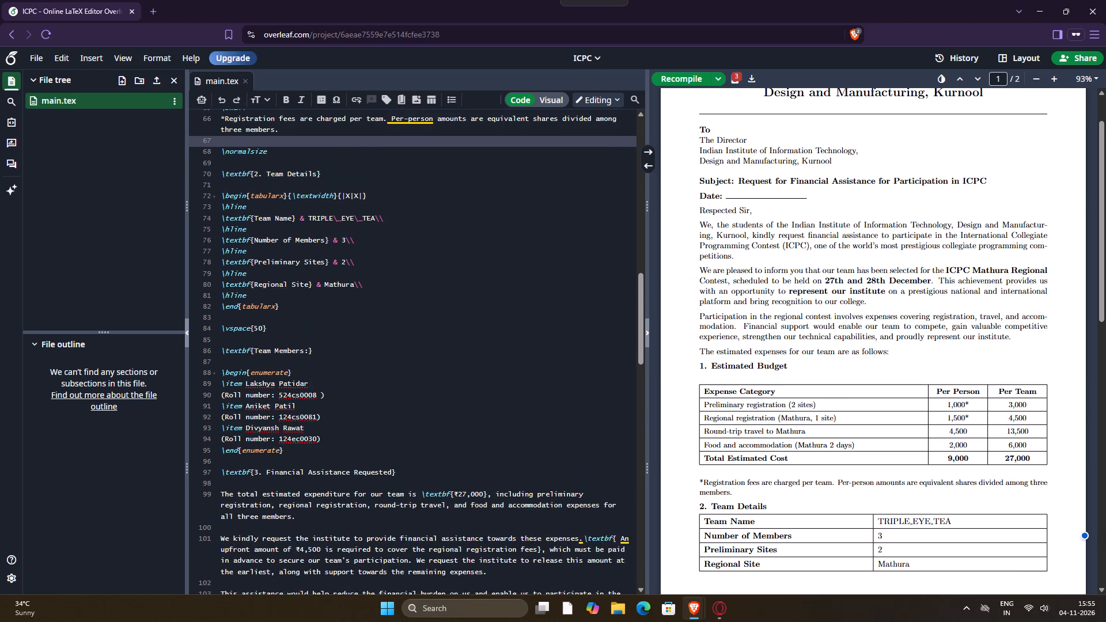
{"action": "scroll", "coordinate": [785, 415], "scroll_direction": "down", "scroll_amount": 1}
{"action": "scroll", "coordinate": [784, 415], "scroll_direction": "up", "scroll_amount": 4}
{"action": "left_click", "coordinate": [687, 73]}
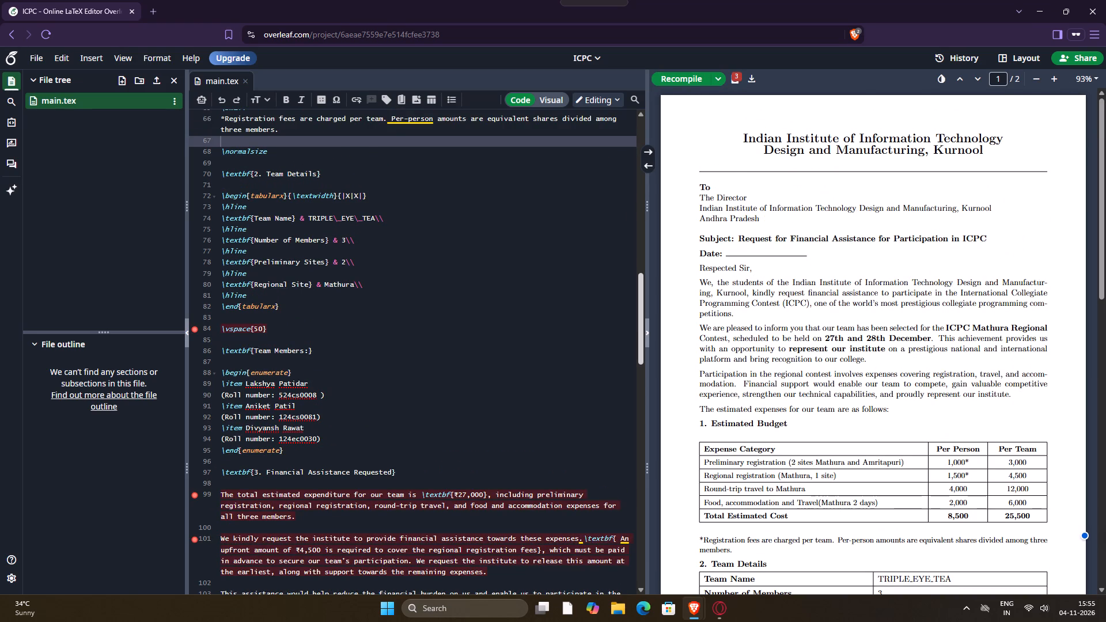
Review the recompiled letter across both pages, including the budget table, team details and financial assistance request.
{"action": "scroll", "coordinate": [908, 377], "scroll_direction": "down", "scroll_amount": 5}
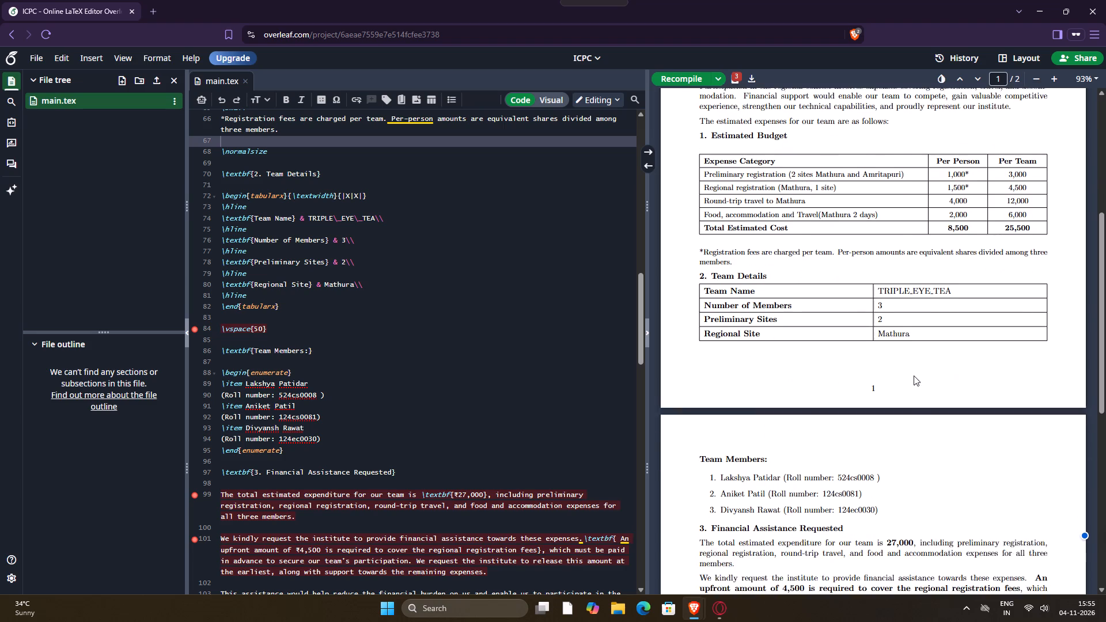
{"action": "scroll", "coordinate": [914, 376], "scroll_direction": "down", "scroll_amount": 3}
{"action": "scroll", "coordinate": [914, 376], "scroll_direction": "up", "scroll_amount": 6}
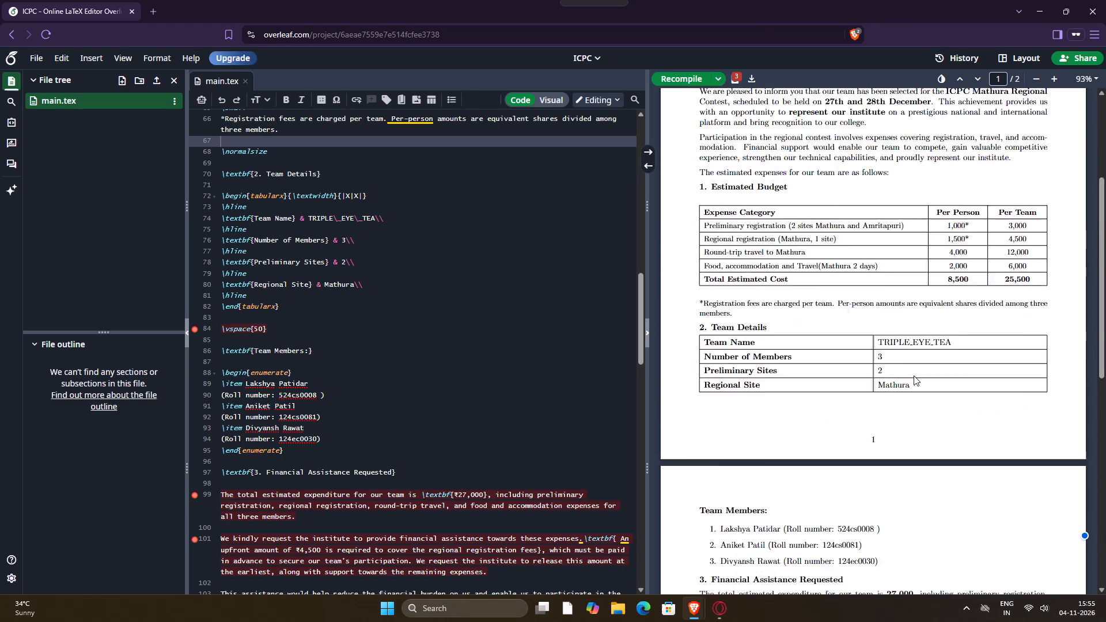
{"action": "scroll", "coordinate": [914, 376], "scroll_direction": "up", "scroll_amount": 6}
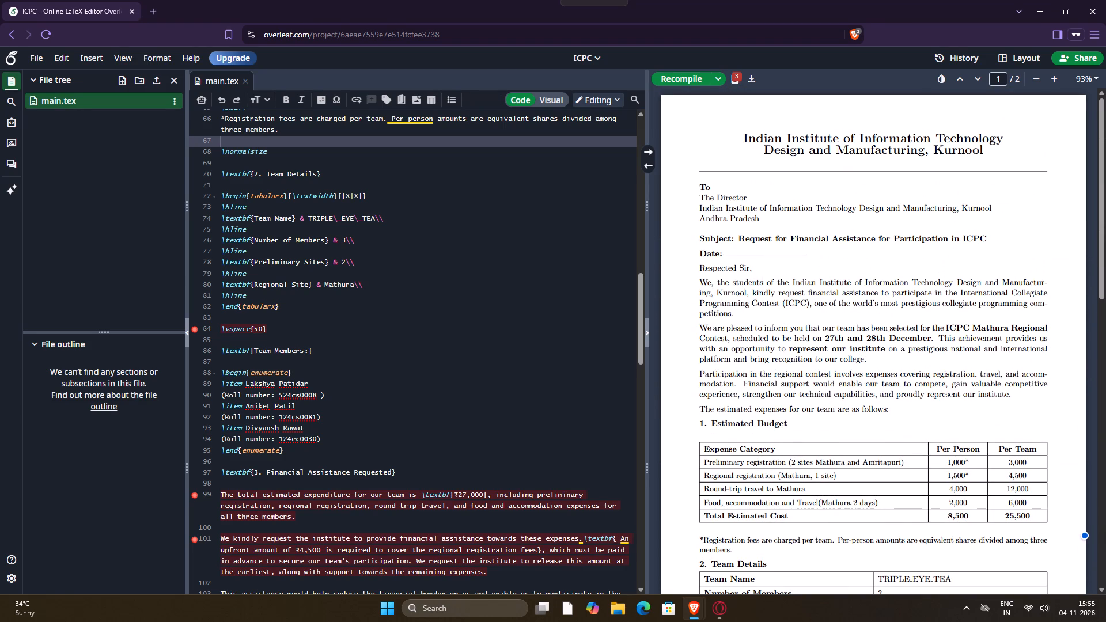
Locate "Kurnool" from the previewed letter's opening paragraph in the LaTeX source.
{"action": "left_click_drag", "start_coordinate": [716, 291], "coordinate": [738, 291]}
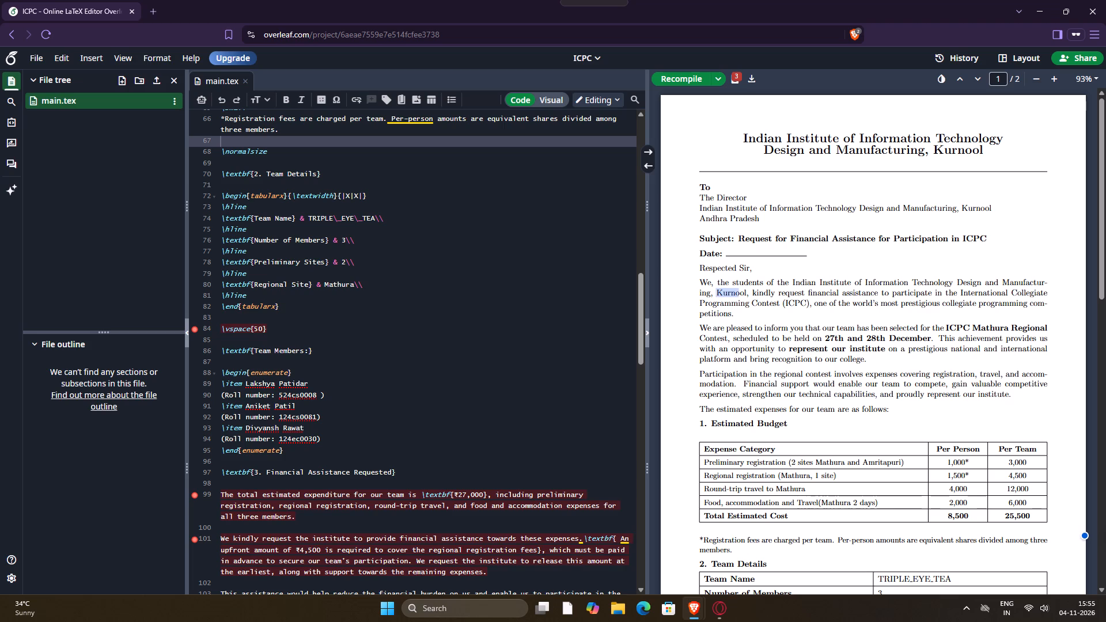
{"action": "left_click_drag", "start_coordinate": [738, 291], "coordinate": [748, 292]}
{"action": "left_click", "coordinate": [748, 292]}
{"action": "left_click", "coordinate": [748, 292]}
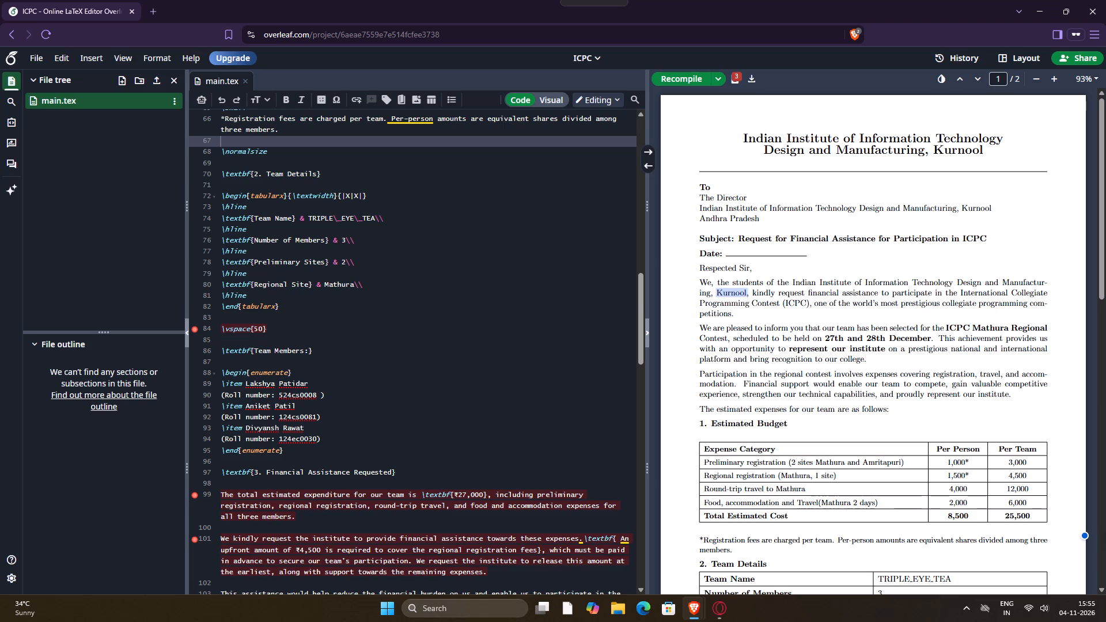
{"action": "left_click", "coordinate": [747, 295]}
{"action": "scroll", "coordinate": [410, 424], "scroll_direction": "down", "scroll_amount": 1}
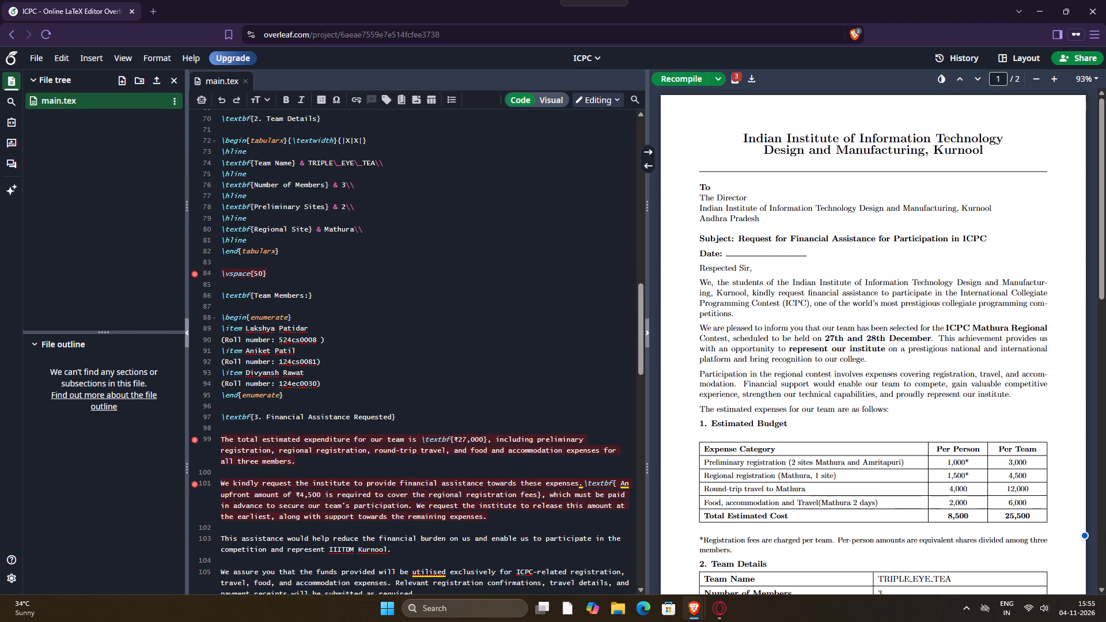
{"action": "scroll", "coordinate": [395, 466], "scroll_direction": "up", "scroll_amount": 2}
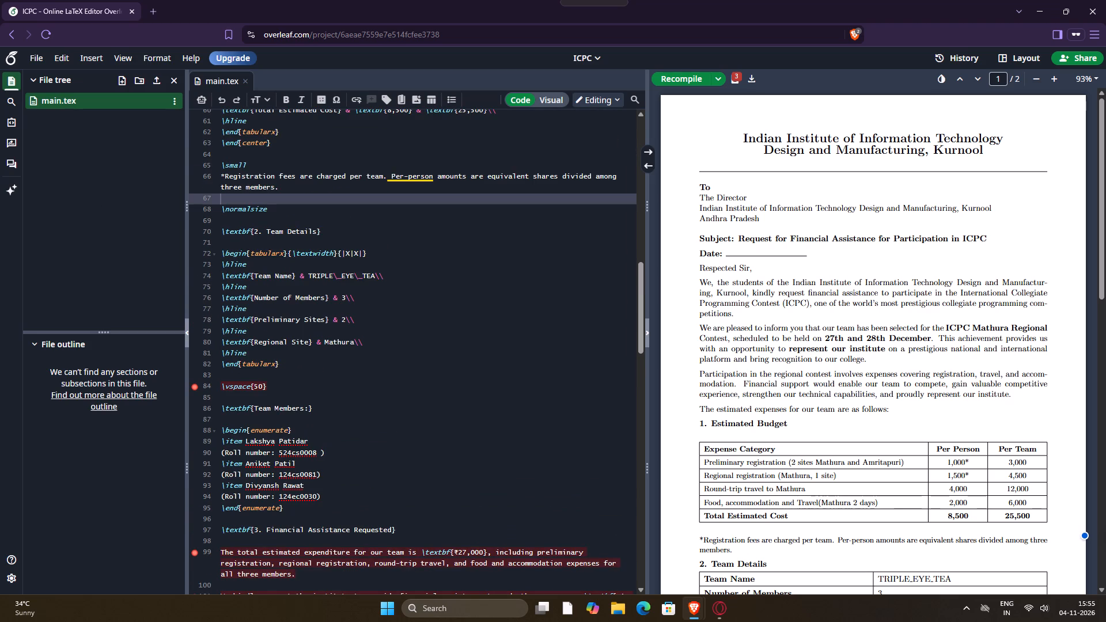
{"action": "triple_click", "coordinate": [742, 297]}
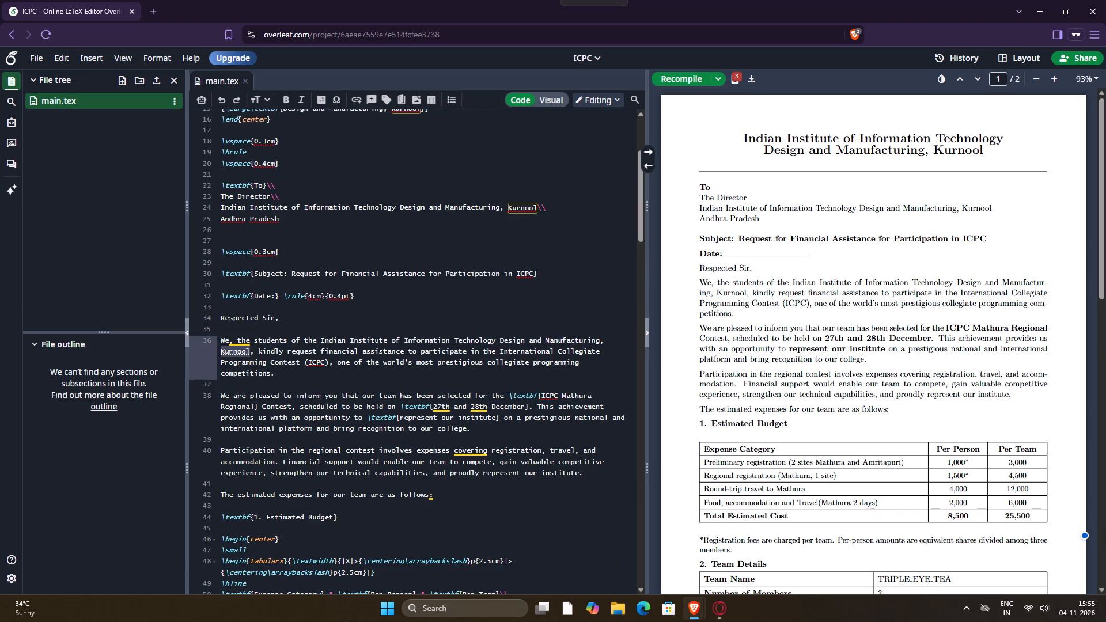
{"action": "left_click", "coordinate": [253, 352]}
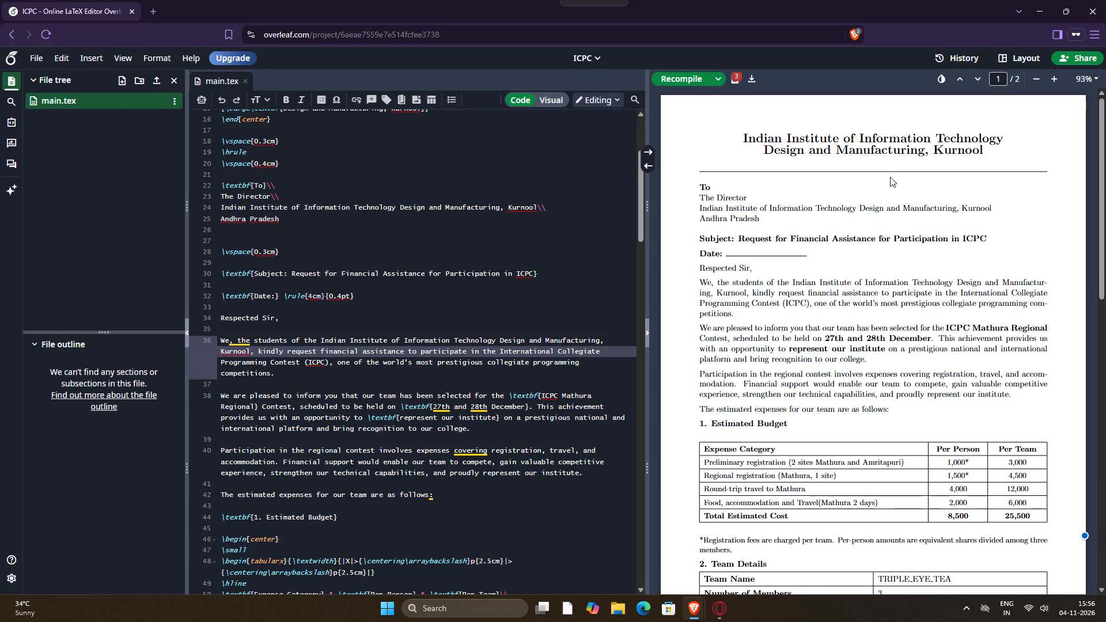
Search the web for "IIITDM kurnool" in a new browser tab.
{"action": "left_click", "coordinate": [155, 0]}
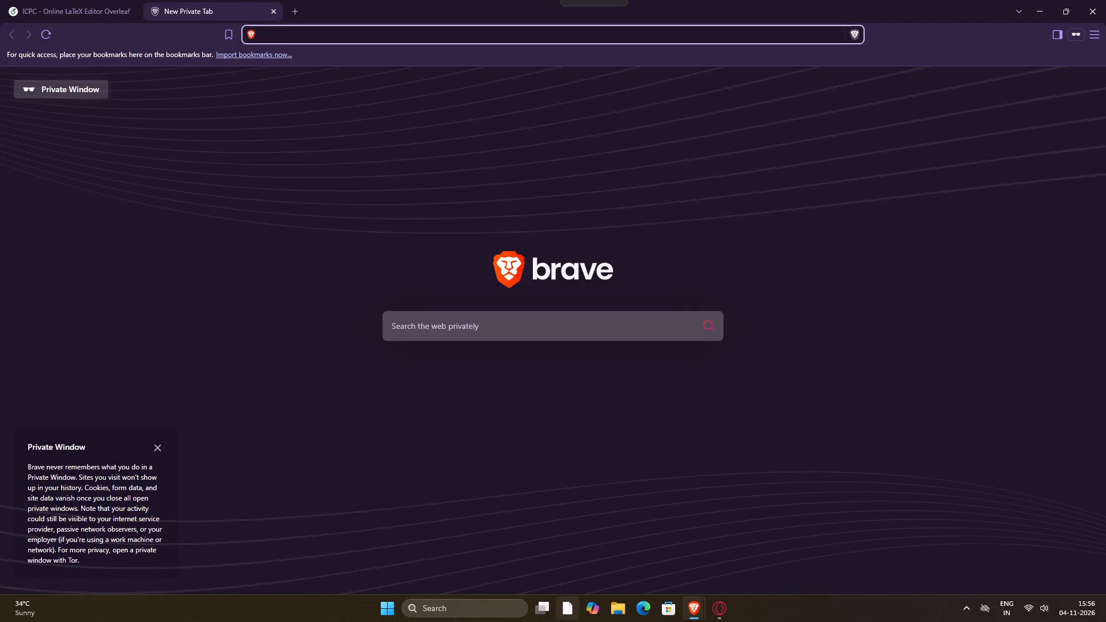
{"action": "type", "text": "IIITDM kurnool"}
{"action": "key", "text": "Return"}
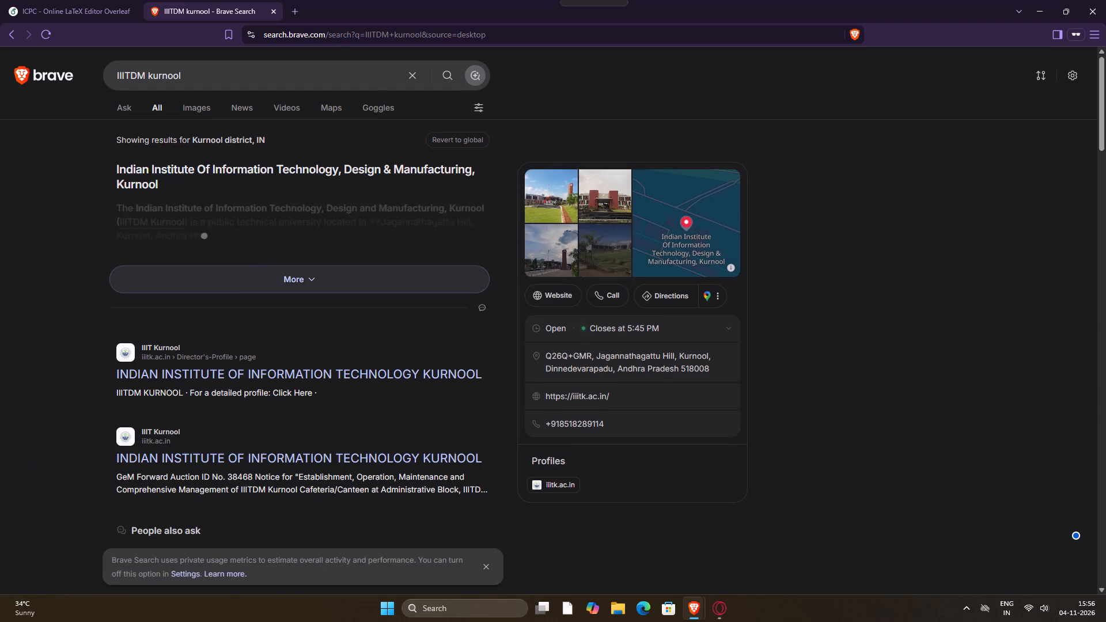
Open the IIIT Kurnool Director's Profile page from the search results.
{"action": "left_click", "coordinate": [283, 420]}
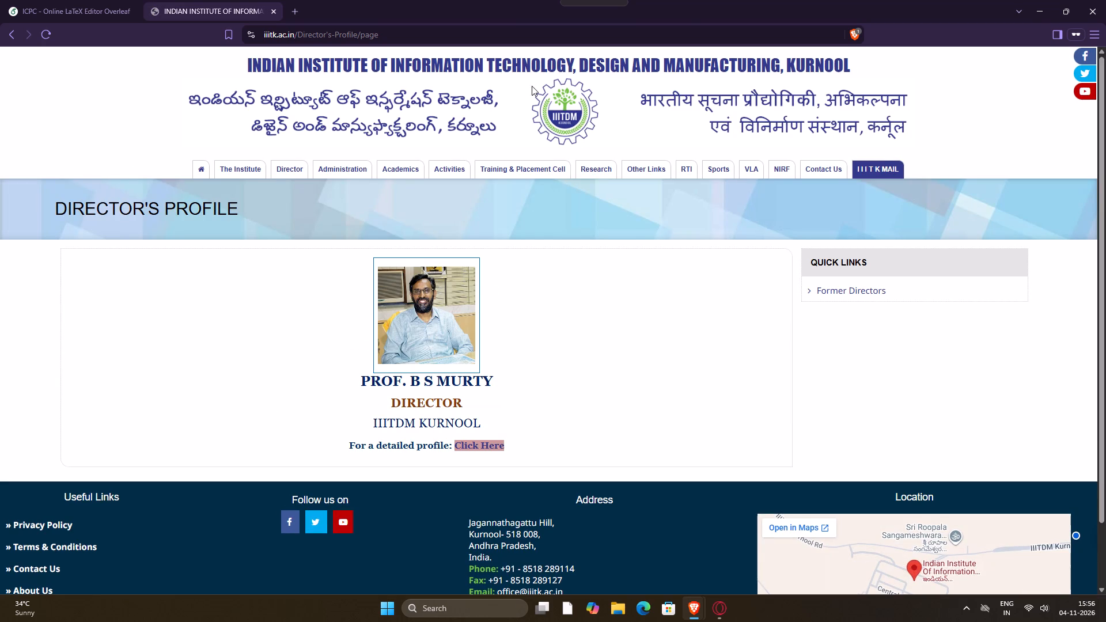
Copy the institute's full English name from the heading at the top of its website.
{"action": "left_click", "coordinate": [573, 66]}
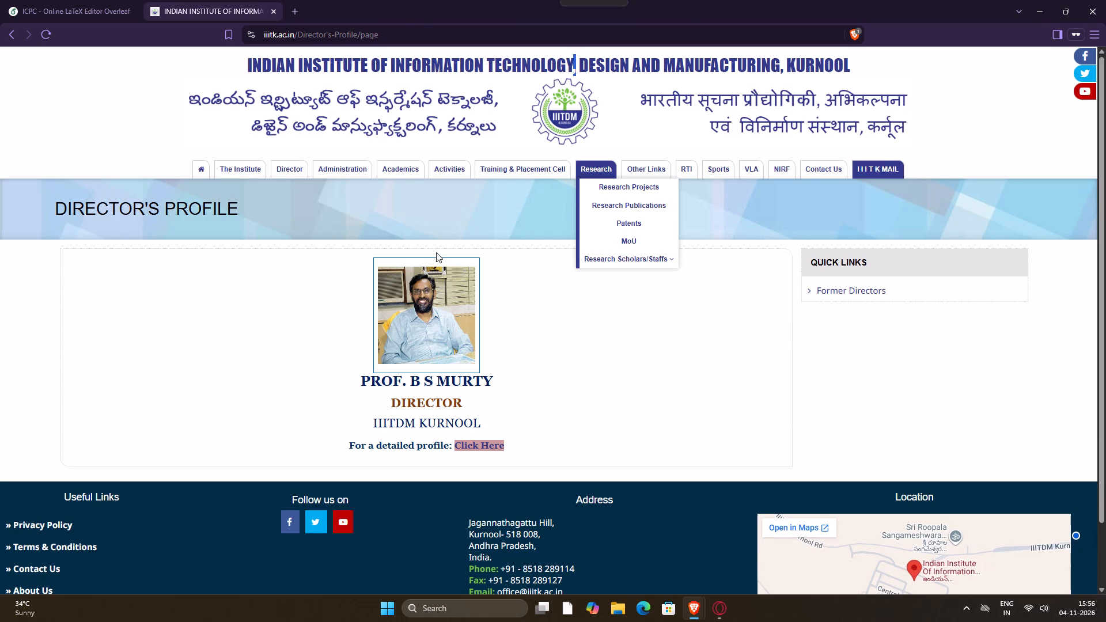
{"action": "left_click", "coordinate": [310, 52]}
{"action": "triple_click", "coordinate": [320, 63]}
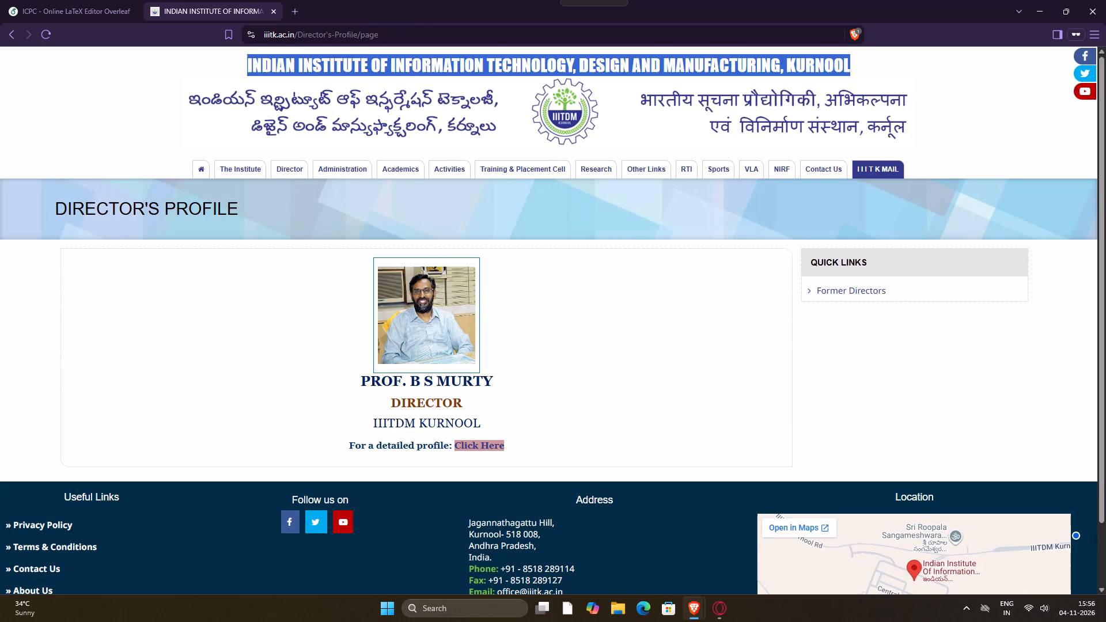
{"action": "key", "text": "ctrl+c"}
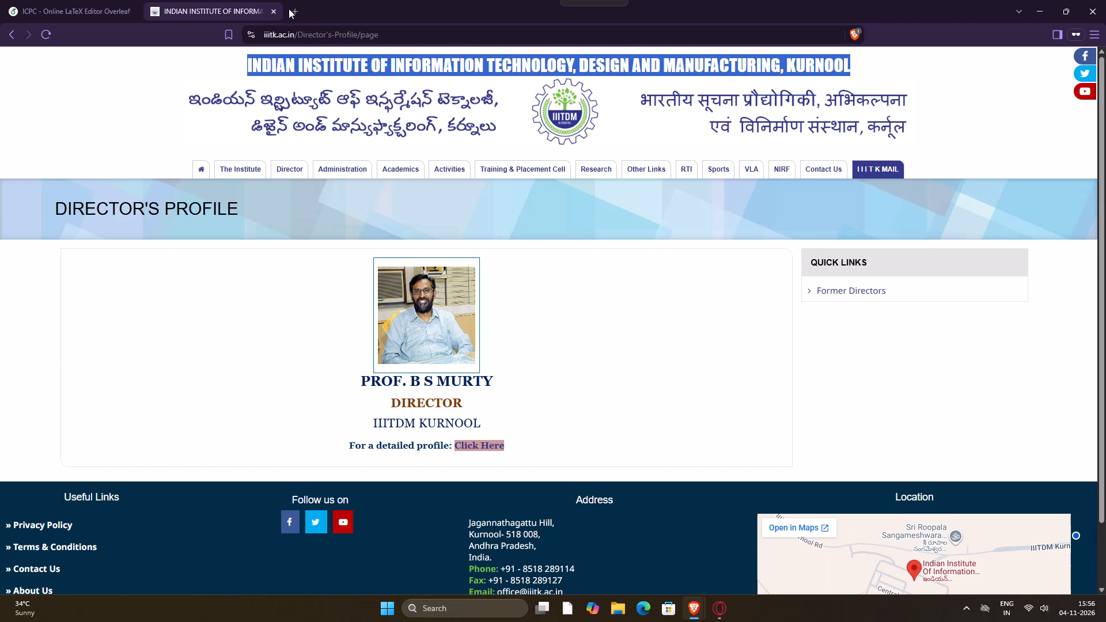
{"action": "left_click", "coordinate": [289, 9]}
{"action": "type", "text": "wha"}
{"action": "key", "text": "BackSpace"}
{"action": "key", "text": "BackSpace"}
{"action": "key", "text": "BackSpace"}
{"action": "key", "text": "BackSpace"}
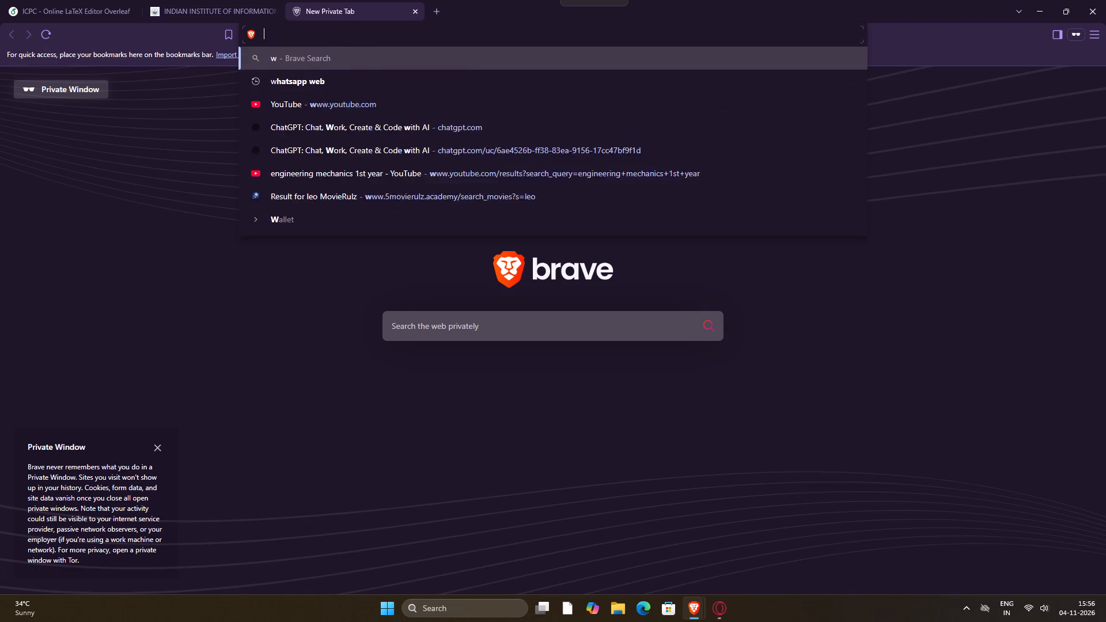
Capture a screenshot of the institute's website header, covering the English, Telugu and Hindi names and the logo.
{"action": "left_click", "coordinate": [218, 0]}
{"action": "left_click", "coordinate": [205, 113]}
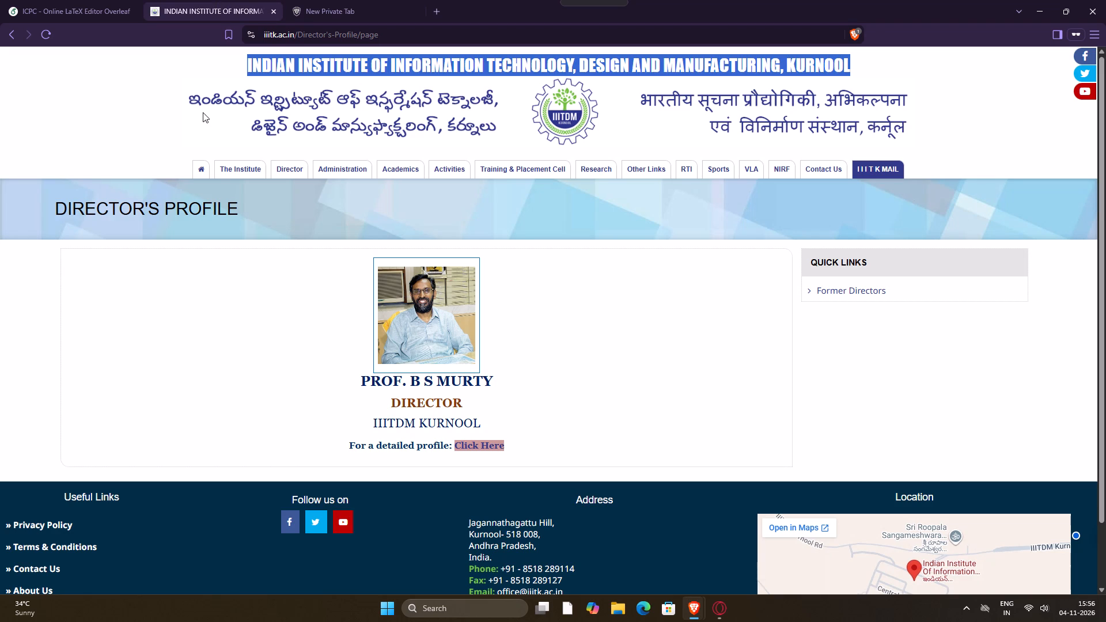
{"action": "left_click", "coordinate": [141, 107]}
{"action": "key", "text": "shift+super+s"}
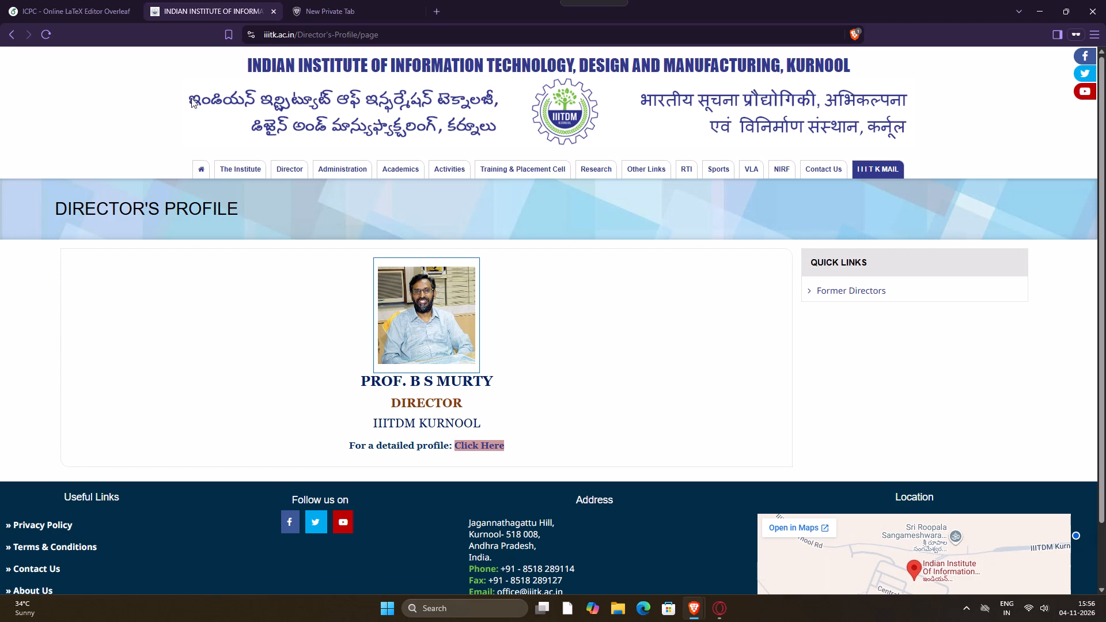
{"action": "left_click_drag", "start_coordinate": [170, 56], "coordinate": [933, 159]}
Enter "whats" as the query in the blank browser tab to look up WhatsApp.
{"action": "left_click", "coordinate": [321, 0]}
{"action": "left_click", "coordinate": [333, 33]}
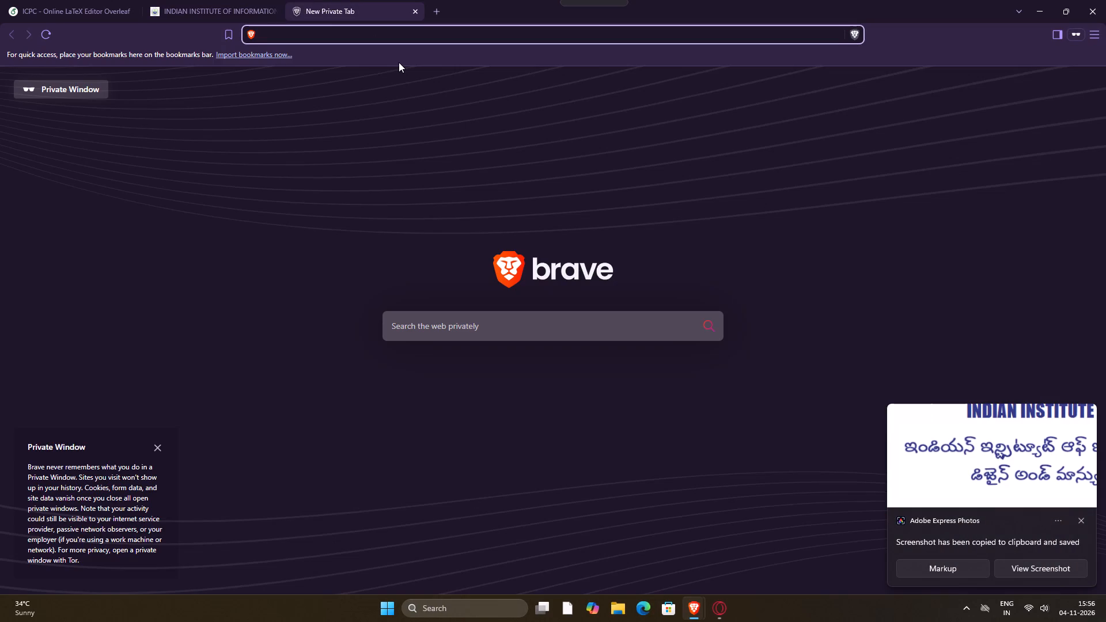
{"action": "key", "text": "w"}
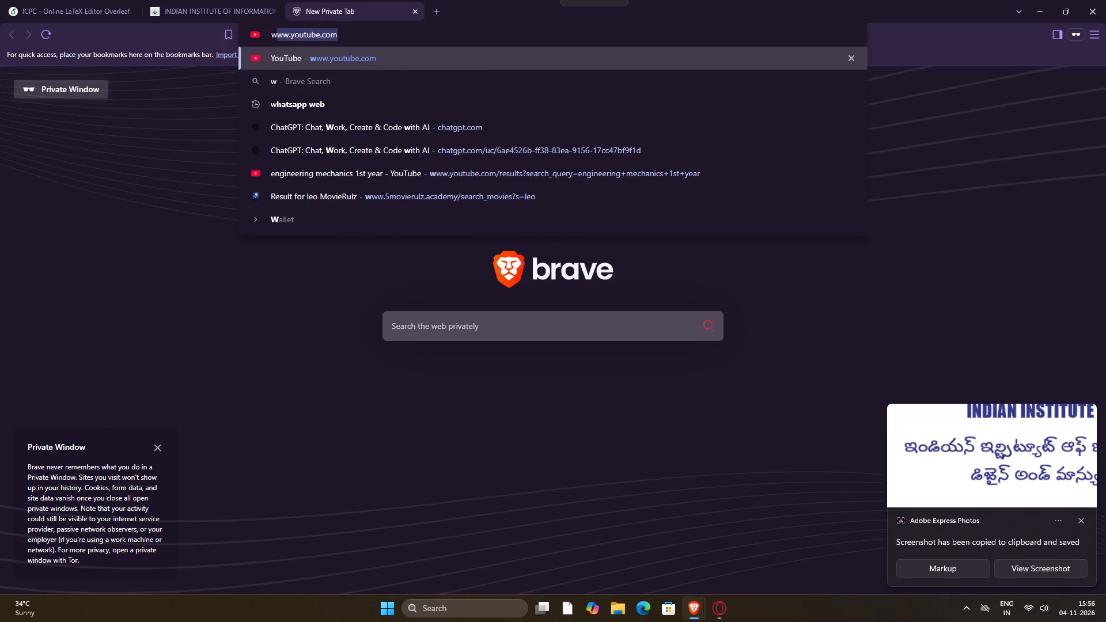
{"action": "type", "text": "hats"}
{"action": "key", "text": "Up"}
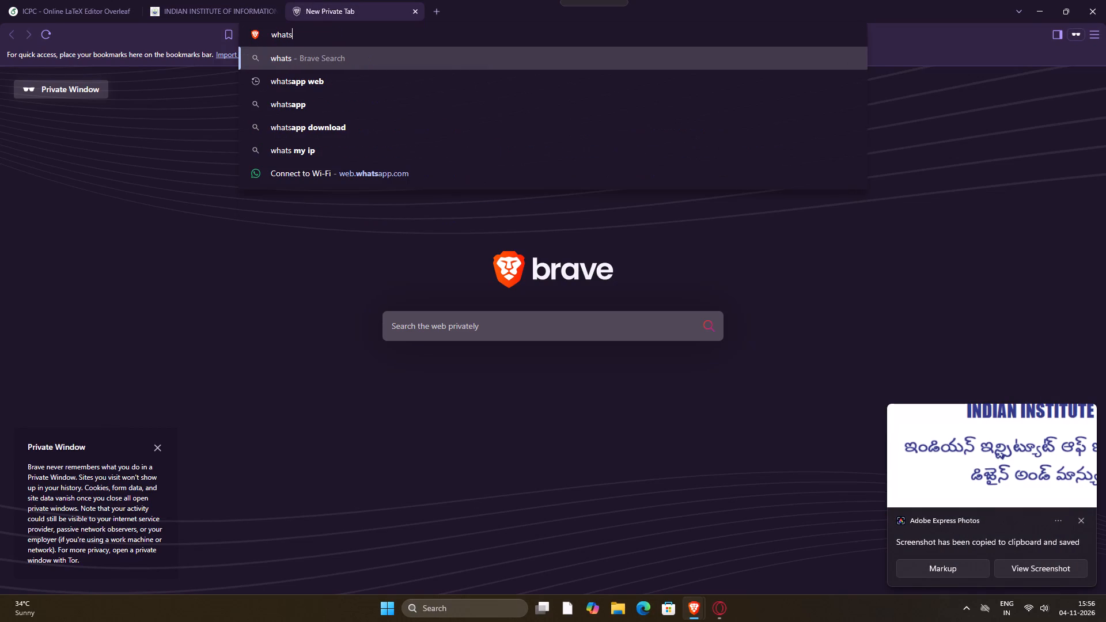
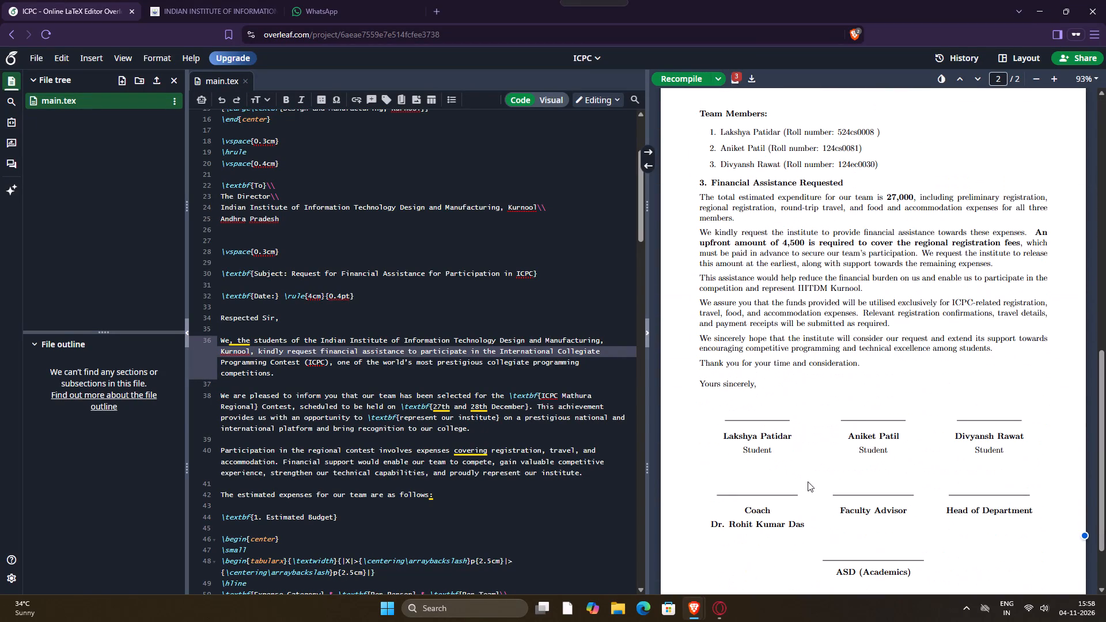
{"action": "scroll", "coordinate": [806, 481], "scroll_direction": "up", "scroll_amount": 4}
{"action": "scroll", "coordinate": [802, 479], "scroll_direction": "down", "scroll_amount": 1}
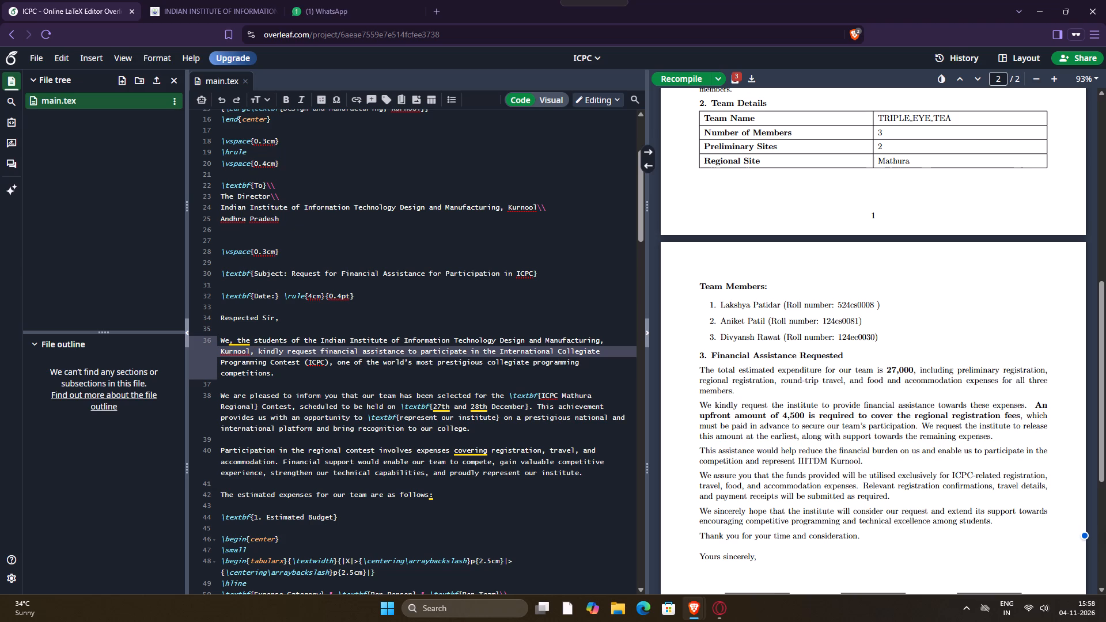
Locate the previewed budget table's "Food, accommodation and Travel(Mathura 2 days)" row in the LaTeX source.
{"action": "scroll", "coordinate": [989, 383], "scroll_direction": "up", "scroll_amount": 4}
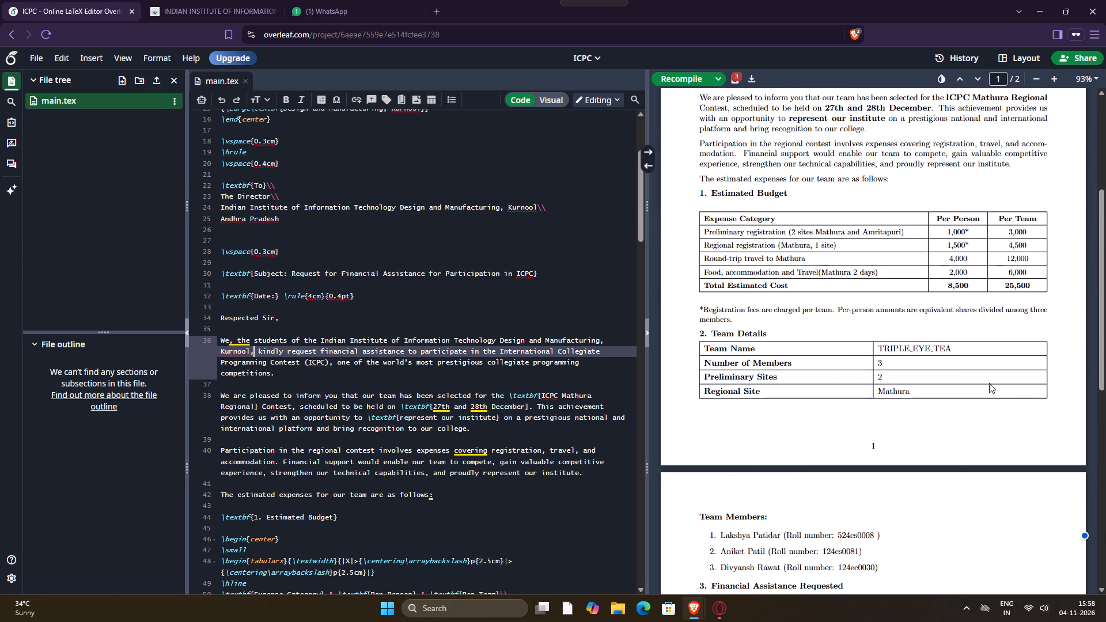
{"action": "scroll", "coordinate": [986, 390], "scroll_direction": "up", "scroll_amount": 4}
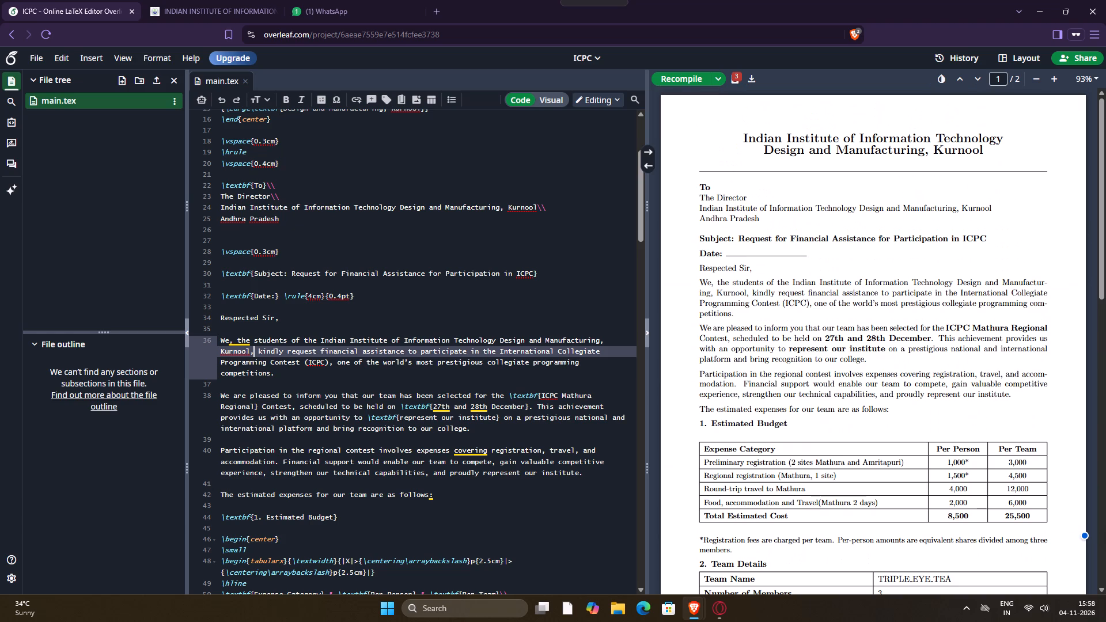
{"action": "triple_click", "coordinate": [965, 503]}
{"action": "left_click", "coordinate": [854, 505]}
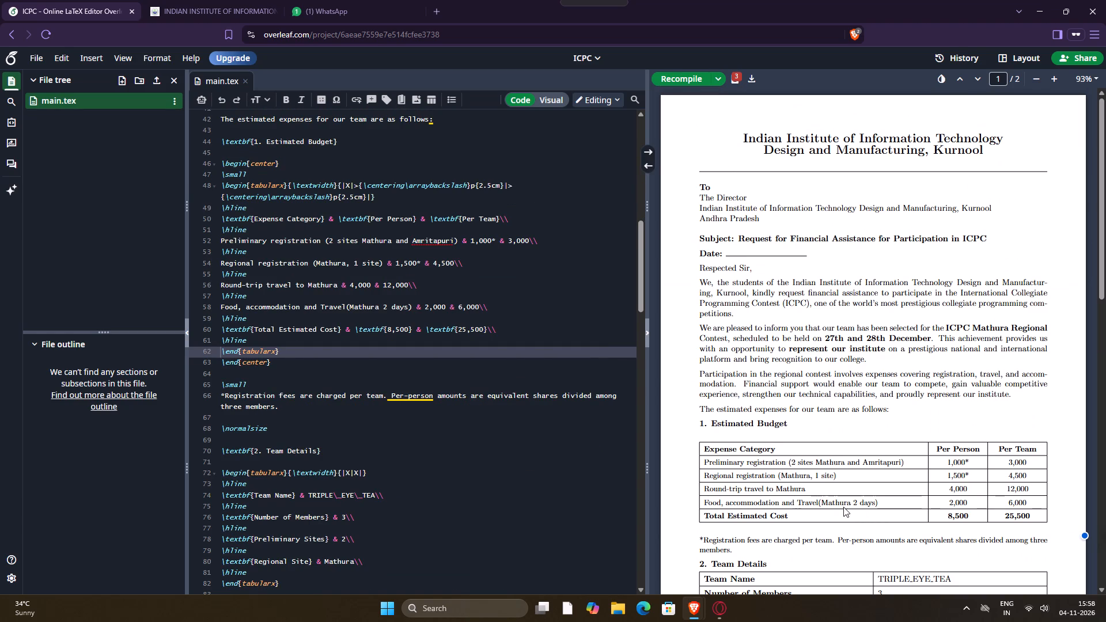
{"action": "double_click", "coordinate": [858, 503]}
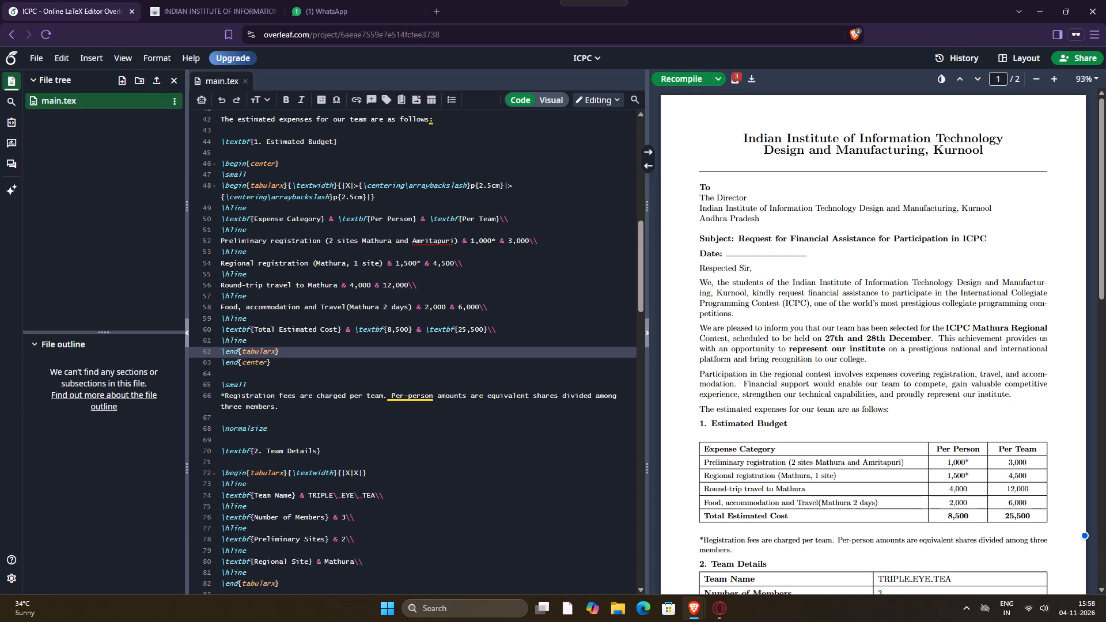
{"action": "double_click", "coordinate": [957, 502]}
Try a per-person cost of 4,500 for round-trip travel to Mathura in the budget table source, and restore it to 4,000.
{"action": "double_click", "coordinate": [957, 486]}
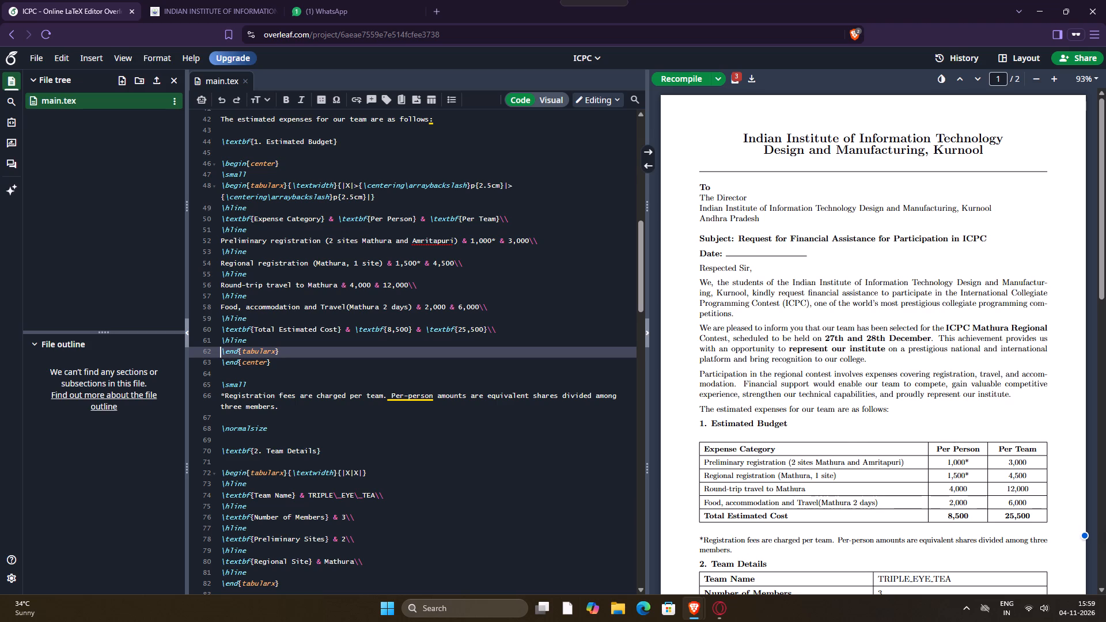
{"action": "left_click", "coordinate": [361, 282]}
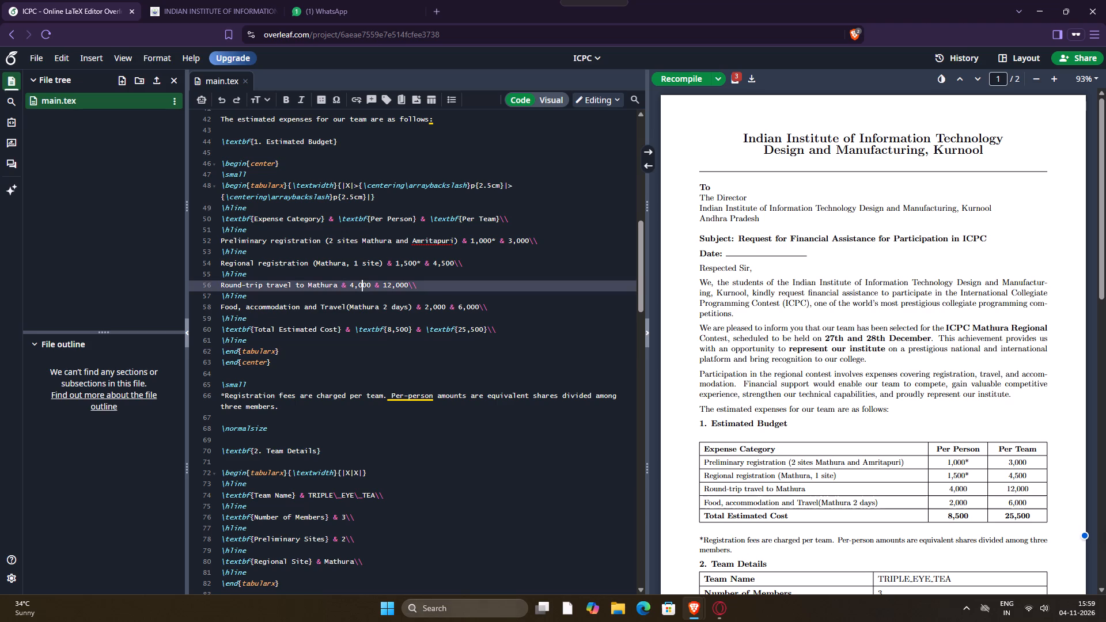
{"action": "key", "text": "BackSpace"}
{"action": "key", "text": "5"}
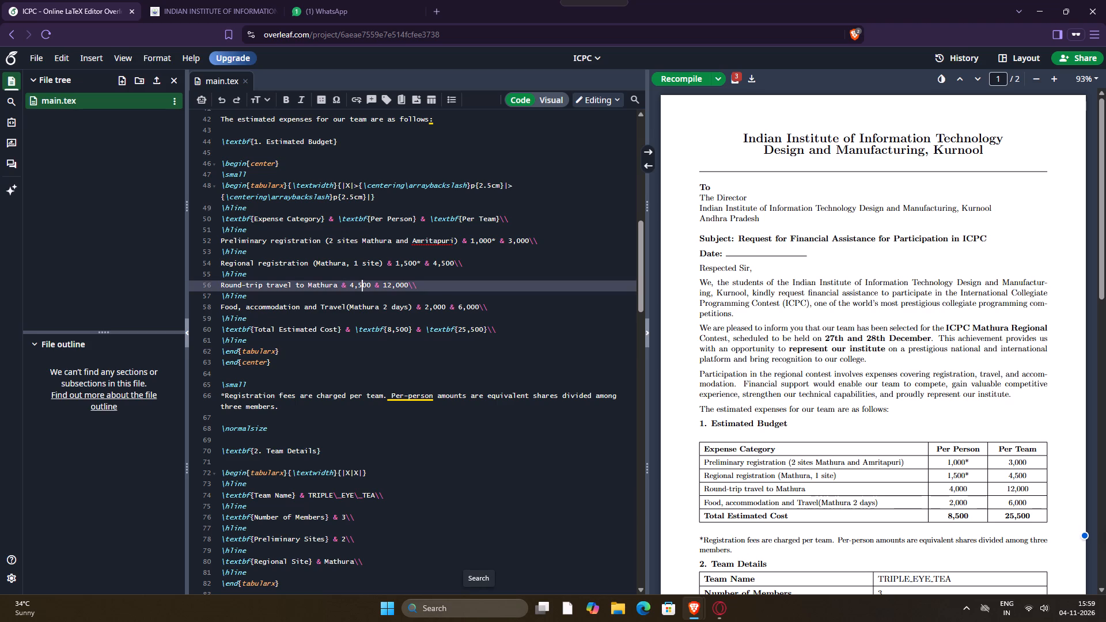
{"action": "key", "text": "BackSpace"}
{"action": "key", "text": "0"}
Review the LaTeX source after the budget table, covering the team details, financial assistance request and signature blocks.
{"action": "scroll", "coordinate": [437, 476], "scroll_direction": "down", "scroll_amount": 3}
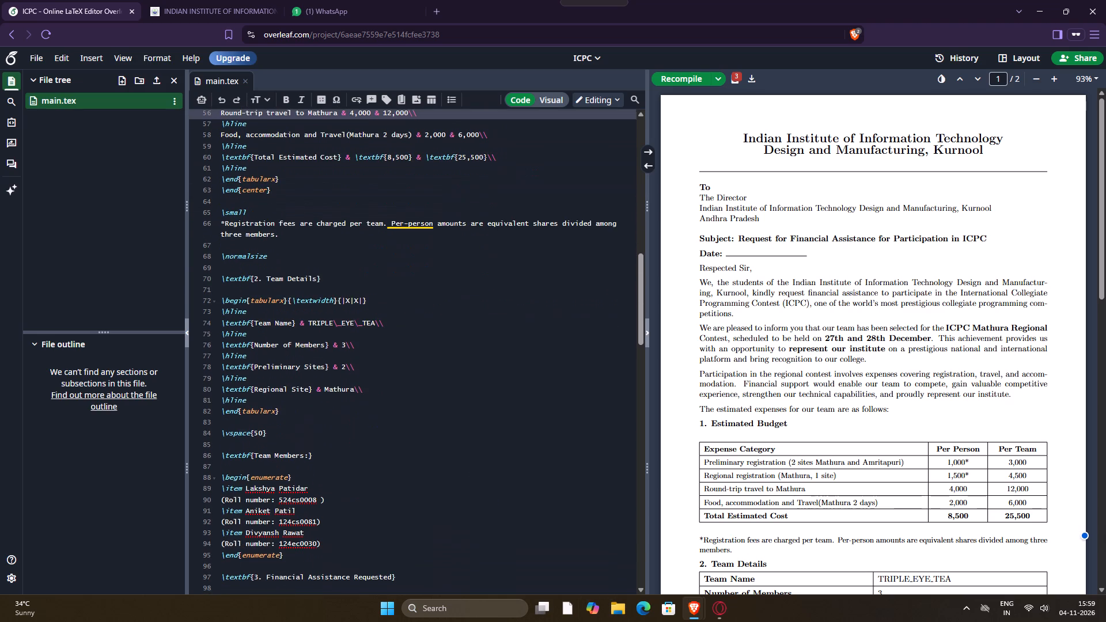
{"action": "scroll", "coordinate": [453, 496], "scroll_direction": "down", "scroll_amount": 7}
{"action": "scroll", "coordinate": [453, 496], "scroll_direction": "up", "scroll_amount": 1}
{"action": "scroll", "coordinate": [453, 496], "scroll_direction": "down", "scroll_amount": 1}
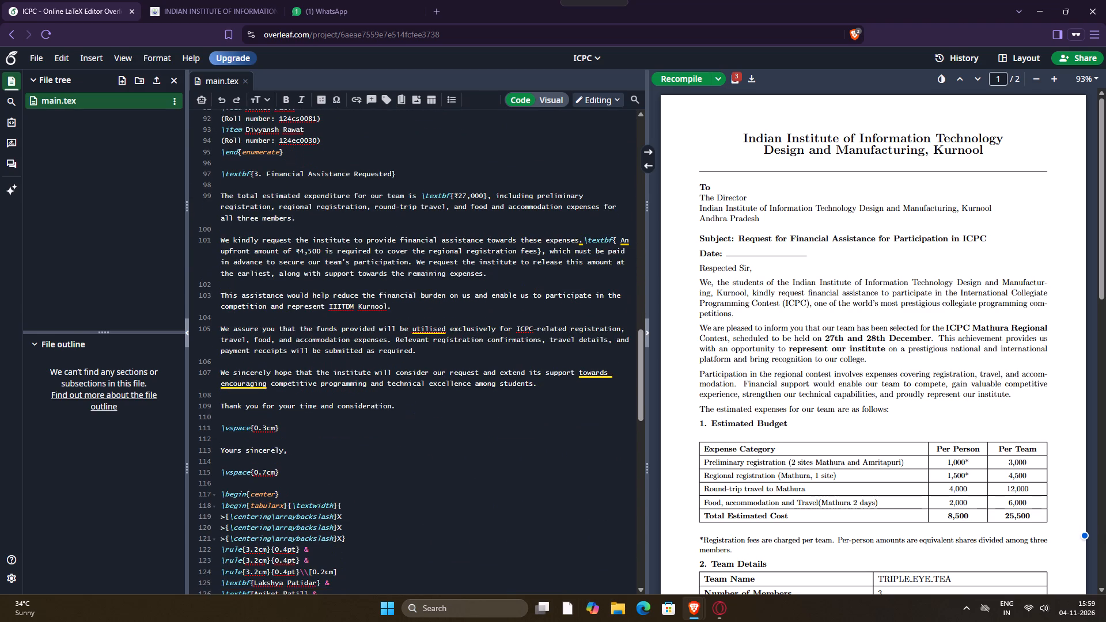
{"action": "scroll", "coordinate": [453, 496], "scroll_direction": "down", "scroll_amount": 6}
{"action": "scroll", "coordinate": [453, 496], "scroll_direction": "up", "scroll_amount": 1}
{"action": "scroll", "coordinate": [453, 496], "scroll_direction": "down", "scroll_amount": 7}
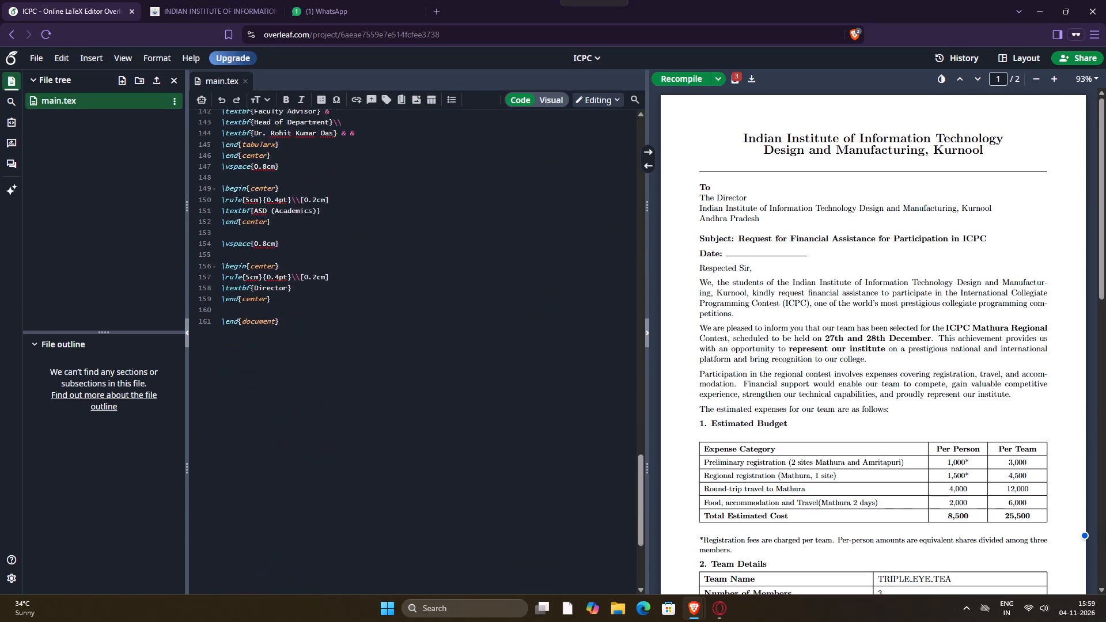
{"action": "scroll", "coordinate": [453, 496], "scroll_direction": "up", "scroll_amount": 17}
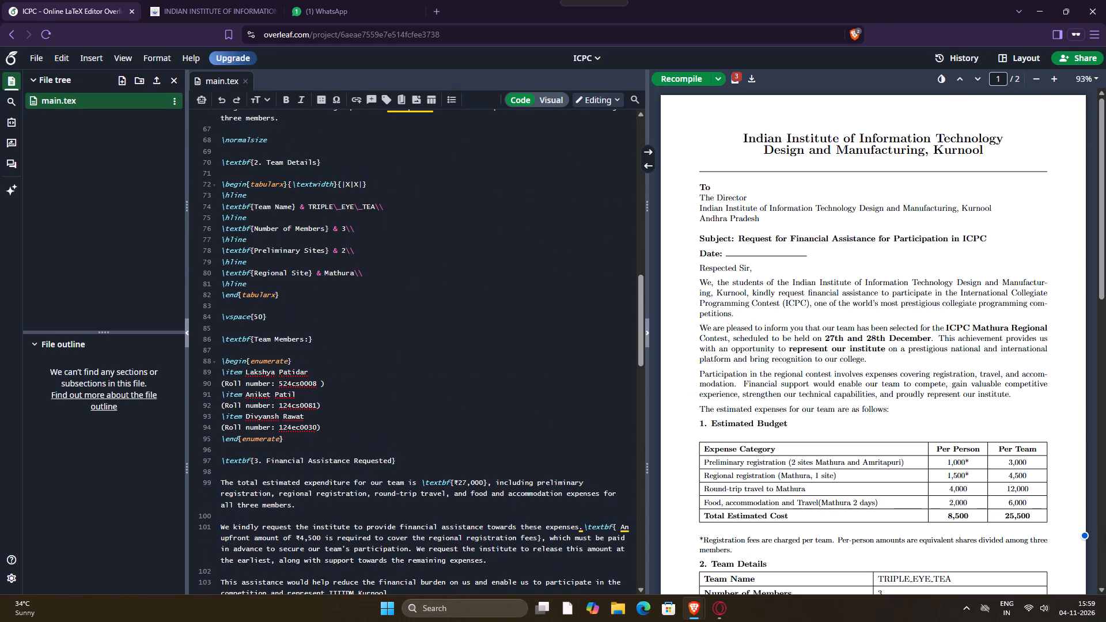
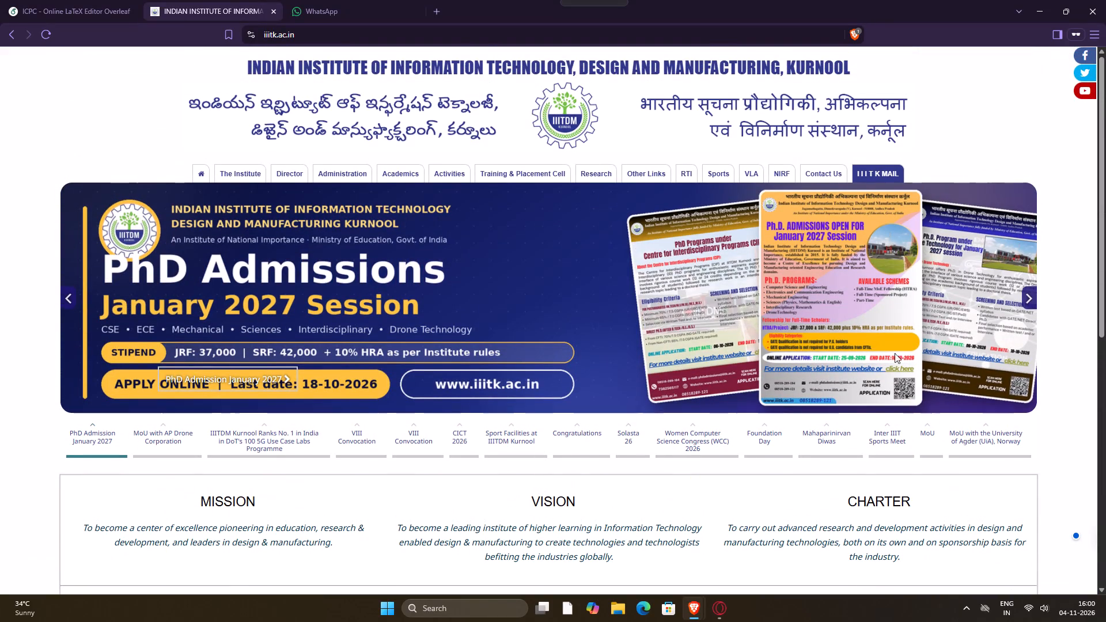
Return to the letter in Overleaf and review both pages of its preview, from the signature block to the heading.
{"action": "scroll", "coordinate": [761, 172], "scroll_direction": "down", "scroll_amount": 1}
{"action": "scroll", "coordinate": [535, 221], "scroll_direction": "up", "scroll_amount": 4}
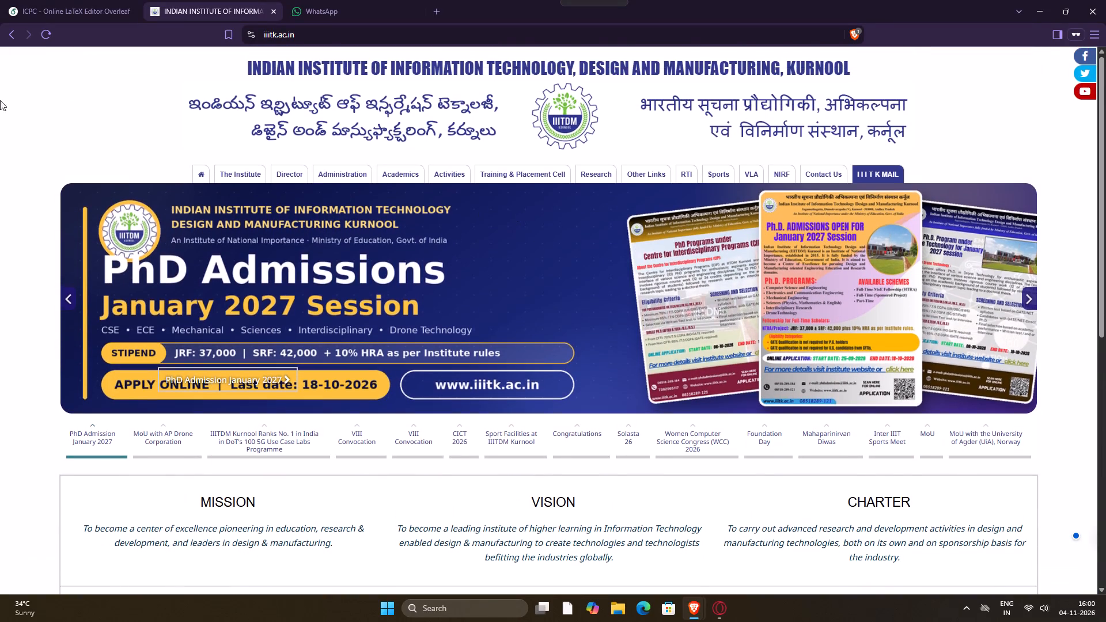
{"action": "left_click", "coordinate": [94, 0]}
{"action": "scroll", "coordinate": [1037, 355], "scroll_direction": "down", "scroll_amount": 12}
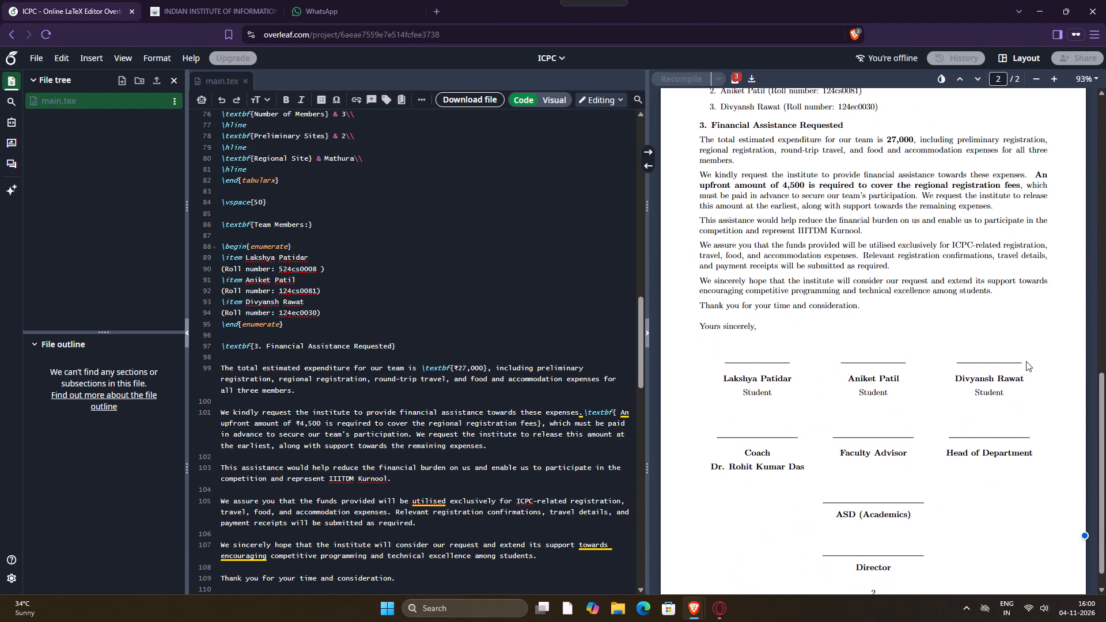
{"action": "scroll", "coordinate": [1024, 363], "scroll_direction": "down", "scroll_amount": 8}
{"action": "scroll", "coordinate": [1021, 368], "scroll_direction": "up", "scroll_amount": 4}
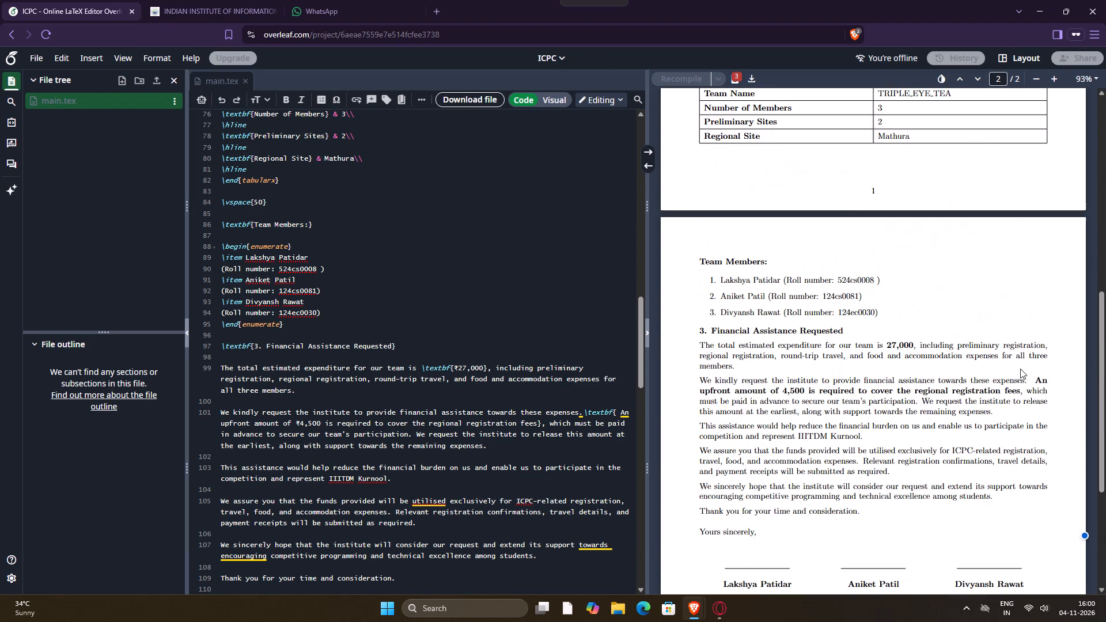
{"action": "scroll", "coordinate": [1020, 369], "scroll_direction": "up", "scroll_amount": 12}
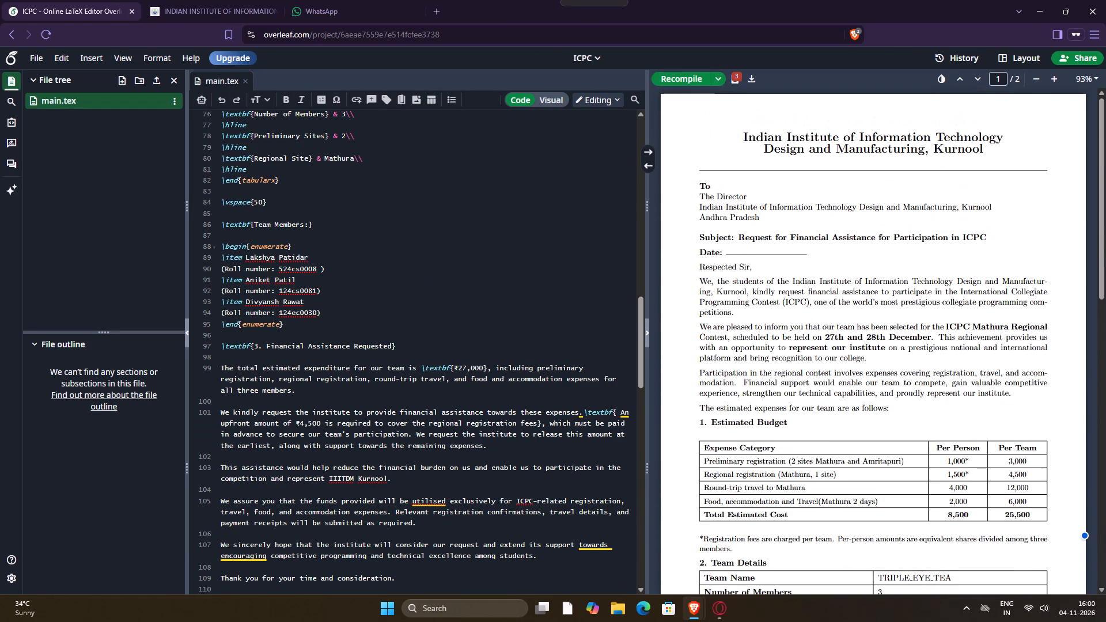
{"action": "scroll", "coordinate": [1013, 366], "scroll_direction": "down", "scroll_amount": 6}
Check the institute's address at the foot of the iiitk.ac.in home page.
{"action": "left_click", "coordinate": [234, 0]}
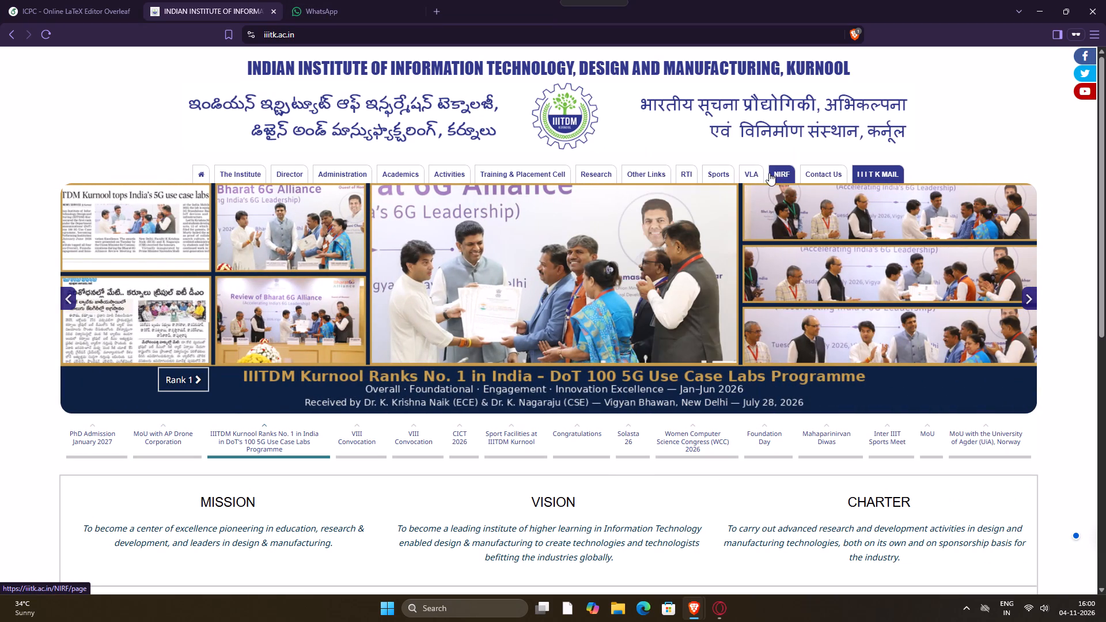
{"action": "scroll", "coordinate": [819, 211], "scroll_direction": "down", "scroll_amount": 17}
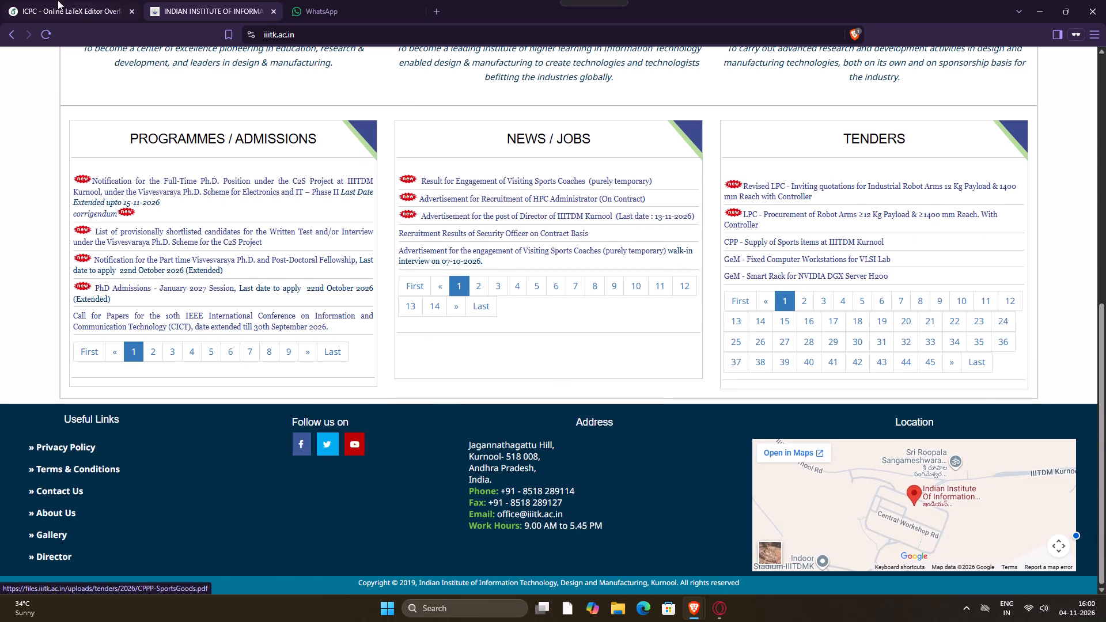
Return to Overleaf and look over the closing paragraphs and signature section of the LaTeX source.
{"action": "left_click", "coordinate": [75, 0]}
{"action": "scroll", "coordinate": [819, 363], "scroll_direction": "up", "scroll_amount": 13}
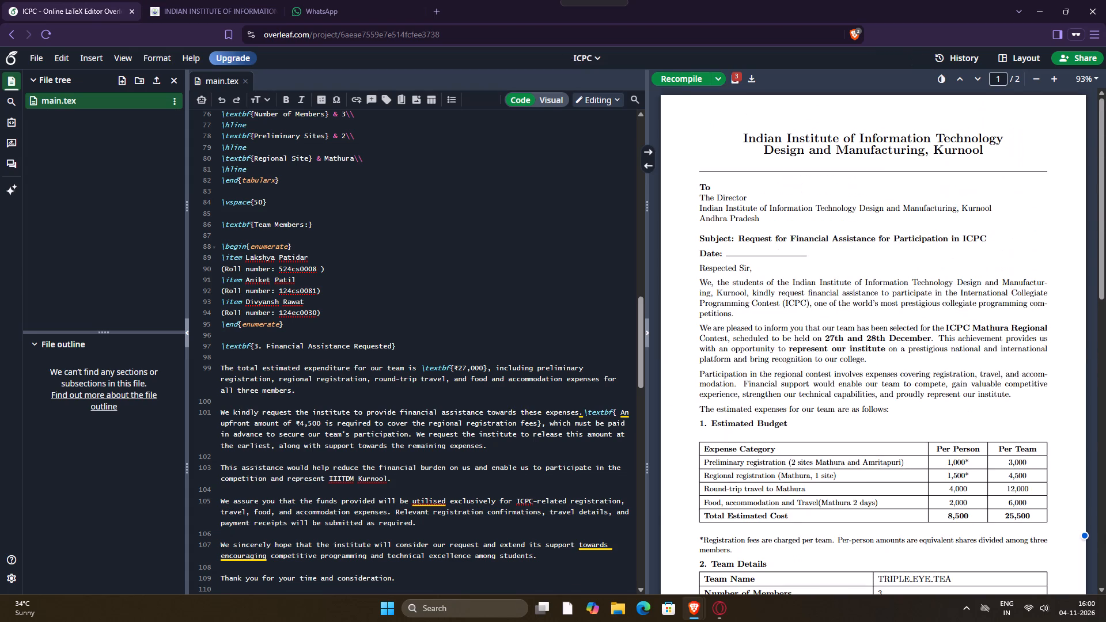
{"action": "scroll", "coordinate": [482, 351], "scroll_direction": "down", "scroll_amount": 9}
{"action": "scroll", "coordinate": [482, 351], "scroll_direction": "up", "scroll_amount": 4}
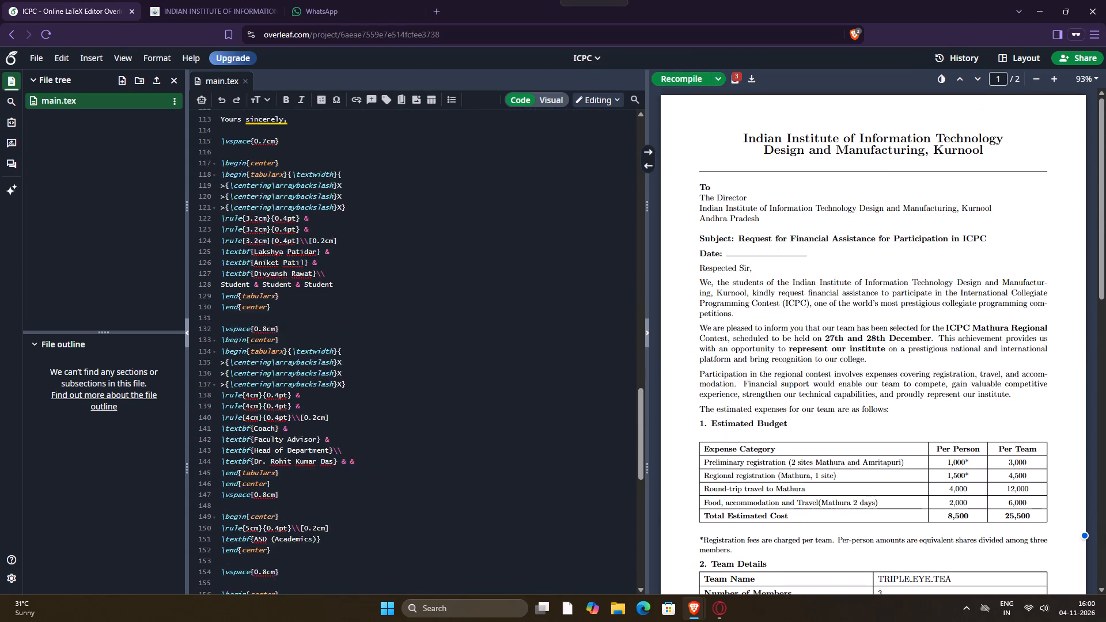
{"action": "left_click", "coordinate": [321, 300]}
{"action": "left_click_drag", "start_coordinate": [321, 300], "coordinate": [307, 278]}
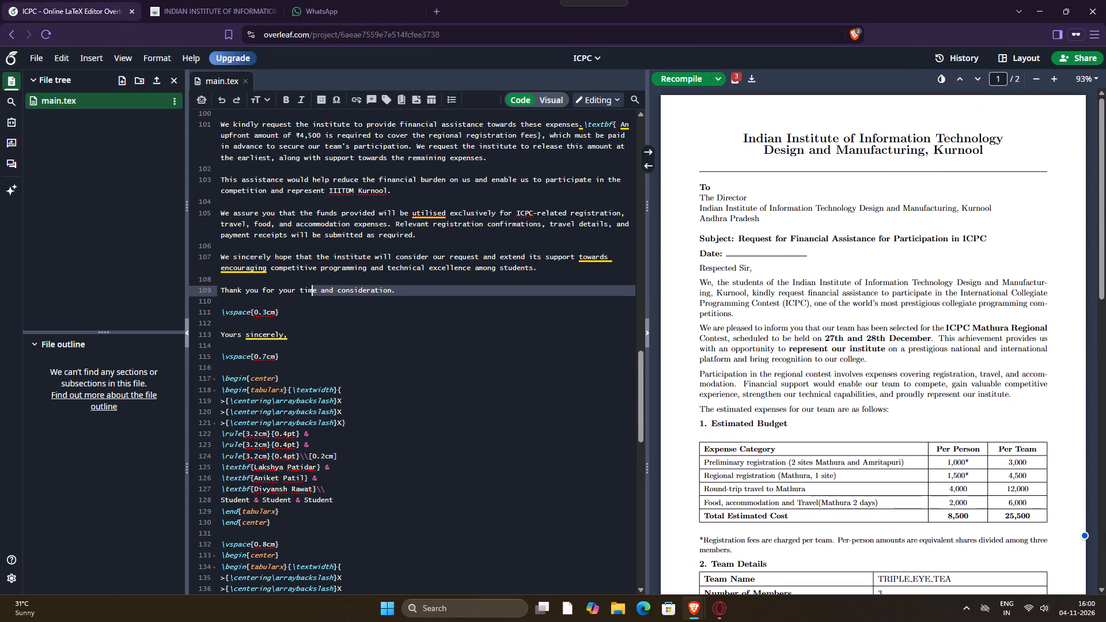
{"action": "left_click_drag", "start_coordinate": [307, 278], "coordinate": [234, 250]}
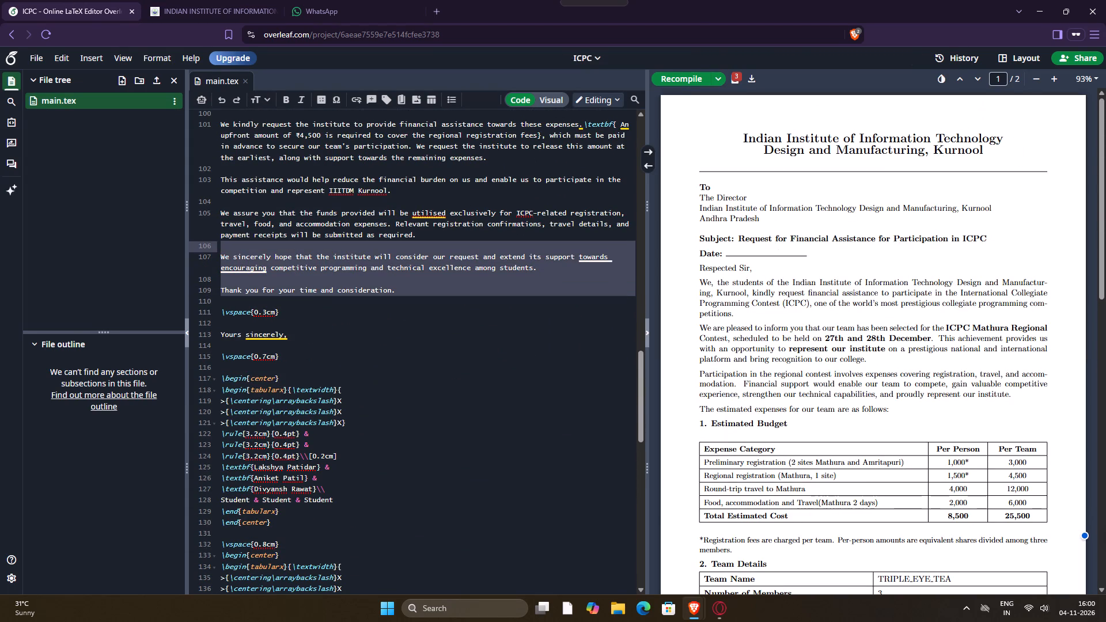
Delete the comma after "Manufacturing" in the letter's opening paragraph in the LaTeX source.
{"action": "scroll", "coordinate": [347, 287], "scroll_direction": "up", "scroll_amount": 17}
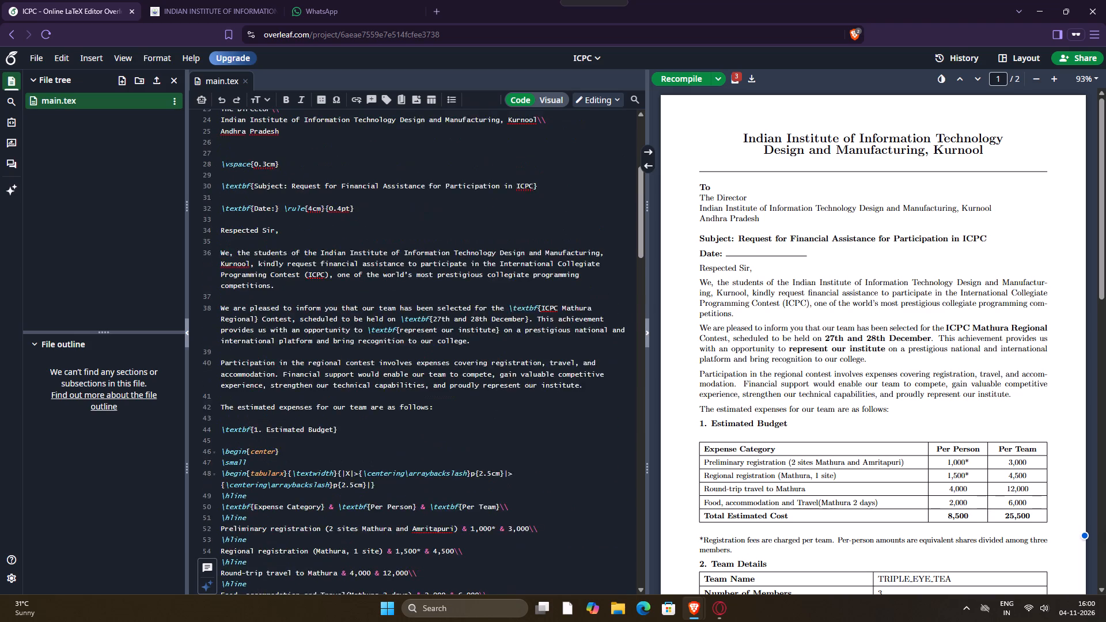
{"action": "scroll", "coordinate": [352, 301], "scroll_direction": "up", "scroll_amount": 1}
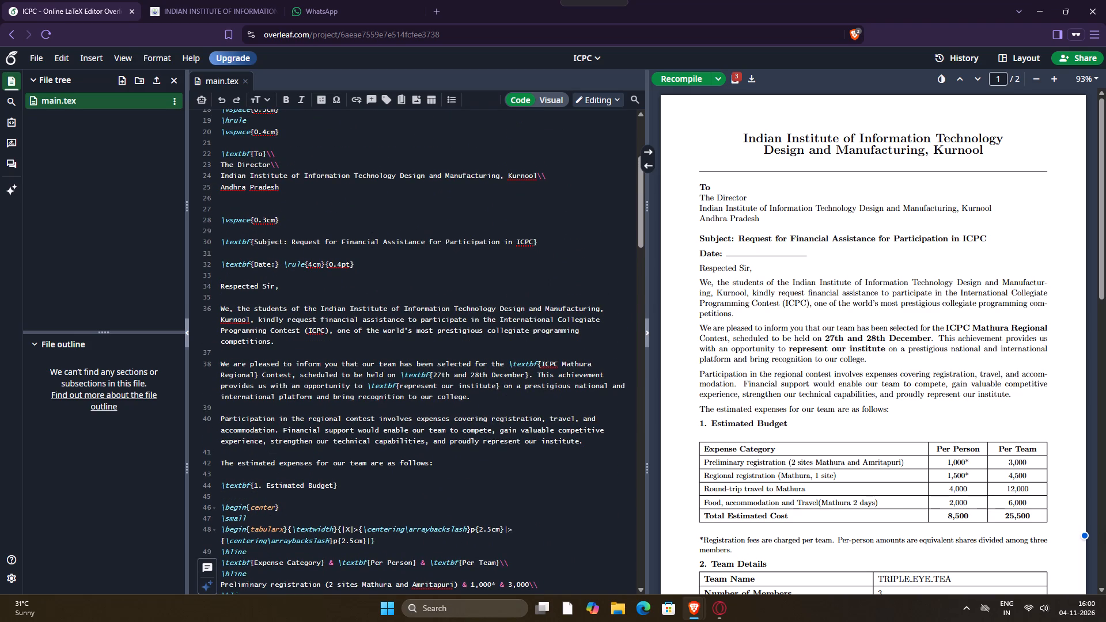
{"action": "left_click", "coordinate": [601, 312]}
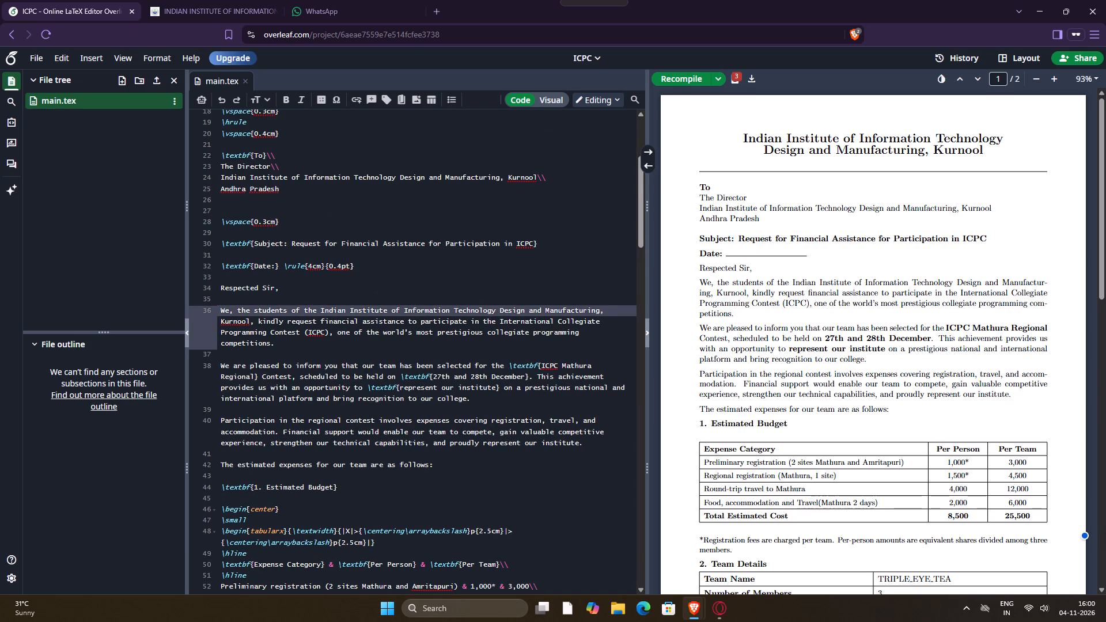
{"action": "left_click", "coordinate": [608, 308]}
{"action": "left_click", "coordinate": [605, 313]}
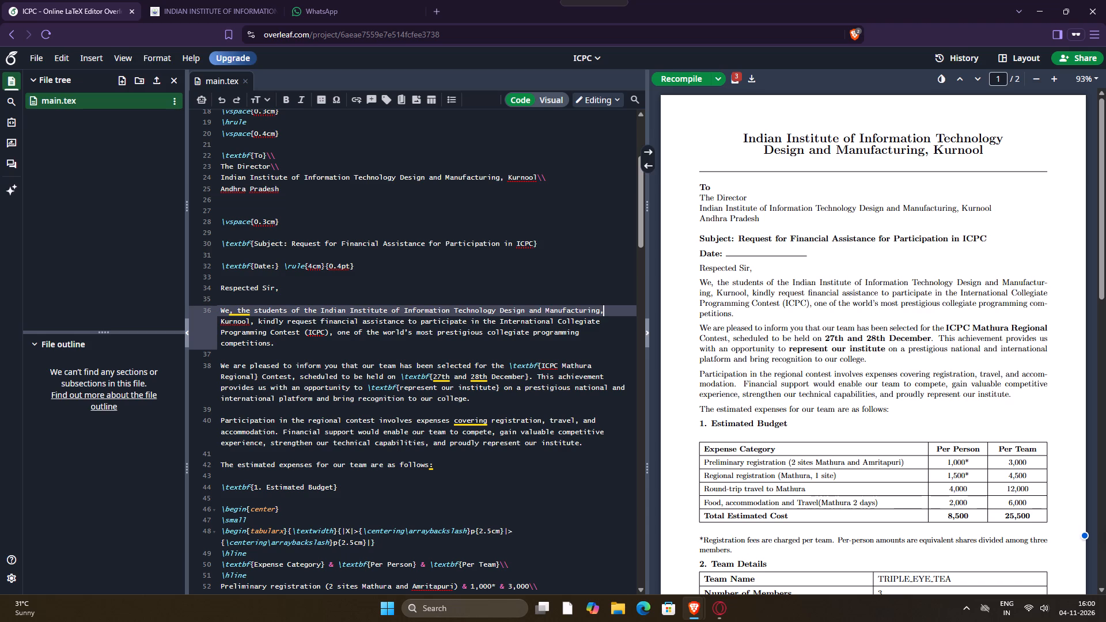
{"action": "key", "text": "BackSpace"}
Insert "Andhra Pradesh" after "Kurnool," in the letter's opening paragraph.
{"action": "left_click", "coordinate": [253, 315]}
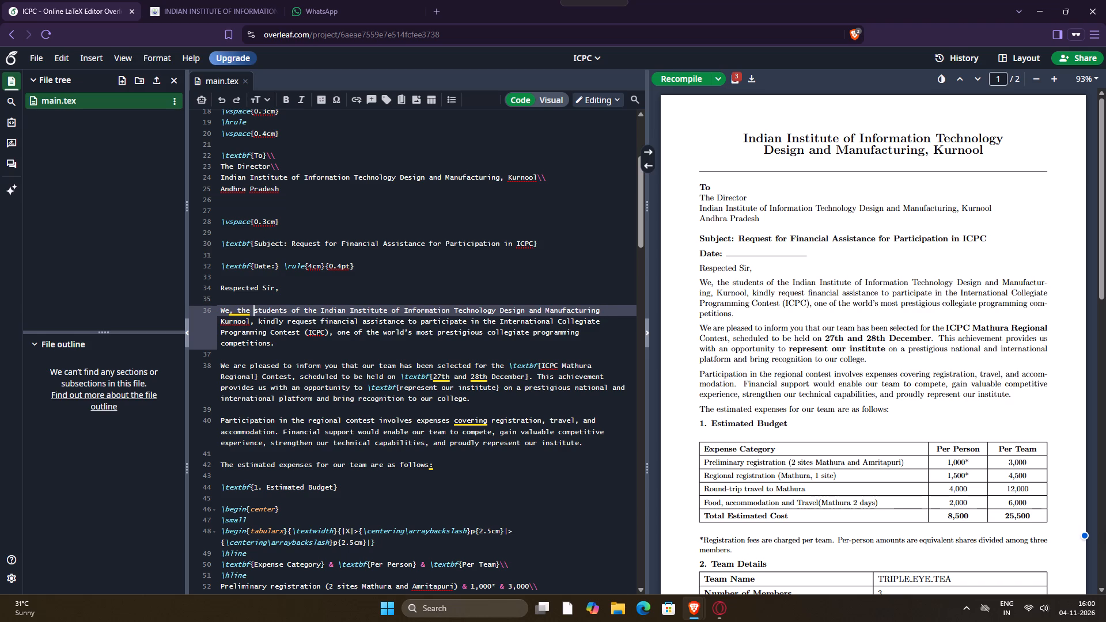
{"action": "left_click", "coordinate": [259, 321]}
{"action": "type", "text": "Andhra Pradesh"}
{"action": "key", "text": "space"}
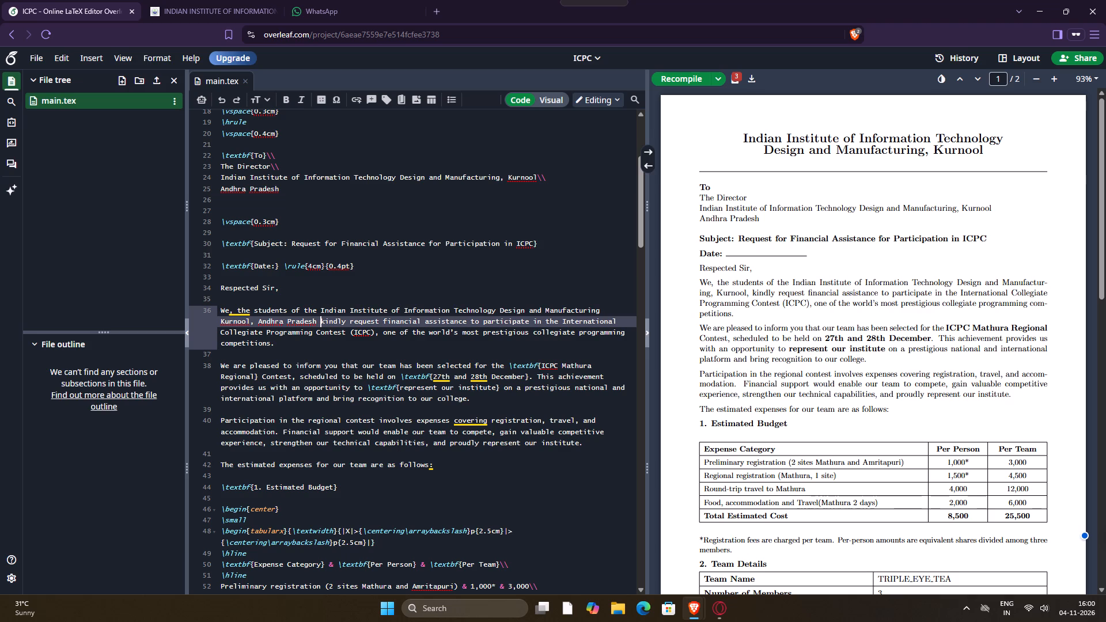
Proofread the opening paragraphs in the source, then review the budget, team details and financial assistance sections in source and preview.
{"action": "left_click_drag", "start_coordinate": [322, 321], "coordinate": [588, 329]}
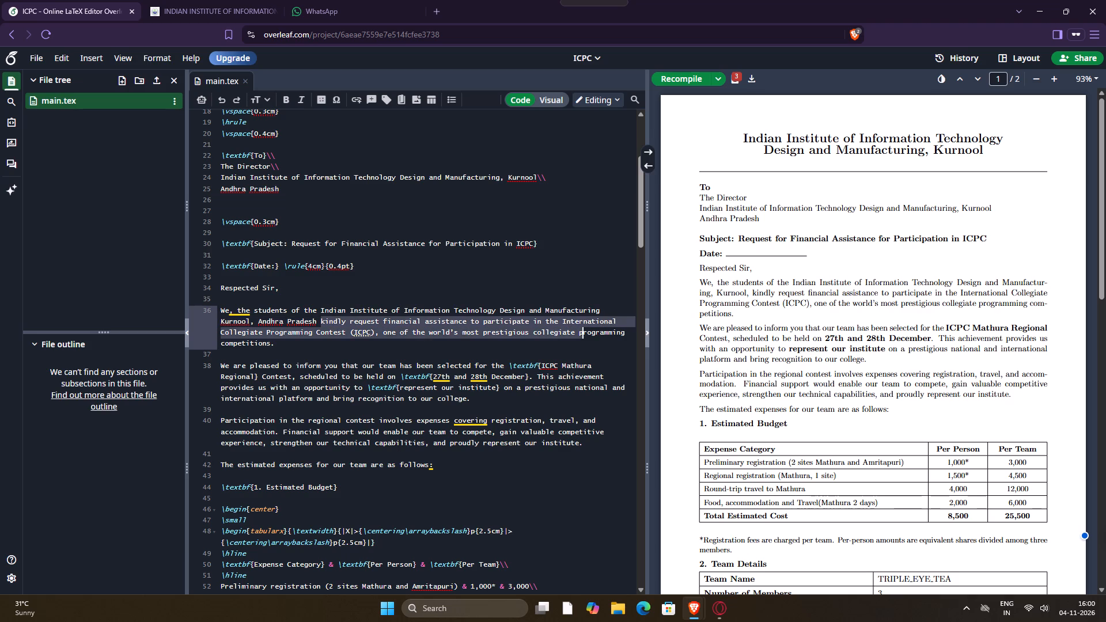
{"action": "left_click_drag", "start_coordinate": [588, 329], "coordinate": [334, 343]}
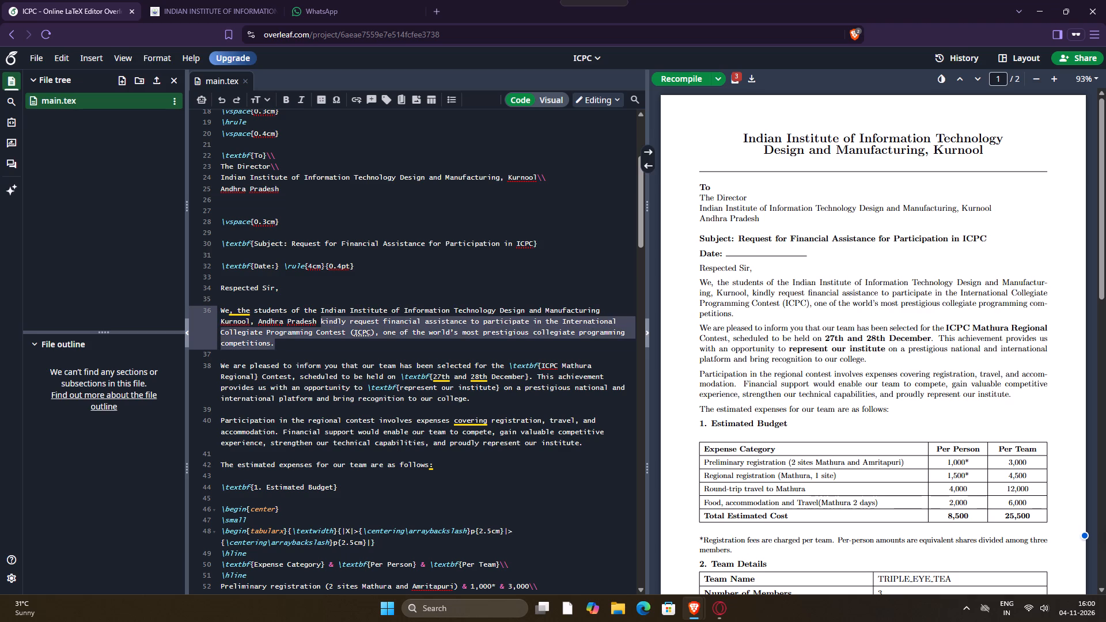
{"action": "left_click_drag", "start_coordinate": [334, 343], "coordinate": [495, 362]}
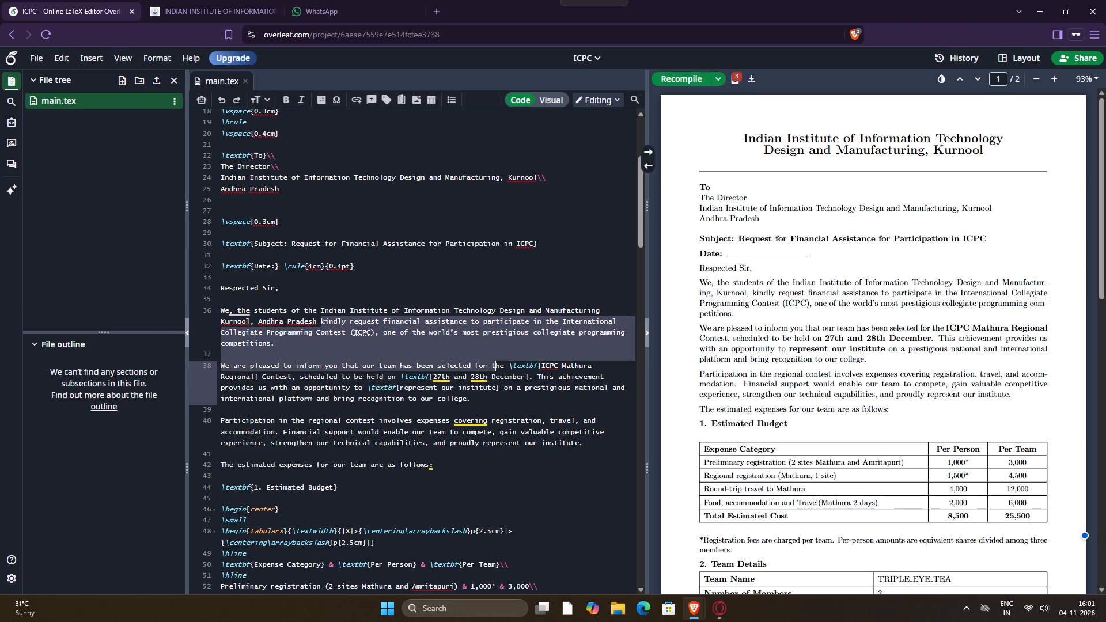
{"action": "left_click_drag", "start_coordinate": [495, 362], "coordinate": [536, 399]}
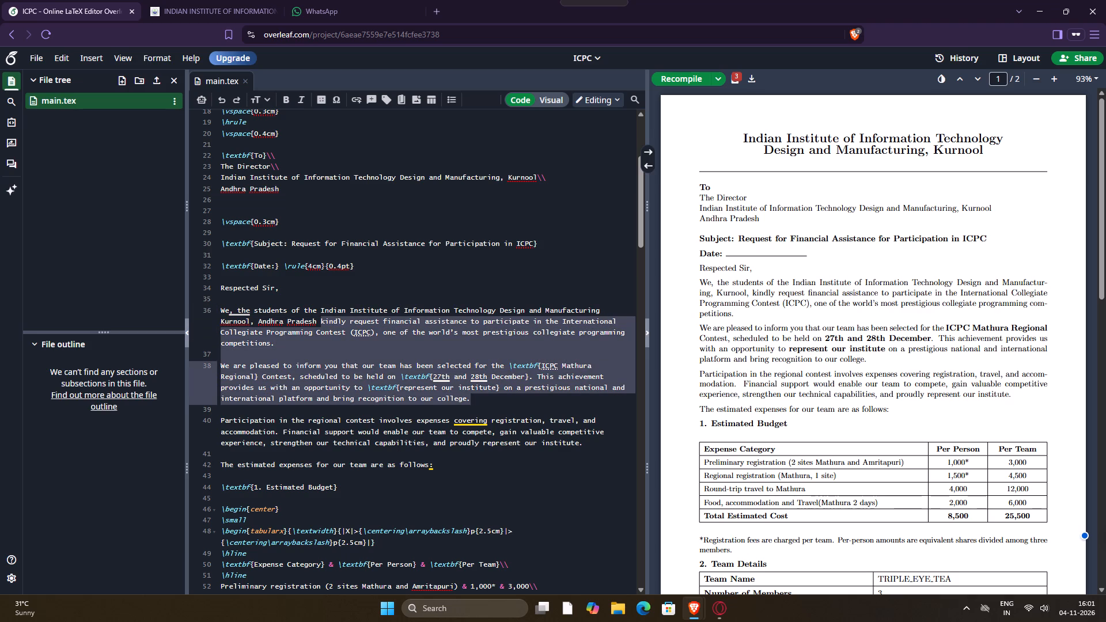
{"action": "left_click_drag", "start_coordinate": [536, 399], "coordinate": [536, 399]}
{"action": "left_click", "coordinate": [536, 399]}
{"action": "scroll", "coordinate": [528, 415], "scroll_direction": "down", "scroll_amount": 6}
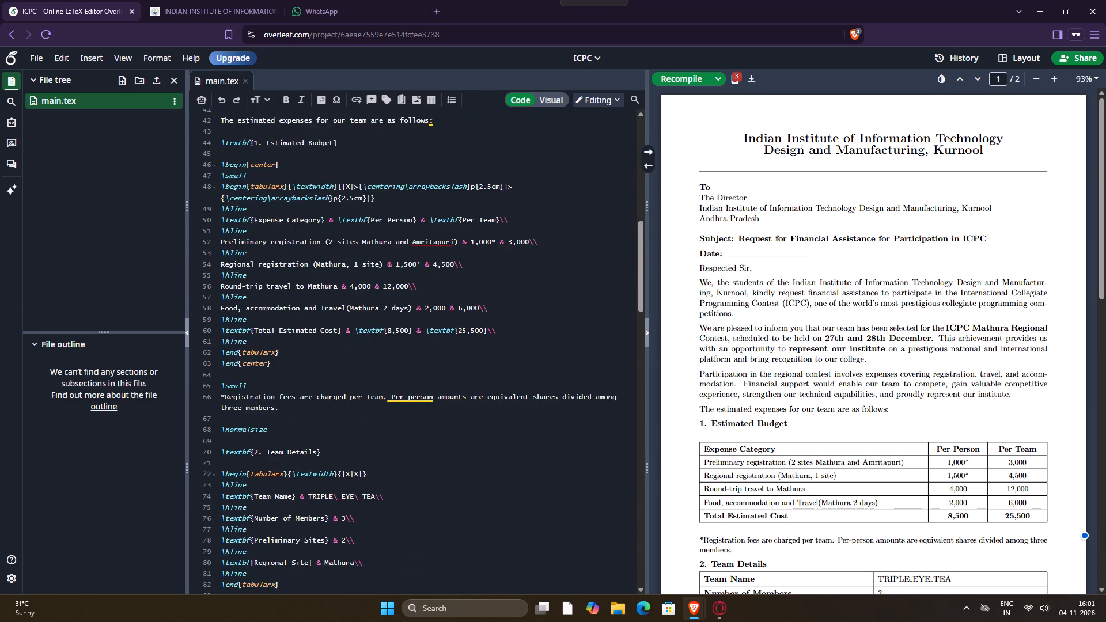
{"action": "scroll", "coordinate": [527, 416], "scroll_direction": "down", "scroll_amount": 8}
{"action": "scroll", "coordinate": [934, 523], "scroll_direction": "down", "scroll_amount": 7}
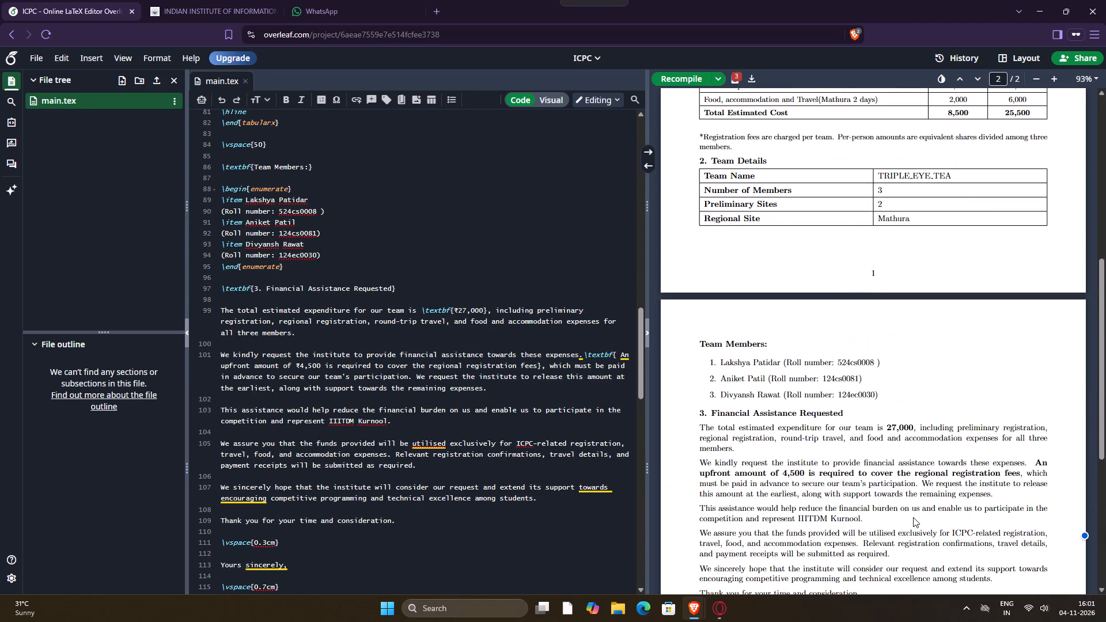
{"action": "scroll", "coordinate": [913, 517], "scroll_direction": "down", "scroll_amount": 6}
{"action": "scroll", "coordinate": [913, 517], "scroll_direction": "up", "scroll_amount": 1}
{"action": "scroll", "coordinate": [913, 517], "scroll_direction": "down", "scroll_amount": 5}
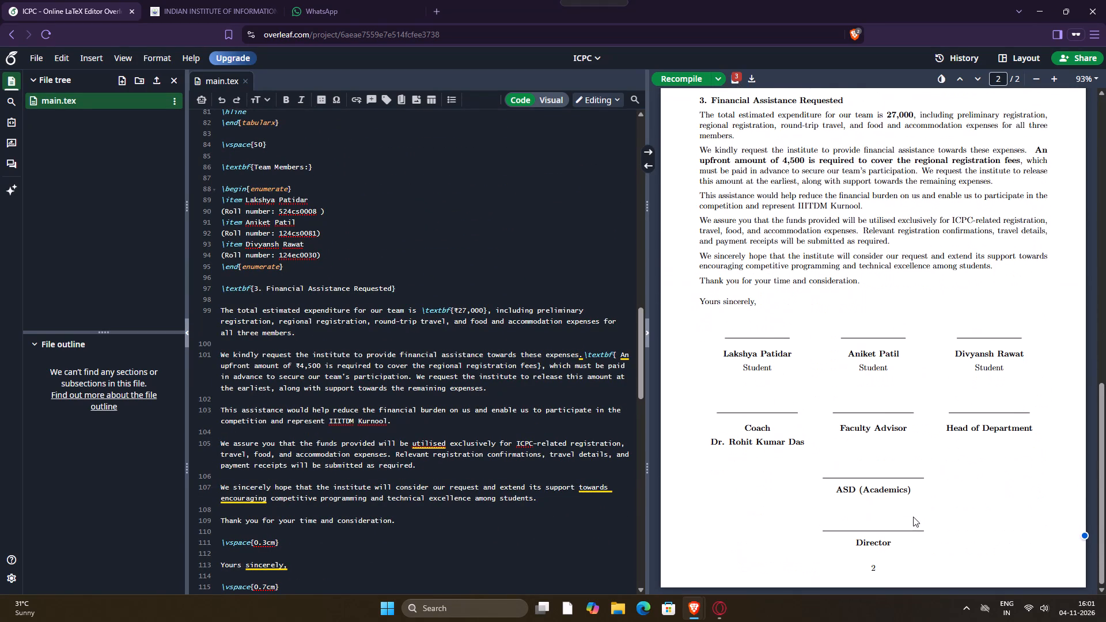
{"action": "scroll", "coordinate": [913, 517], "scroll_direction": "down", "scroll_amount": 8}
{"action": "scroll", "coordinate": [913, 517], "scroll_direction": "up", "scroll_amount": 10}
{"action": "scroll", "coordinate": [595, 507], "scroll_direction": "up", "scroll_amount": 9}
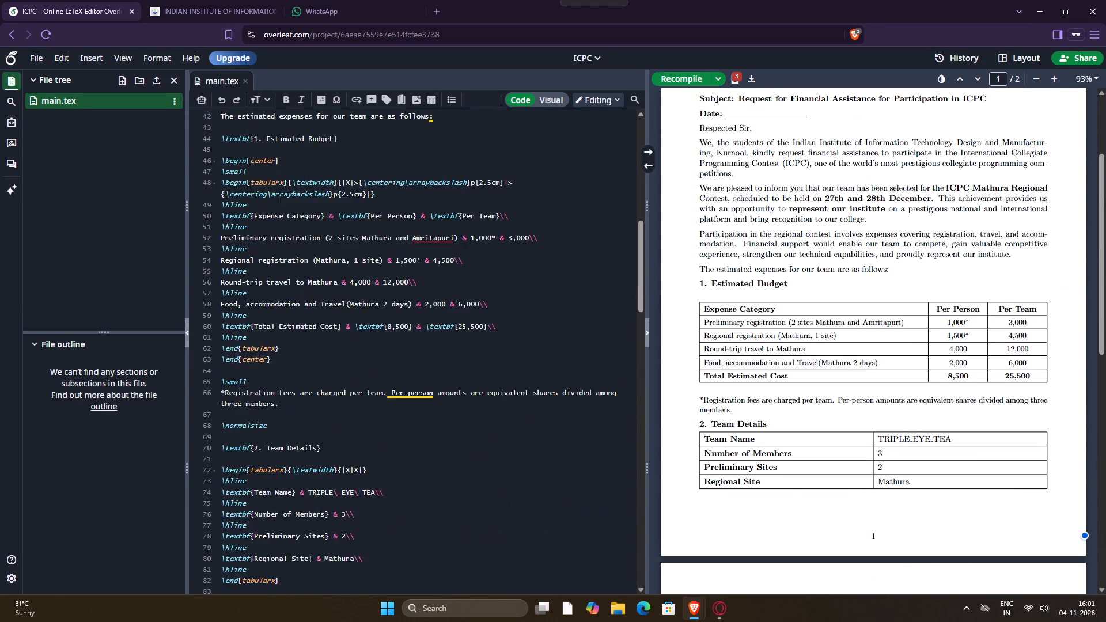
Recompile the letter and view the first page of the updated preview.
{"action": "scroll", "coordinate": [564, 501], "scroll_direction": "up", "scroll_amount": 14}
{"action": "left_click", "coordinate": [678, 82]}
{"action": "scroll", "coordinate": [903, 400], "scroll_direction": "up", "scroll_amount": 6}
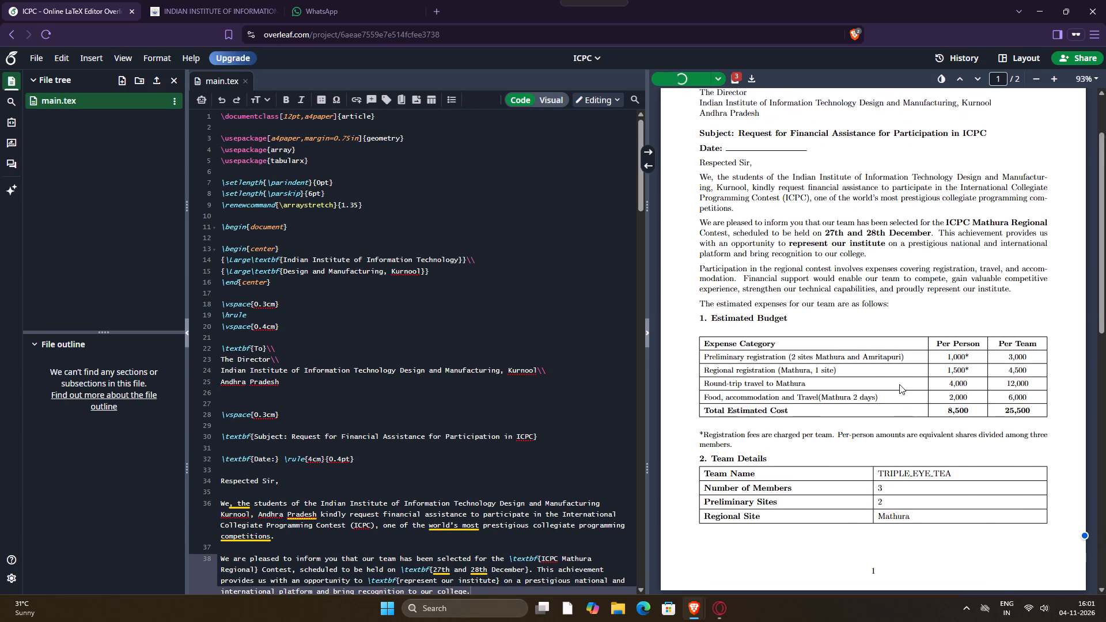
{"action": "scroll", "coordinate": [899, 384], "scroll_direction": "up", "scroll_amount": 9}
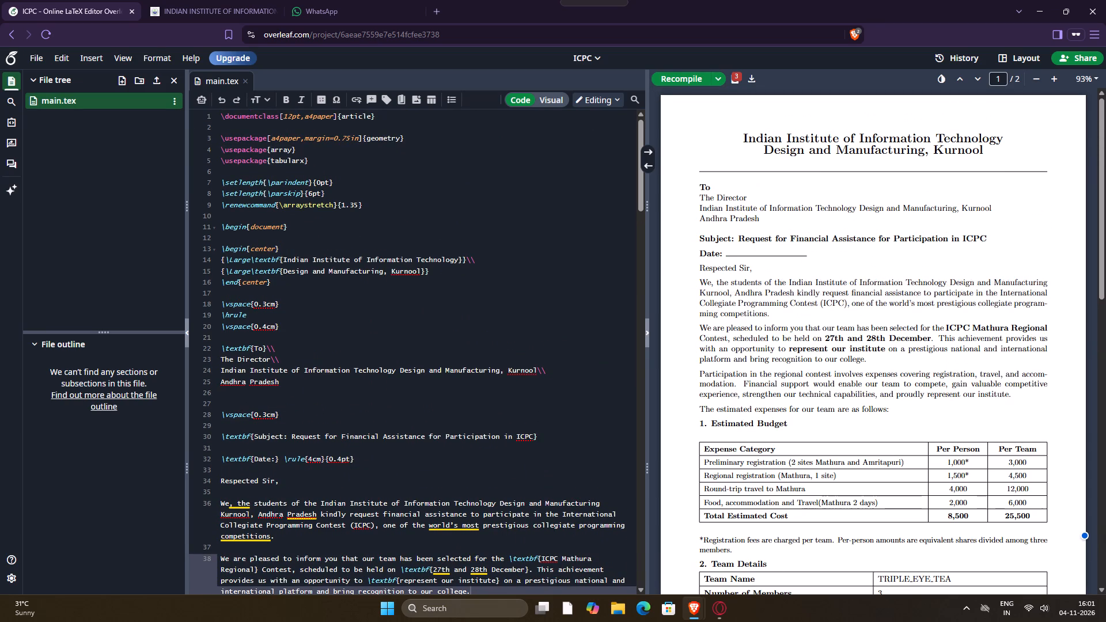
Locate the previewed heading line "Design and Manufacturing, Kurnool" in the LaTeX source.
{"action": "triple_click", "coordinate": [927, 152]}
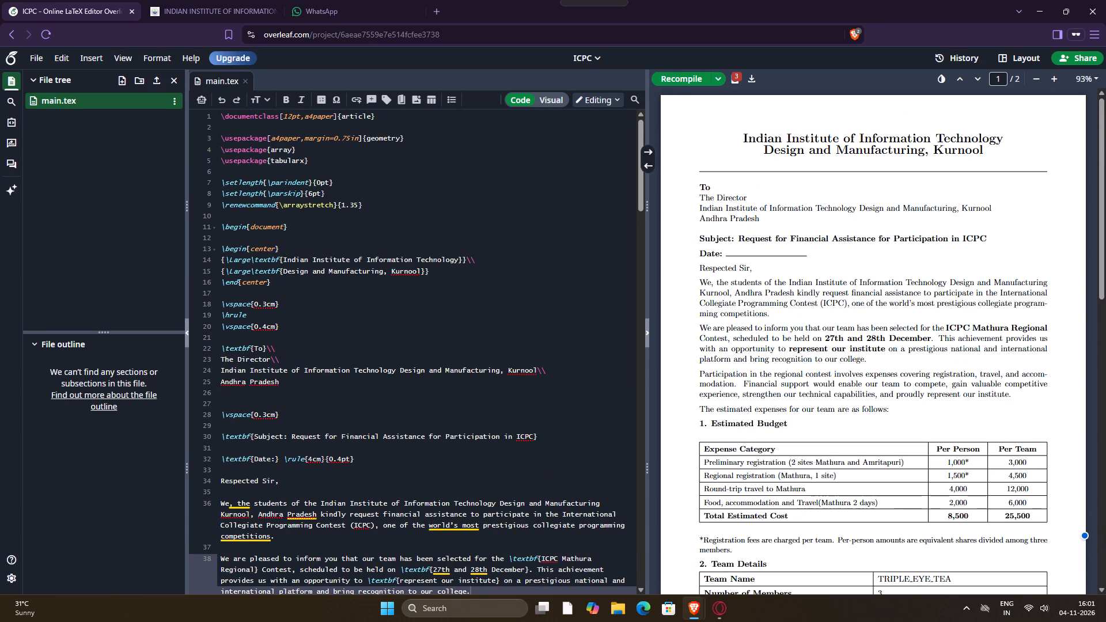
{"action": "left_click", "coordinate": [926, 153]}
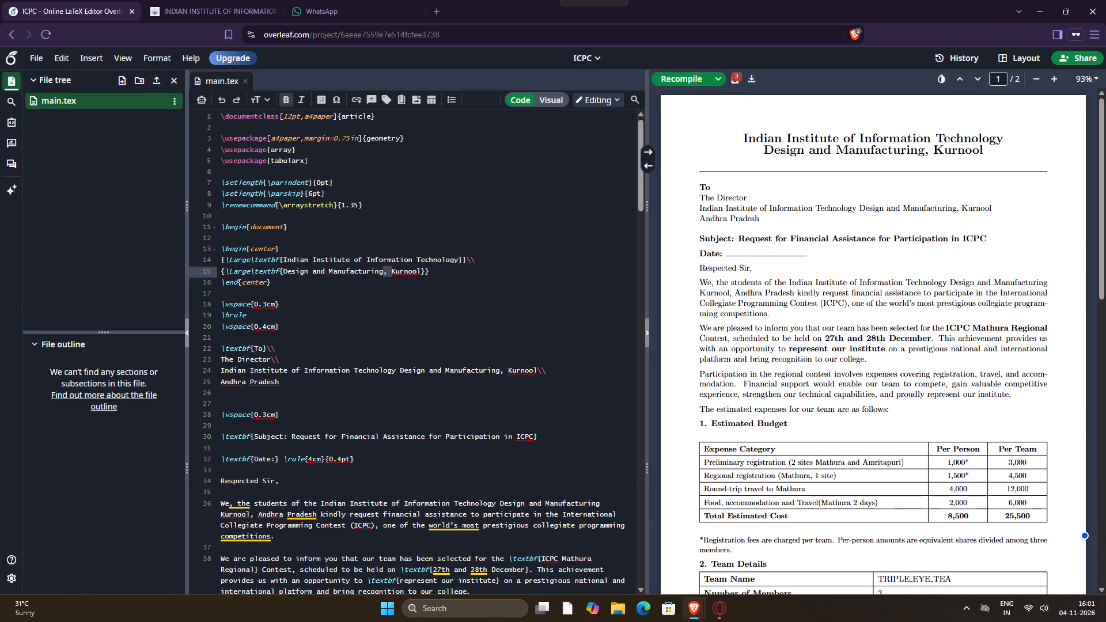
Insert a comma and a space between "Manufacturing" and "Kurnool" in the opening paragraph's source.
{"action": "double_click", "coordinate": [711, 291]}
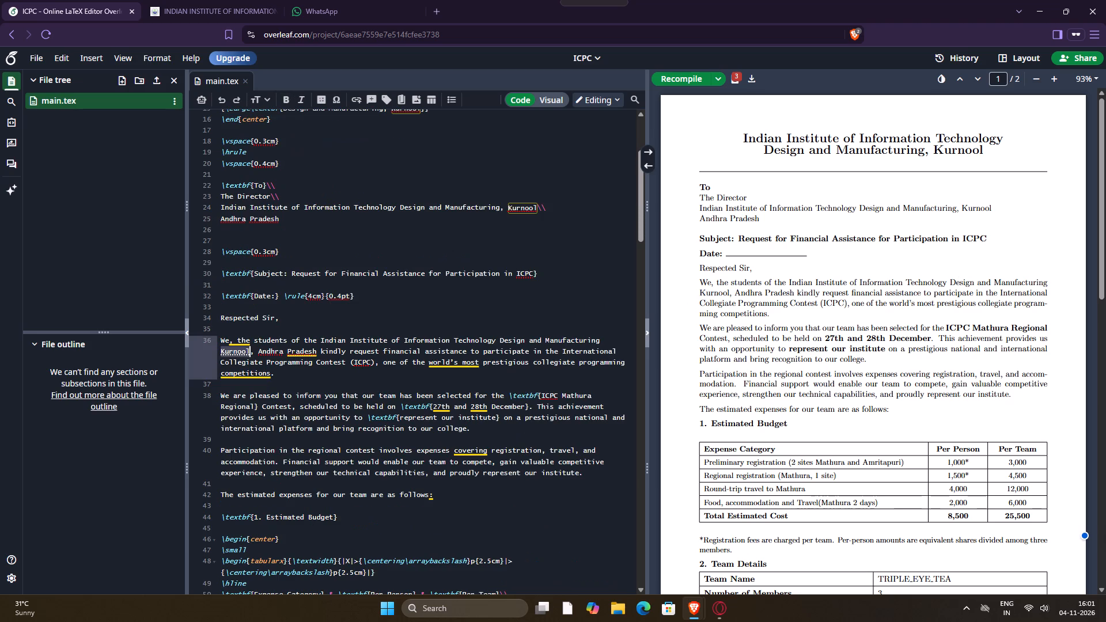
{"action": "left_click", "coordinate": [612, 339]}
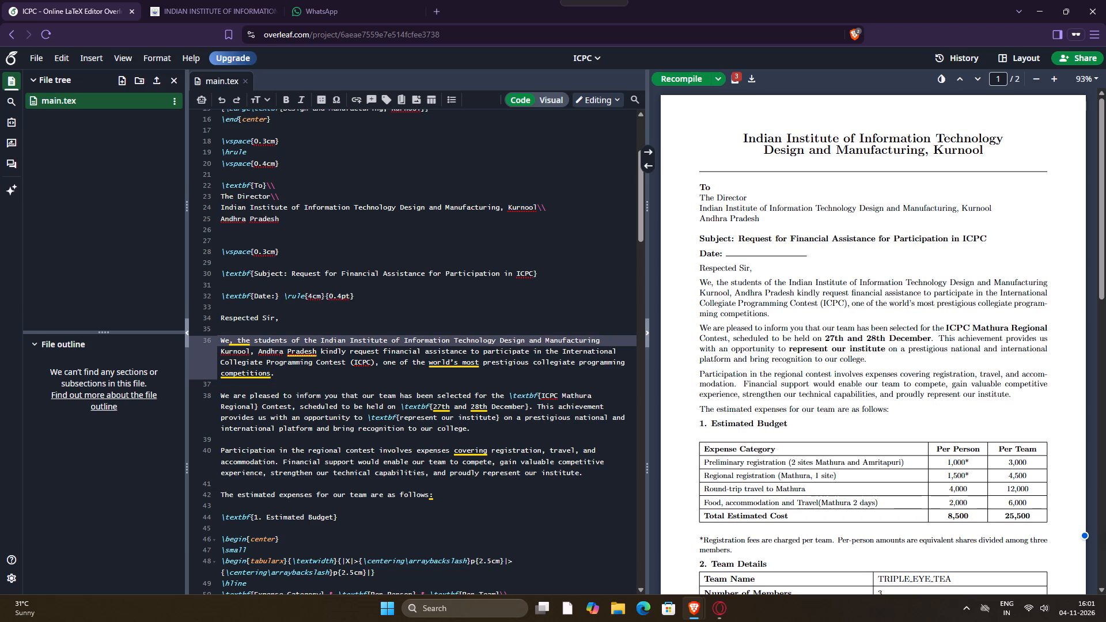
{"action": "key", "text": "BackSpace"}
{"action": "key", "text": "comma"}
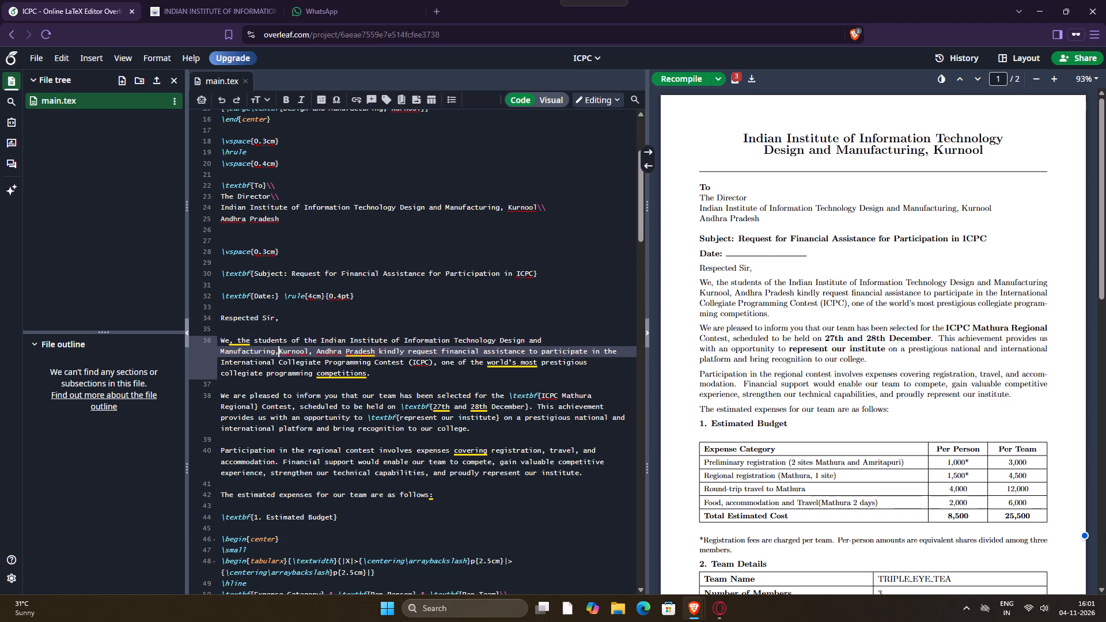
{"action": "key", "text": "space"}
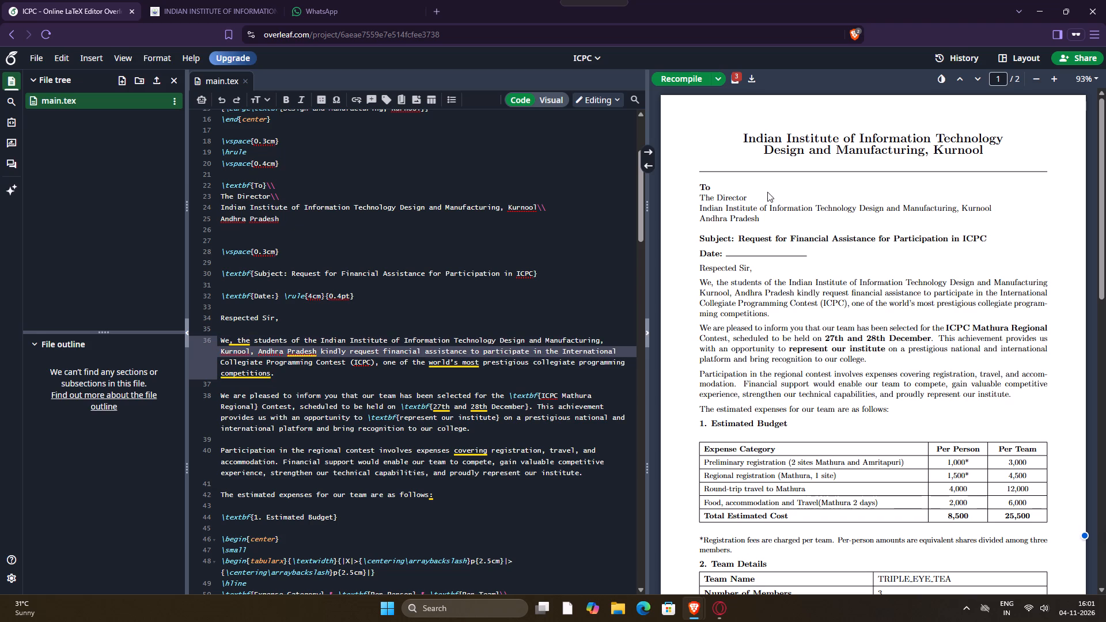
Add a comma after "To" in the recipient block's source and recompile the letter.
{"action": "scroll", "coordinate": [415, 225], "scroll_direction": "up", "scroll_amount": 8}
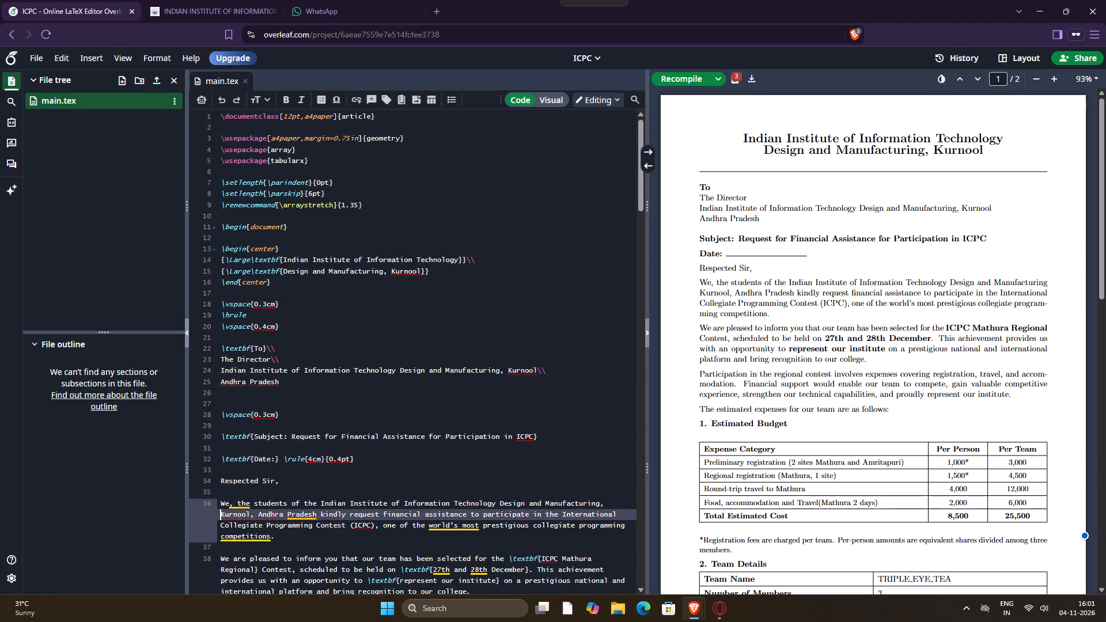
{"action": "left_click", "coordinate": [263, 348]}
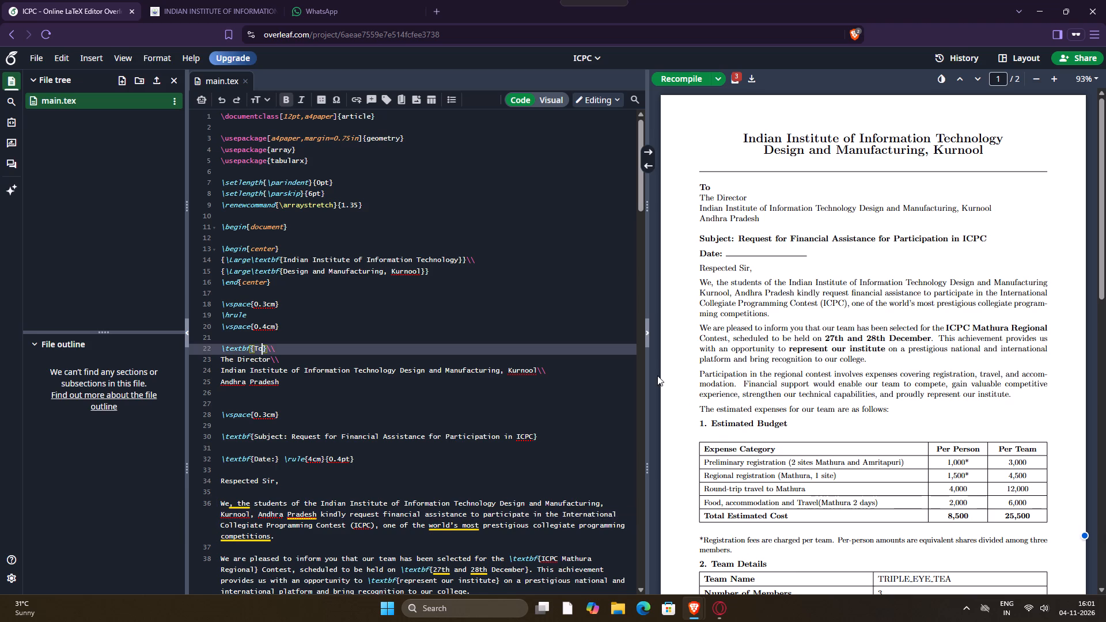
{"action": "key", "text": "comma"}
{"action": "left_click", "coordinate": [687, 75]}
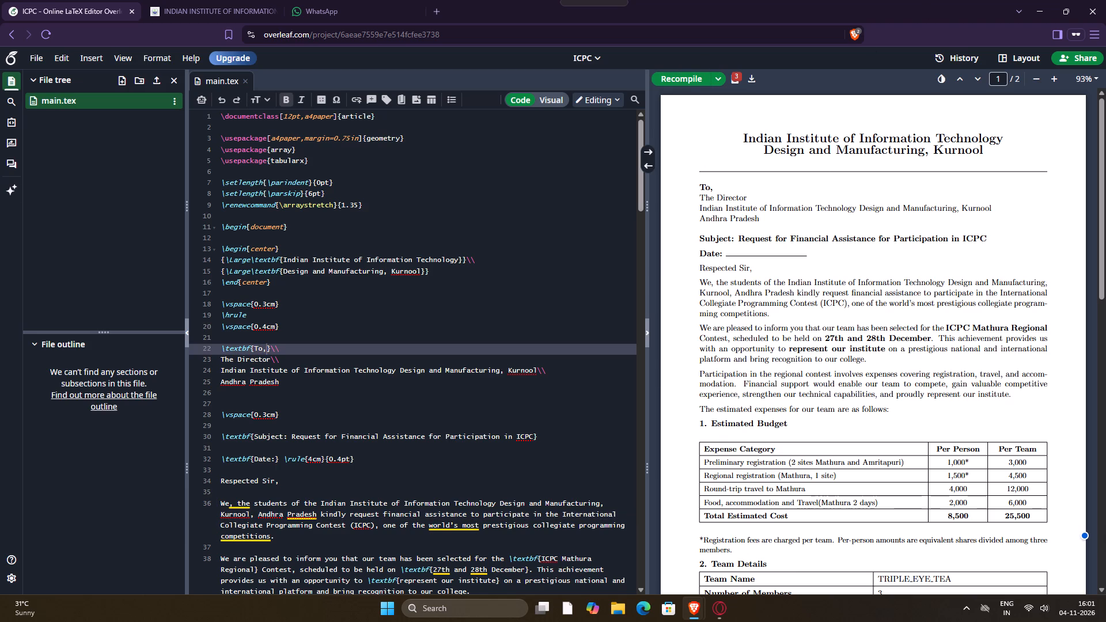
{"action": "left_click_drag", "start_coordinate": [694, 192], "coordinate": [742, 193]}
{"action": "left_click", "coordinate": [746, 198]}
Search the web for letter writing class images in a new browser tab and examine the class 6 letter format example.
{"action": "left_click", "coordinate": [436, 9]}
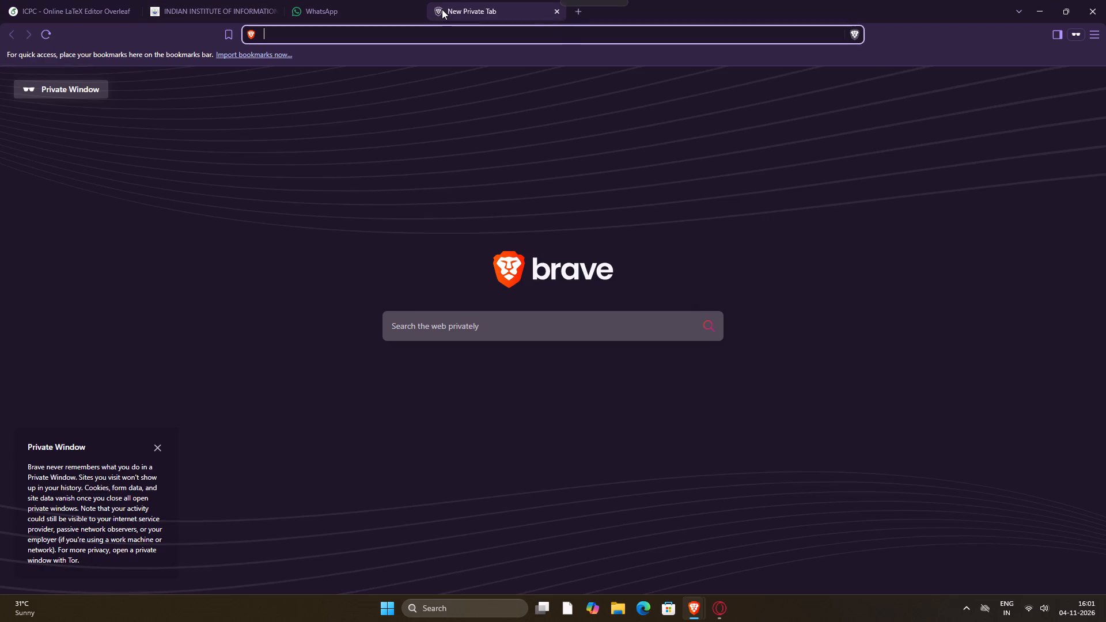
{"action": "key", "text": "shift+l"}
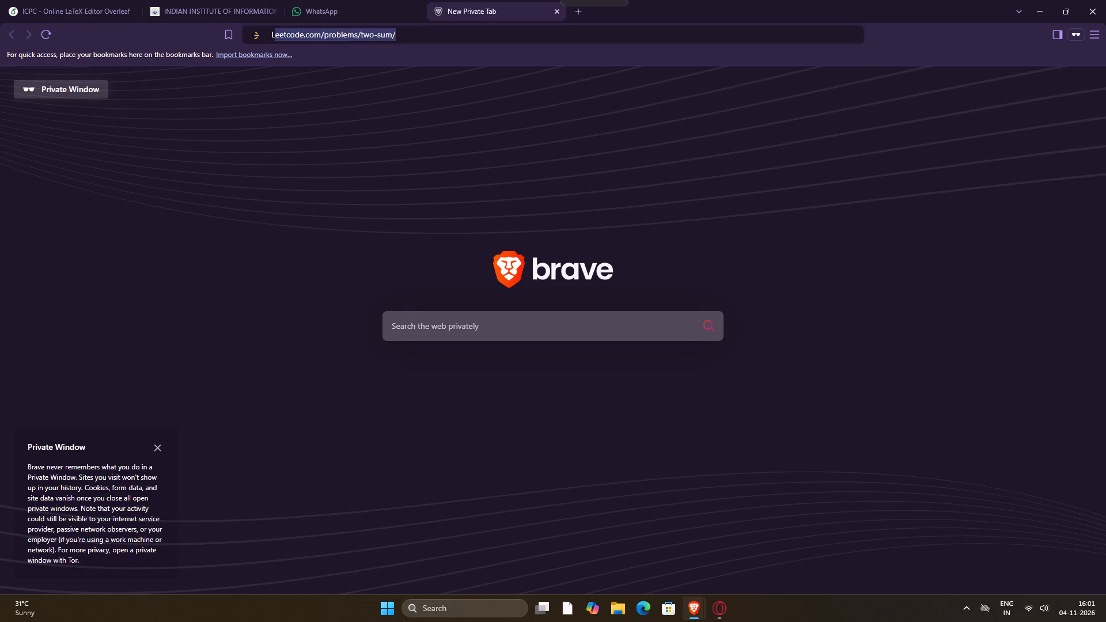
{"action": "key", "text": "shift+BackSpace"}
{"action": "key", "text": "shift+BackSpace"}
{"action": "type", "text": "Letter writitng"}
{"action": "key", "text": "space"}
{"action": "type", "text": "class"}
{"action": "key", "text": "Return"}
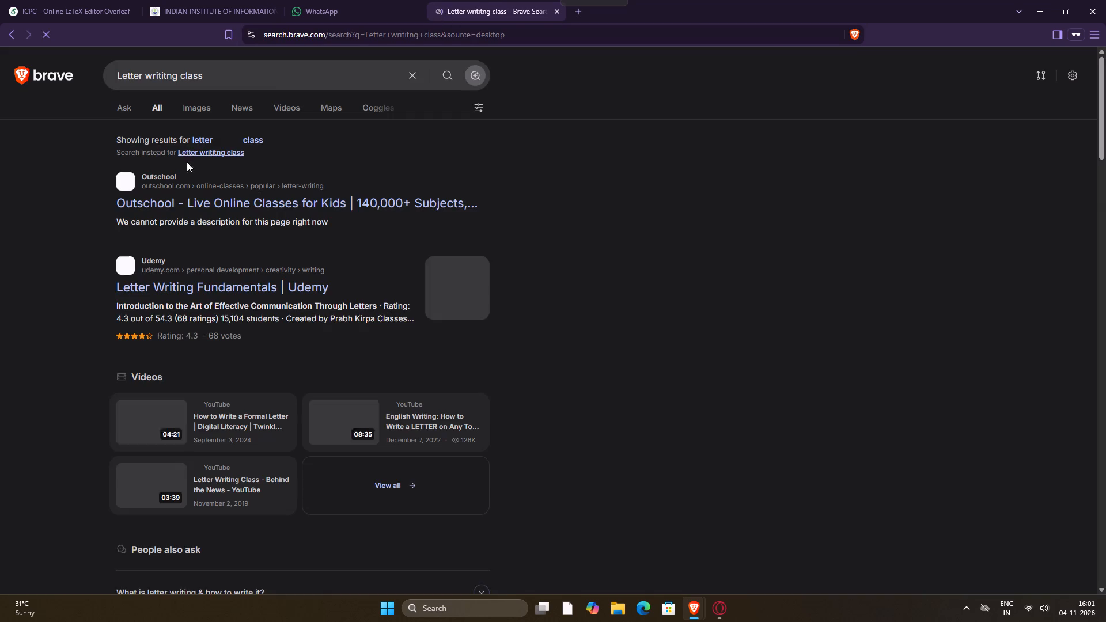
{"action": "left_click", "coordinate": [196, 109]}
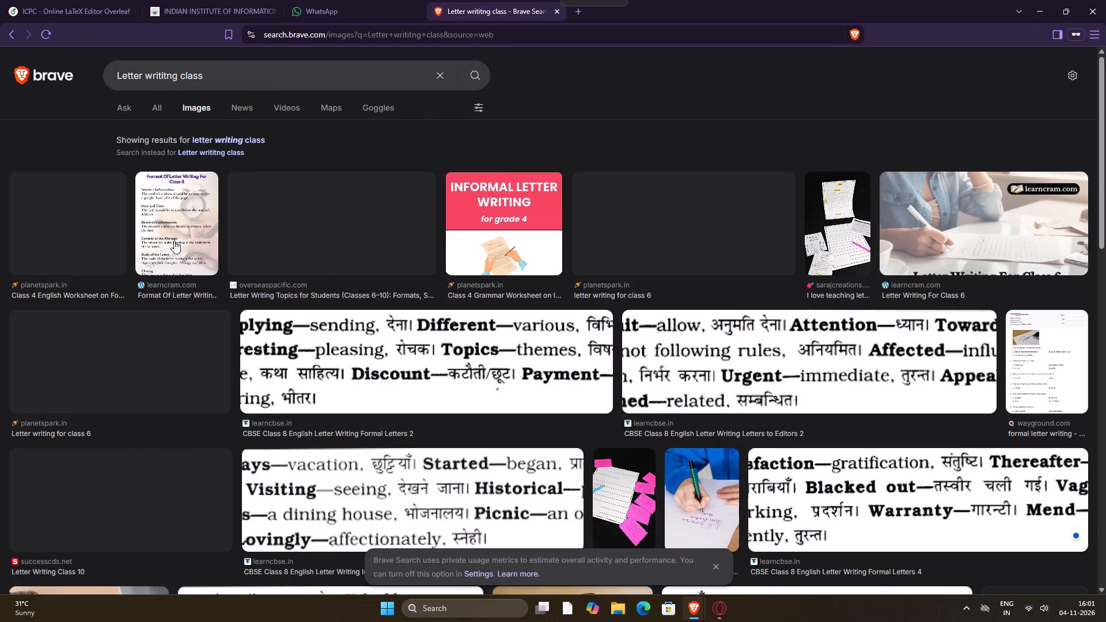
{"action": "left_click", "coordinate": [180, 180]}
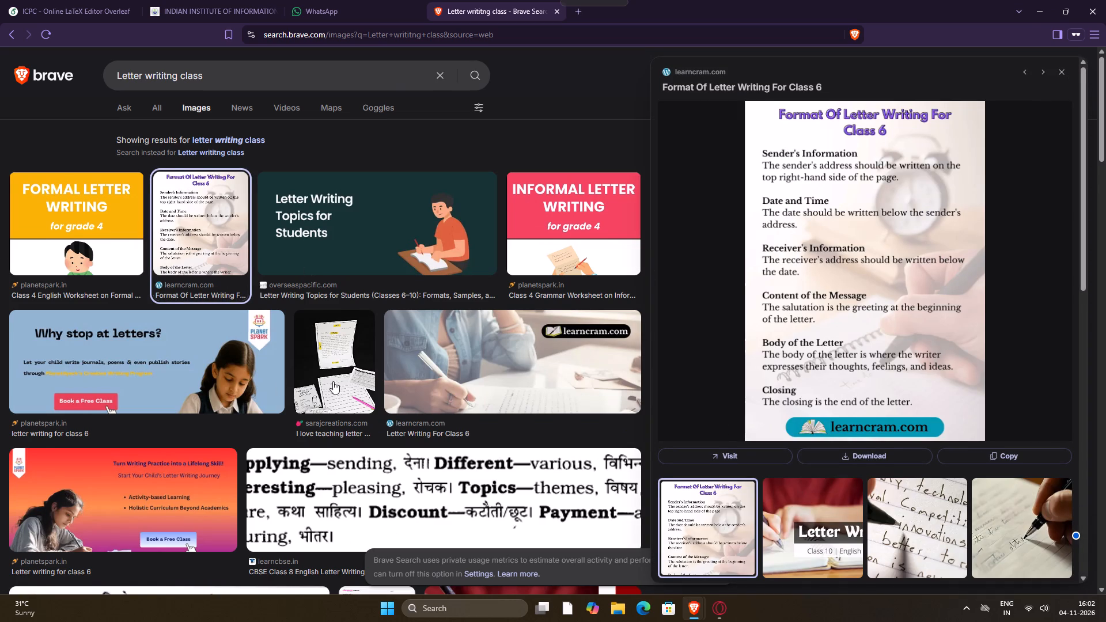
{"action": "scroll", "coordinate": [355, 371], "scroll_direction": "down", "scroll_amount": 6}
{"action": "left_click", "coordinate": [436, 36]}
{"action": "key", "text": "c"}
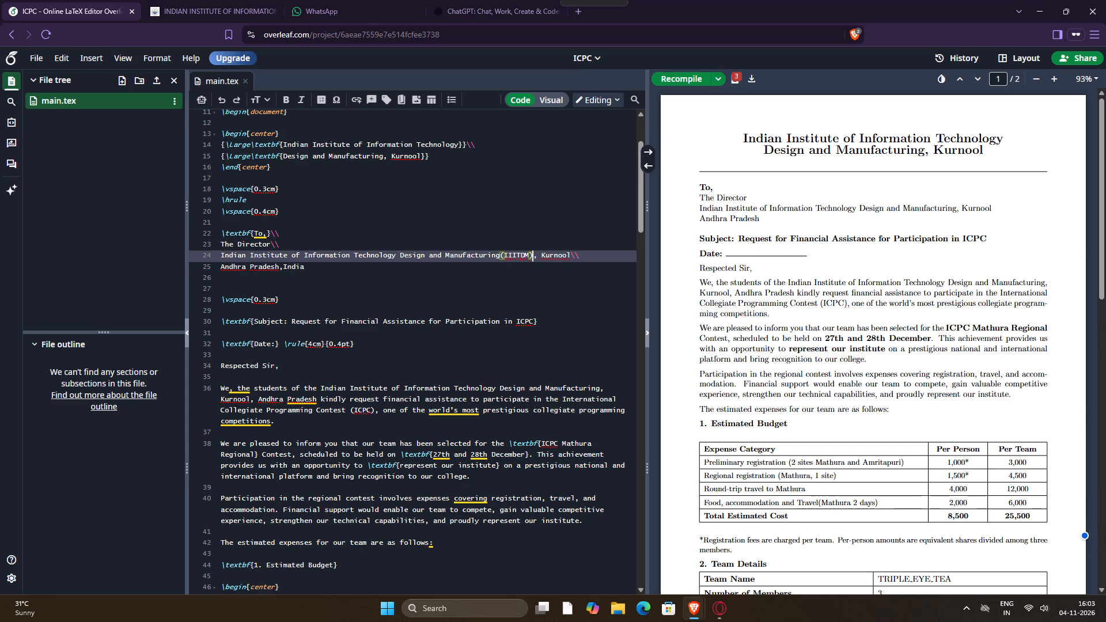
{"action": "left_click", "coordinate": [696, 78]}
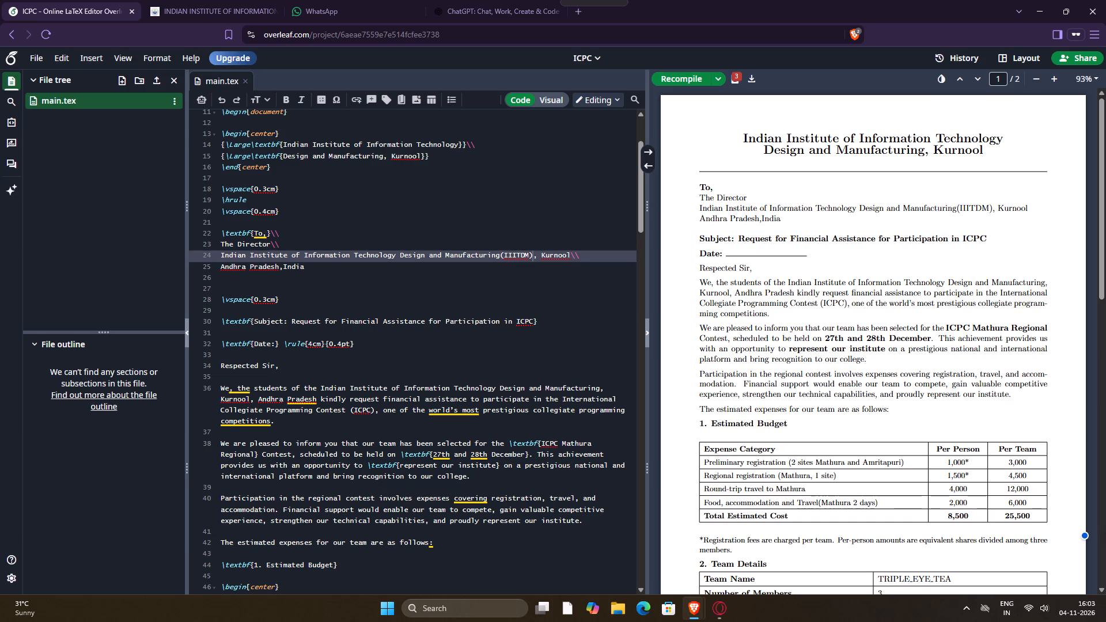
Delete "(IIITDM)," between "Manufacturing" and "Kurnool" in the recipient address source.
{"action": "left_click_drag", "start_coordinate": [535, 257], "coordinate": [529, 255]}
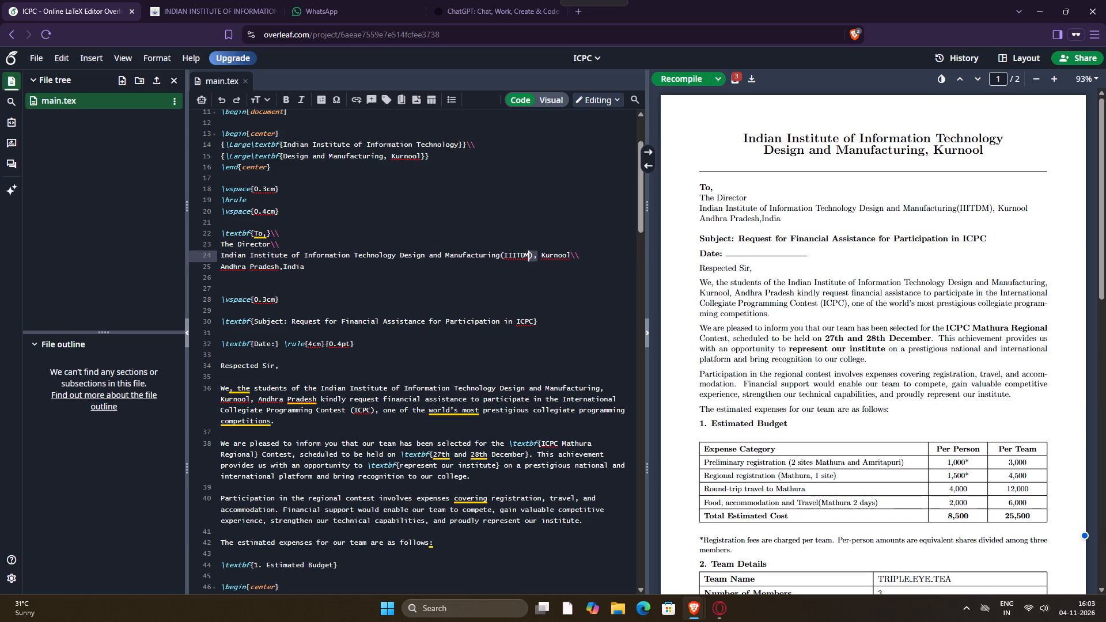
{"action": "left_click_drag", "start_coordinate": [529, 255], "coordinate": [499, 252]}
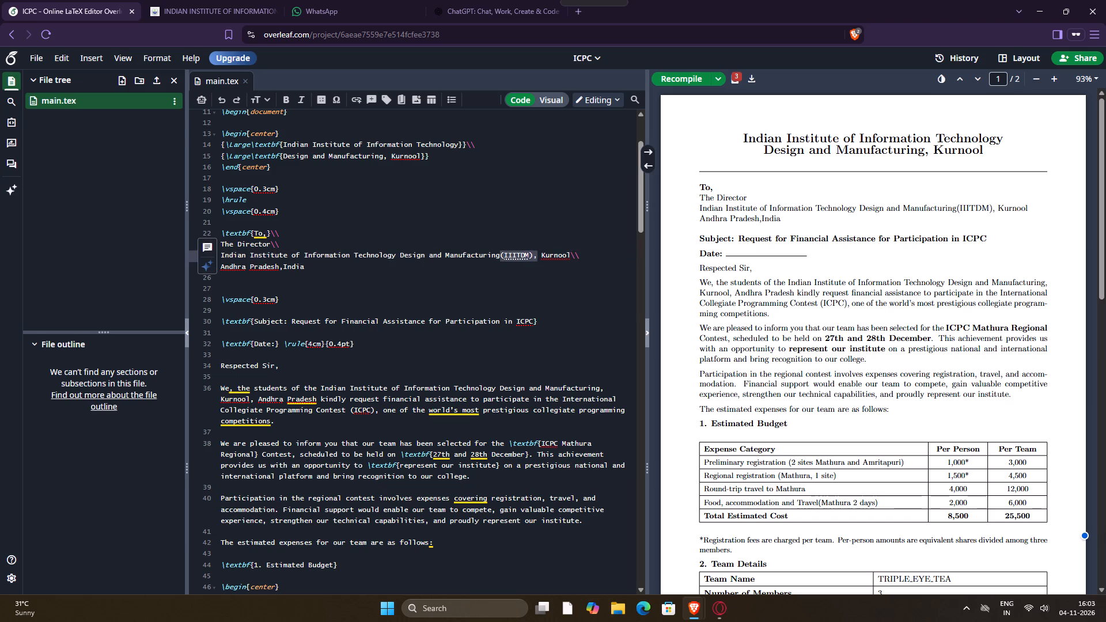
{"action": "key", "text": "BackSpace"}
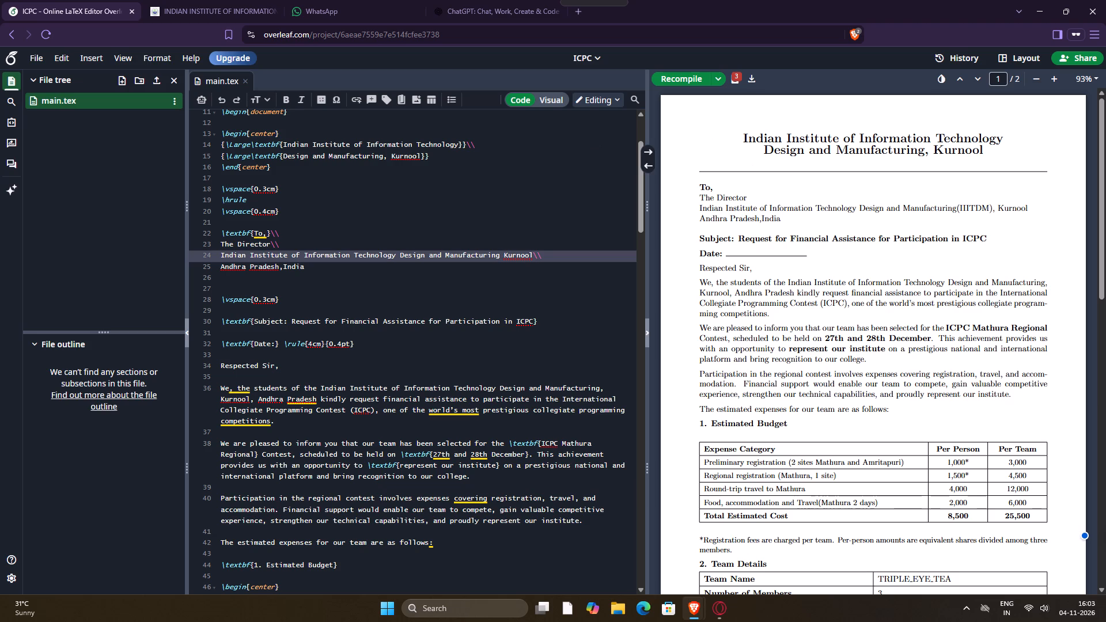
Replace the comma between "Manufacturing" and "Kurnool" in the letter's centred heading with a plain space, and recompile.
{"action": "scroll", "coordinate": [594, 287], "scroll_direction": "up", "scroll_amount": 3}
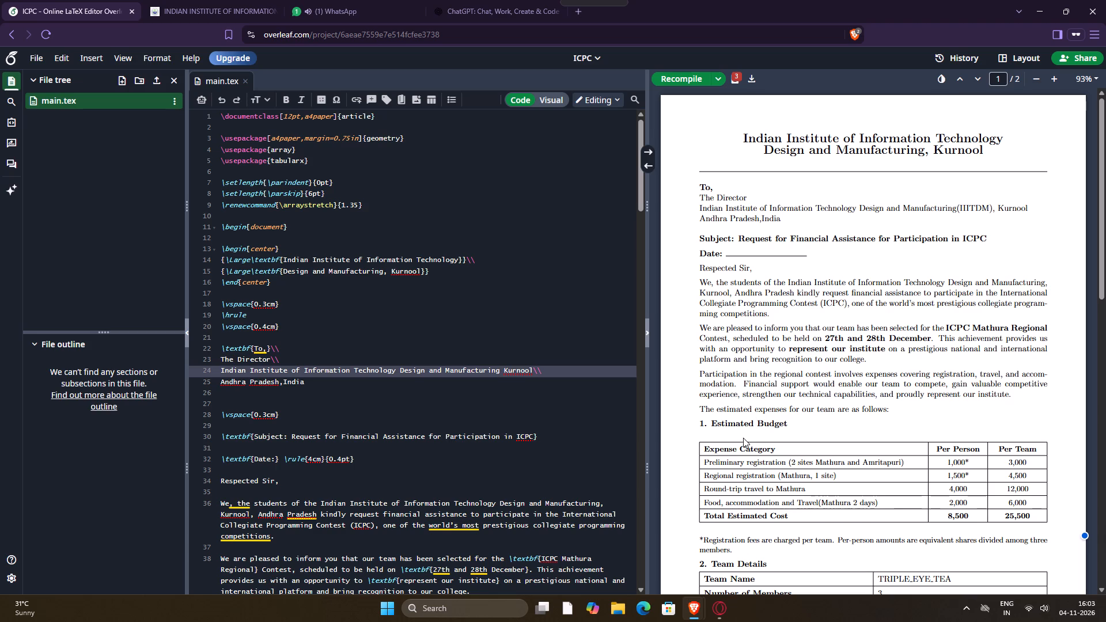
{"action": "triple_click", "coordinate": [928, 153]}
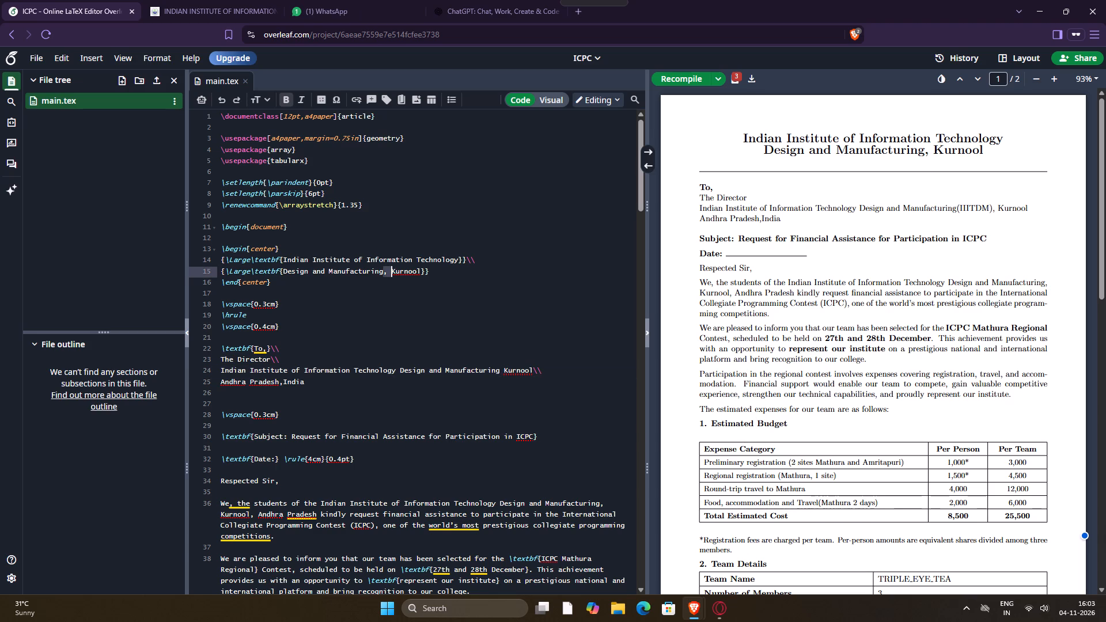
{"action": "key", "text": "BackSpace"}
{"action": "key", "text": "space"}
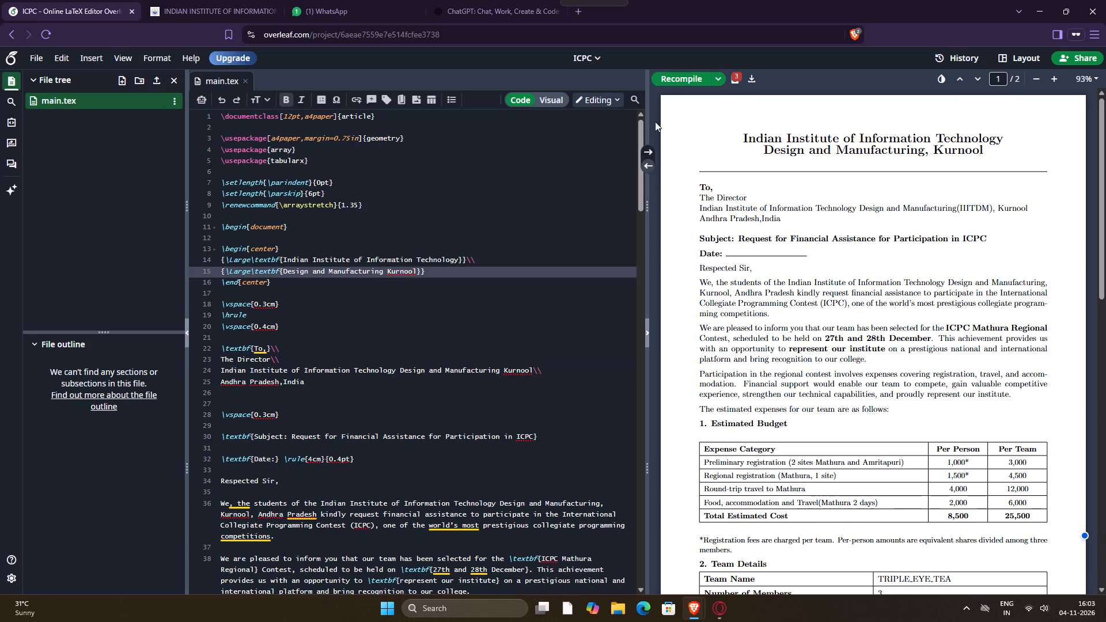
{"action": "left_click", "coordinate": [671, 83]}
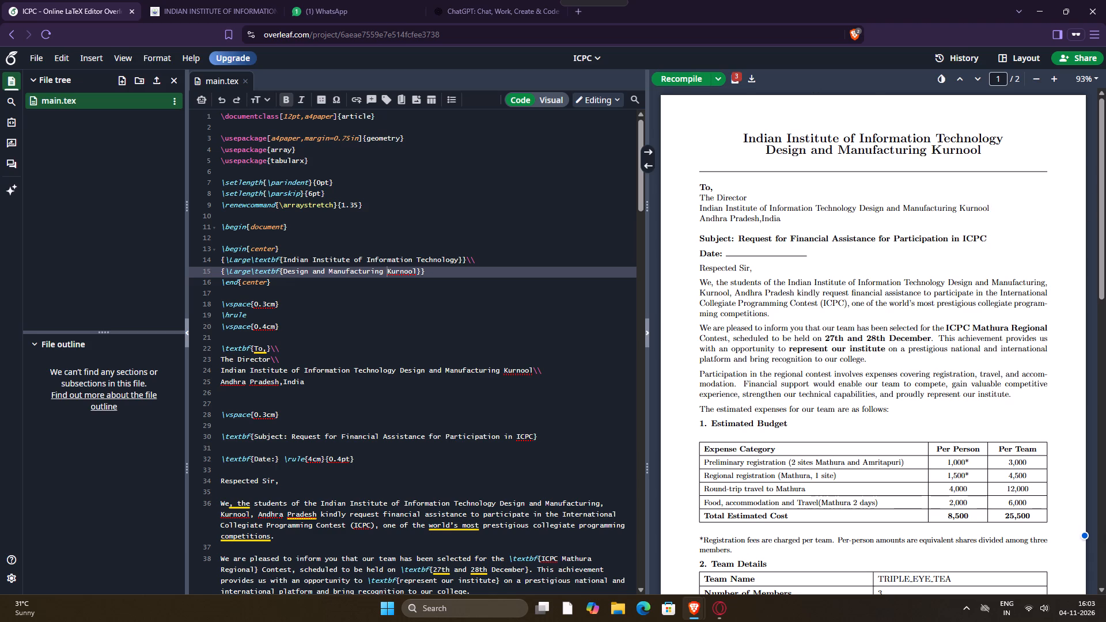
{"action": "left_click_drag", "start_coordinate": [685, 189], "coordinate": [783, 218]}
{"action": "left_click", "coordinate": [783, 218]}
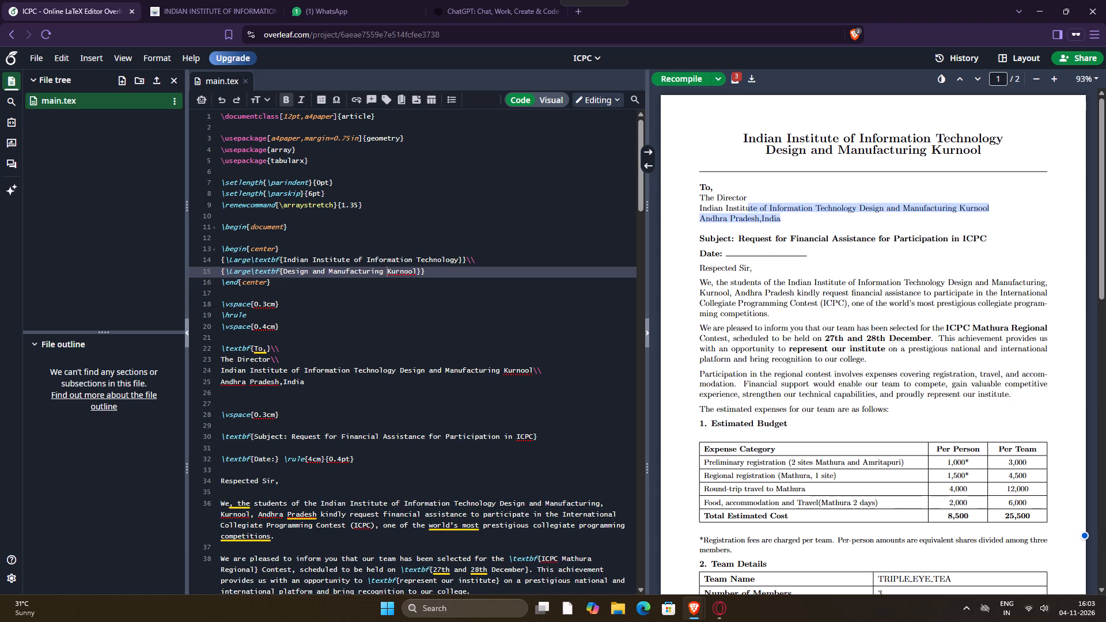
Remove the comma after "Manufacturing" in the opening paragraph that begins "We, the students", and recompile.
{"action": "double_click", "coordinate": [1007, 280]}
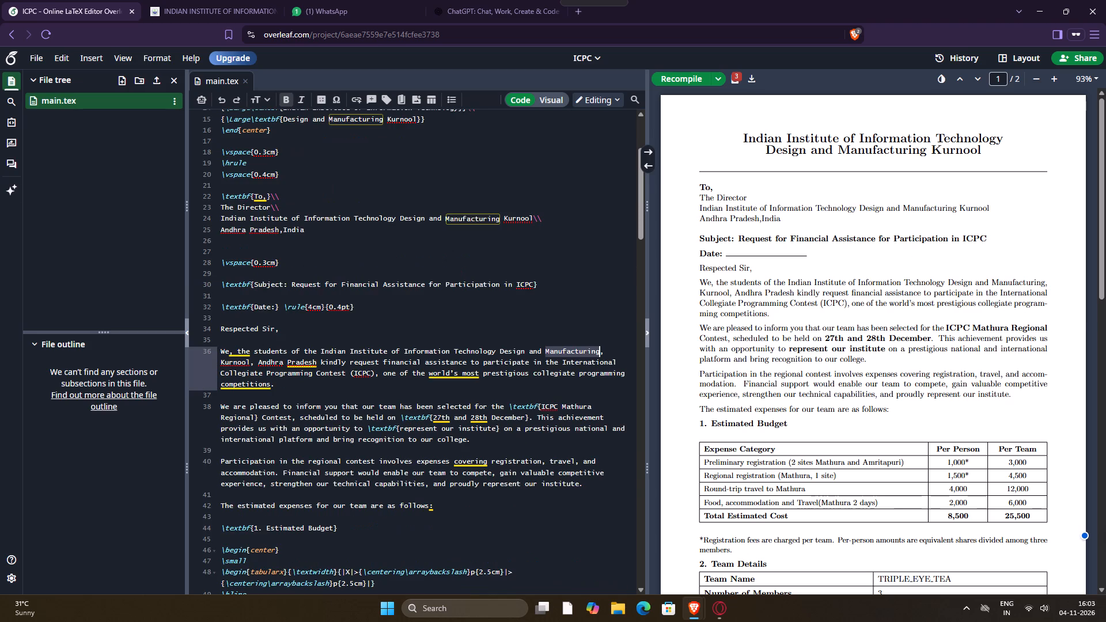
{"action": "left_click", "coordinate": [604, 351]}
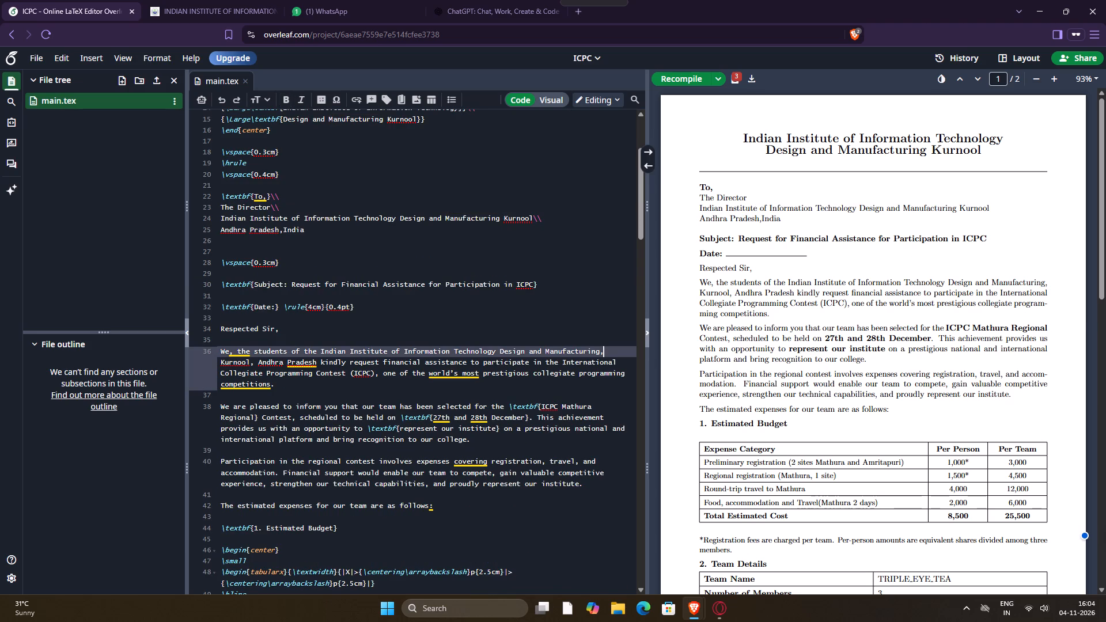
{"action": "key", "text": "BackSpace"}
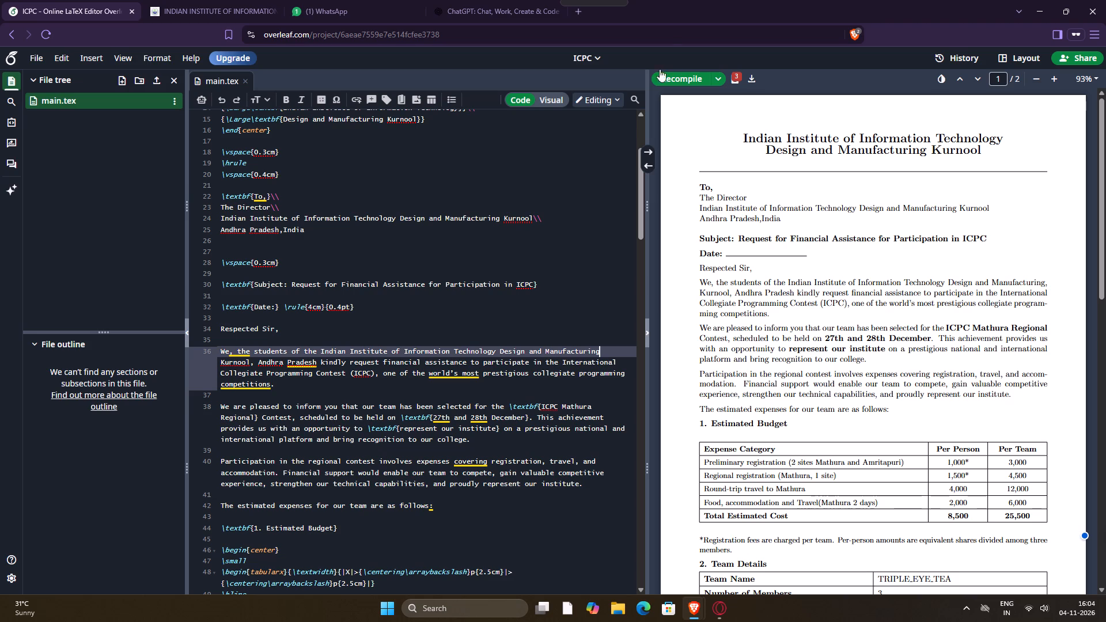
{"action": "left_click", "coordinate": [667, 78]}
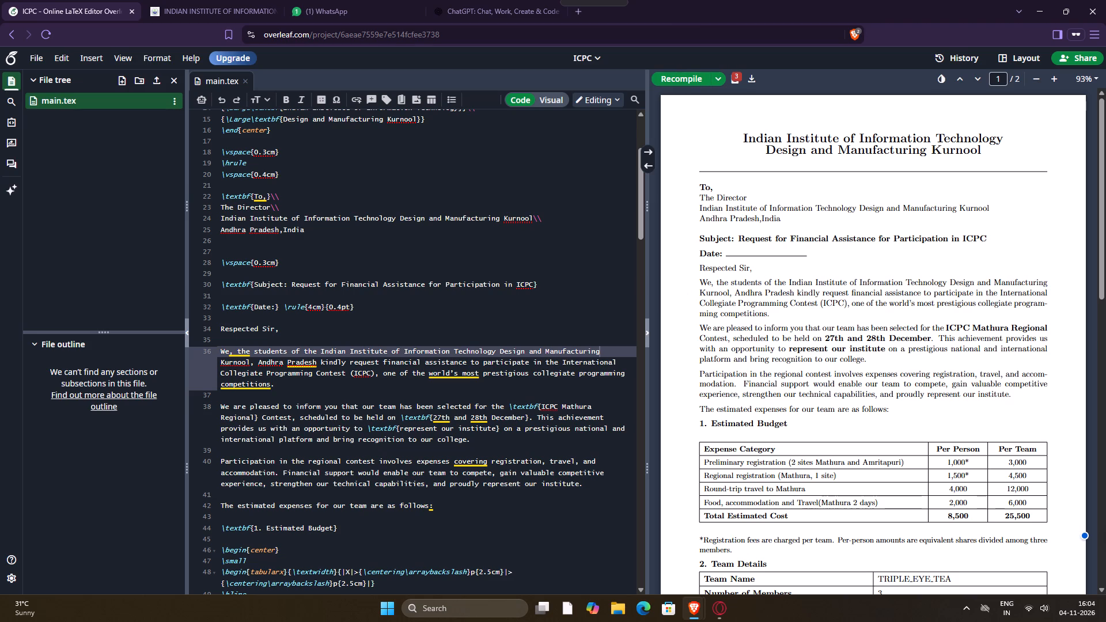
Select "Andhra Pradesh" after "Kurnool," in the opening paragraph's source.
{"action": "left_click_drag", "start_coordinate": [734, 292], "coordinate": [805, 292]}
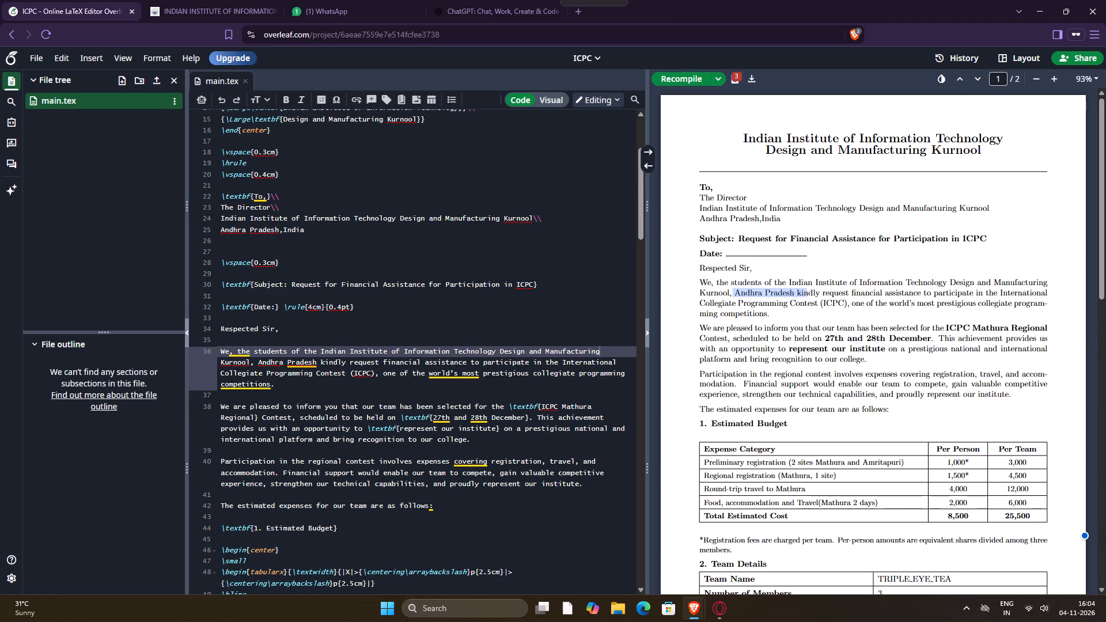
{"action": "left_click_drag", "start_coordinate": [317, 362], "coordinate": [256, 360]}
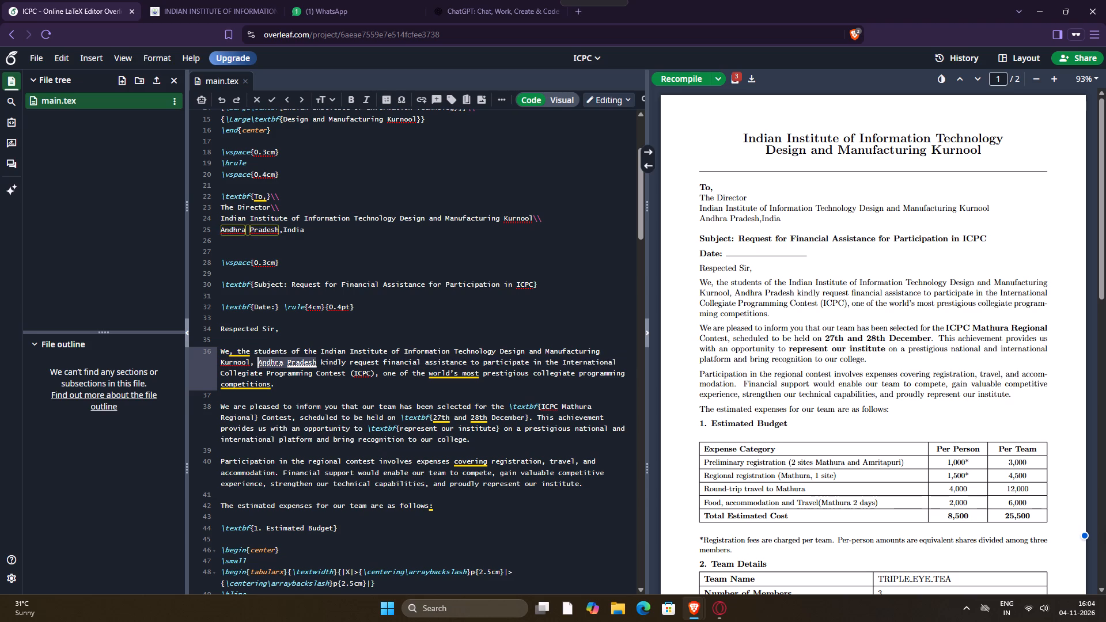
Delete ", Andhra Pradesh" after "Kurnool" in the opening paragraph's source so it reads "Kurnool kindly request".
{"action": "left_click_drag", "start_coordinate": [256, 360], "coordinate": [252, 360]}
{"action": "key", "text": "BackSpace"}
{"action": "key", "text": "BackSpace"}
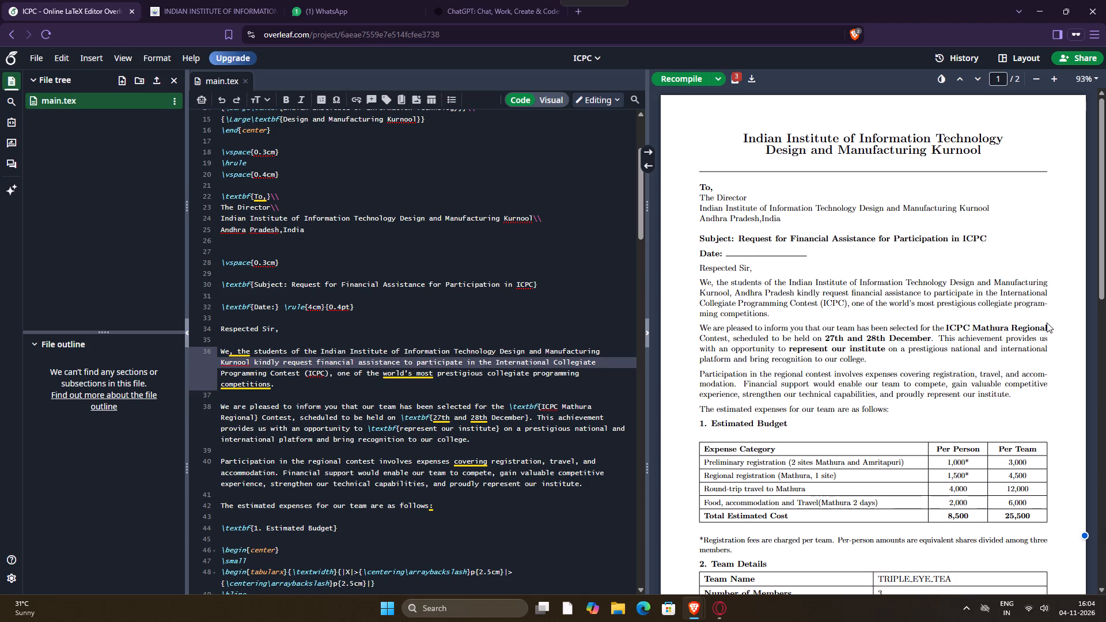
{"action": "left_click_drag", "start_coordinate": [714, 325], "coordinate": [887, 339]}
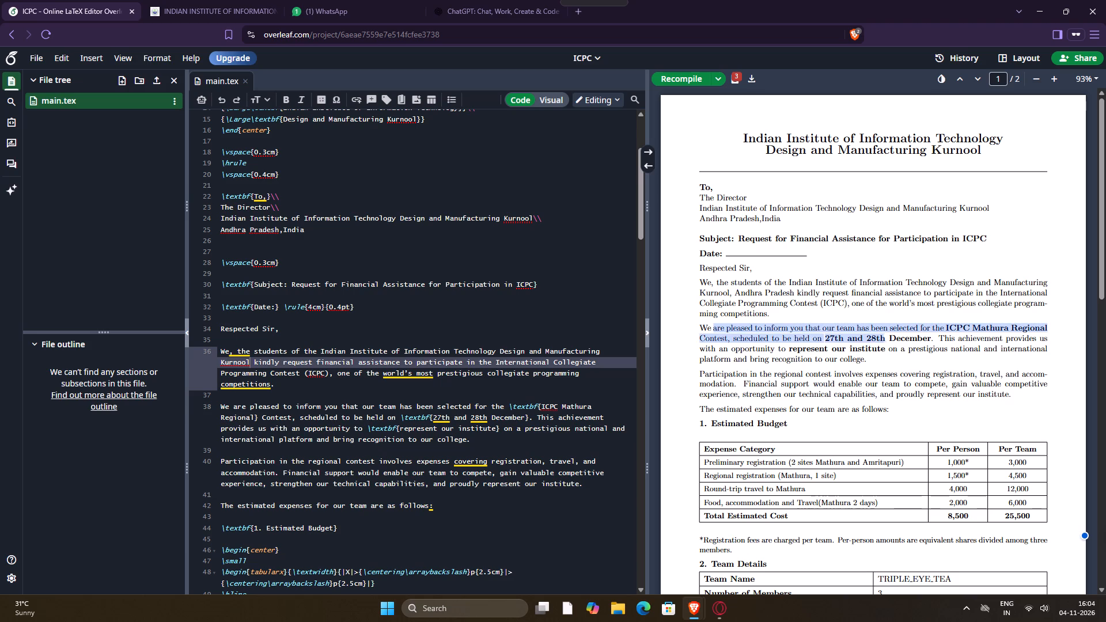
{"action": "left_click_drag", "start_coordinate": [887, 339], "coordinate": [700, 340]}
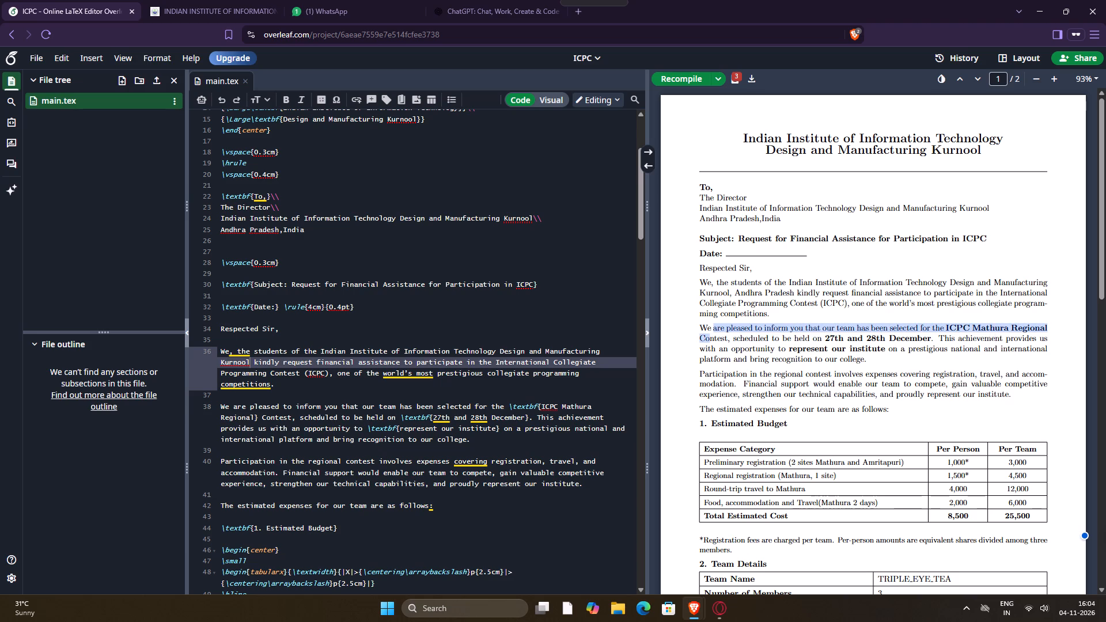
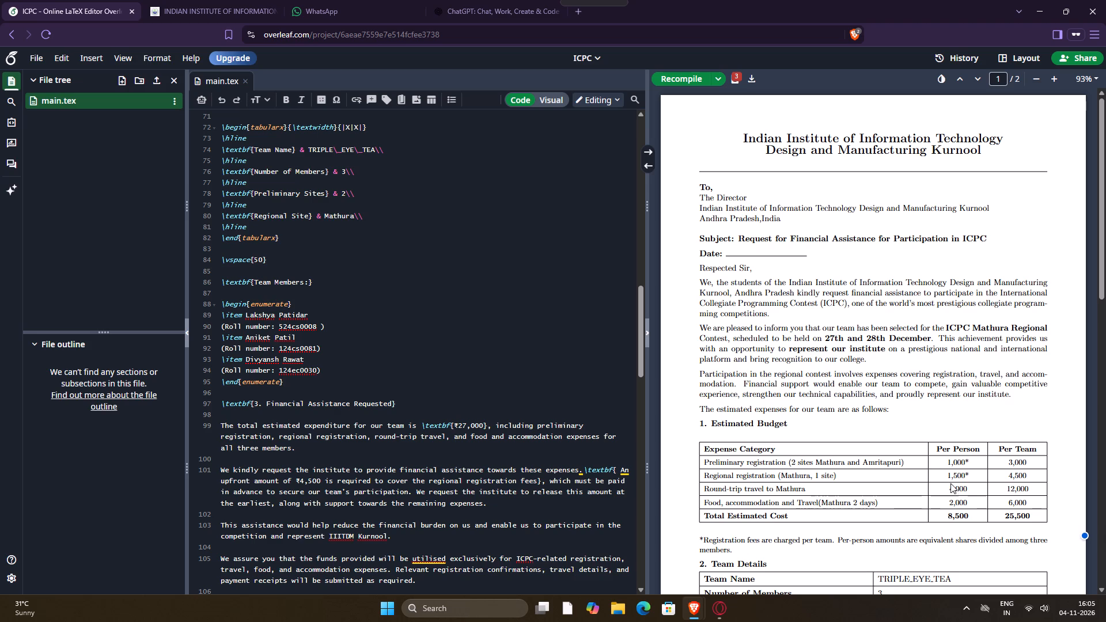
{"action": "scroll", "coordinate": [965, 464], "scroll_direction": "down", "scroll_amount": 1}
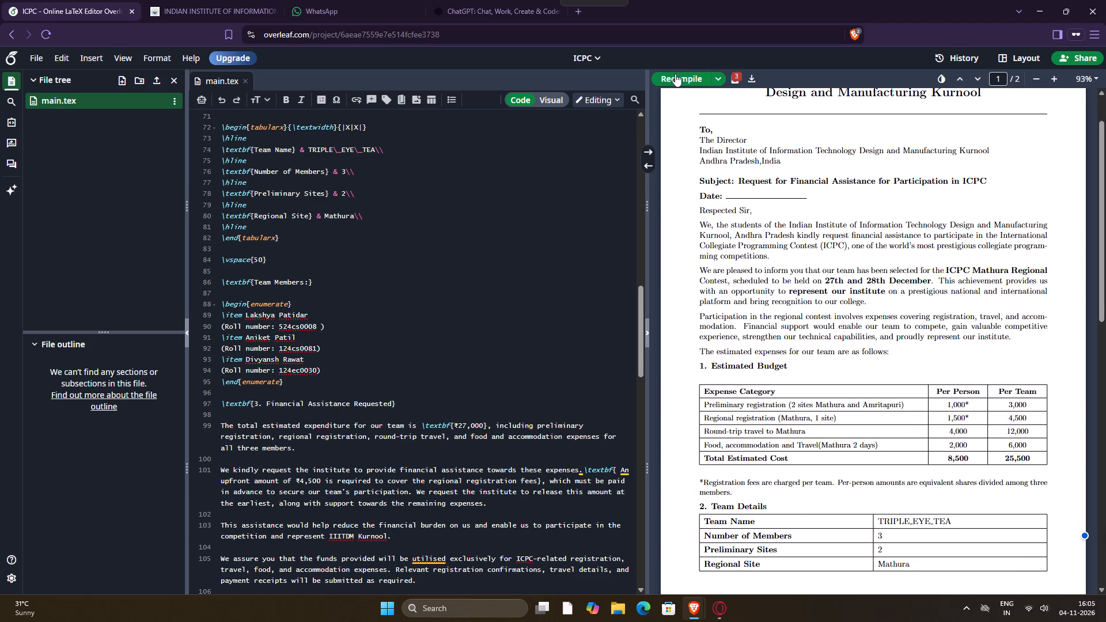
Recompile the letter to update the preview.
{"action": "left_click", "coordinate": [677, 75]}
Check the per-person and per-team amounts in the Estimated Budget table against the Total Estimated Cost row.
{"action": "scroll", "coordinate": [935, 380], "scroll_direction": "down", "scroll_amount": 2}
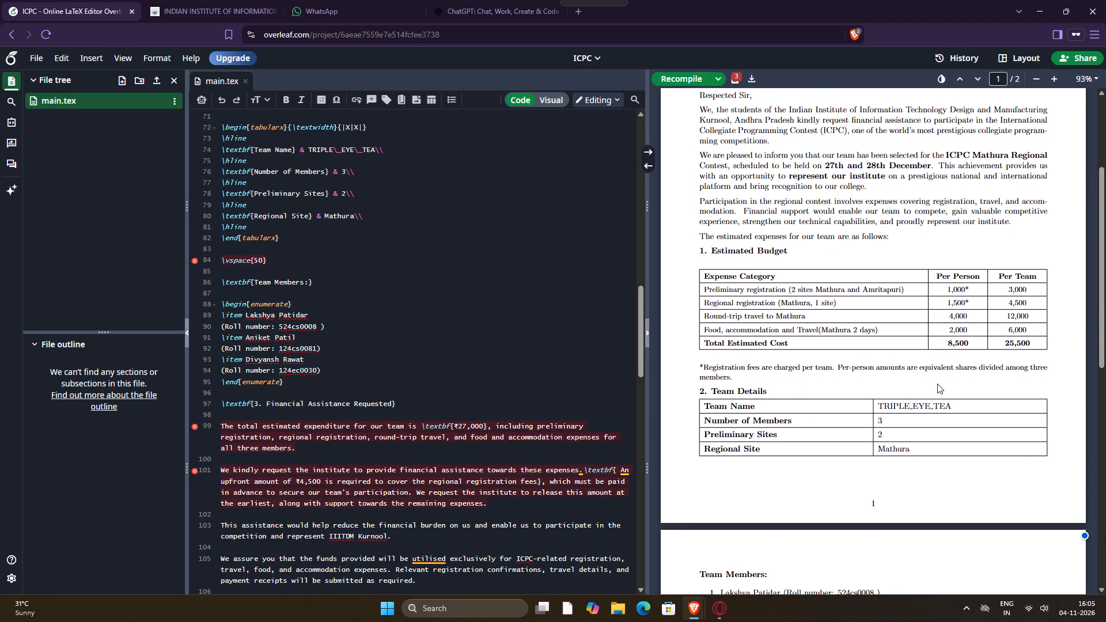
{"action": "scroll", "coordinate": [476, 396], "scroll_direction": "down", "scroll_amount": 5}
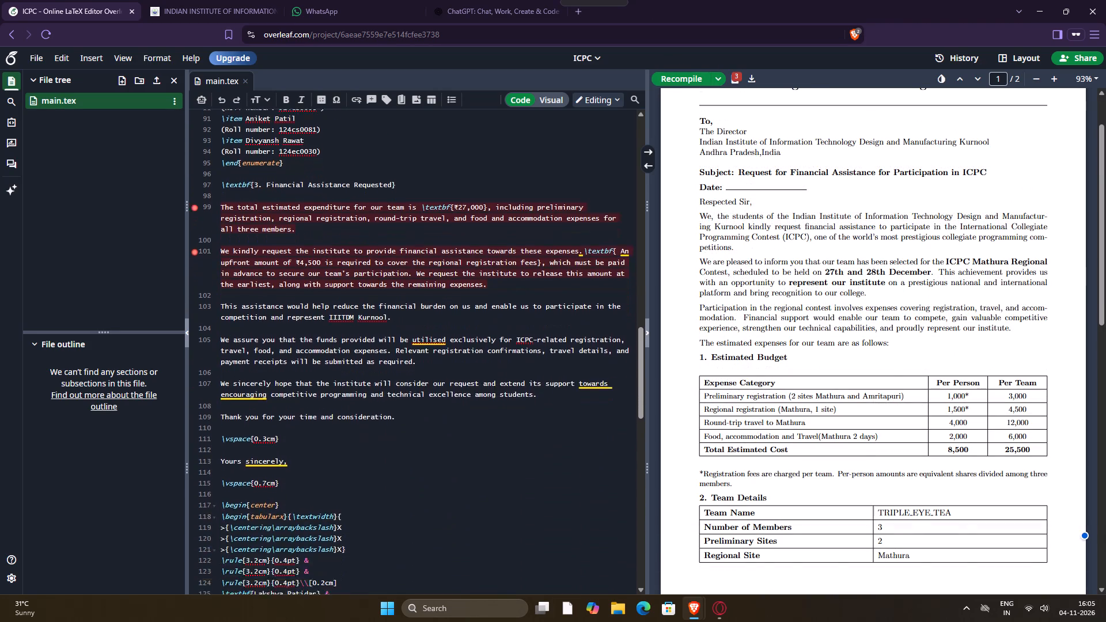
{"action": "scroll", "coordinate": [510, 407], "scroll_direction": "down", "scroll_amount": 9}
{"action": "scroll", "coordinate": [510, 406], "scroll_direction": "up", "scroll_amount": 19}
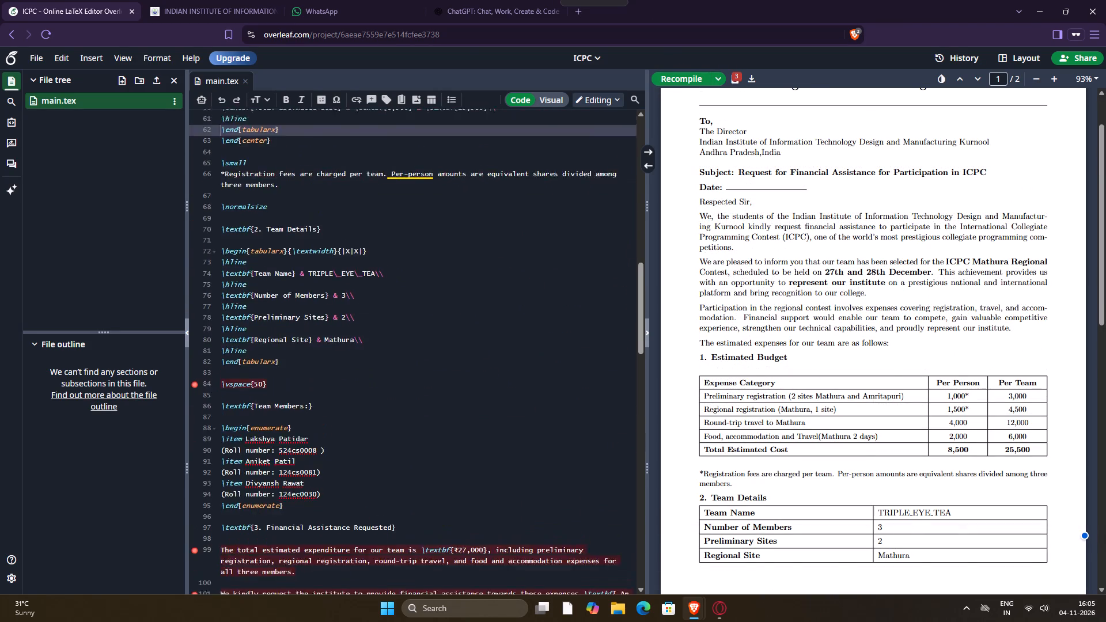
{"action": "scroll", "coordinate": [509, 401], "scroll_direction": "up", "scroll_amount": 10}
{"action": "scroll", "coordinate": [509, 408], "scroll_direction": "down", "scroll_amount": 7}
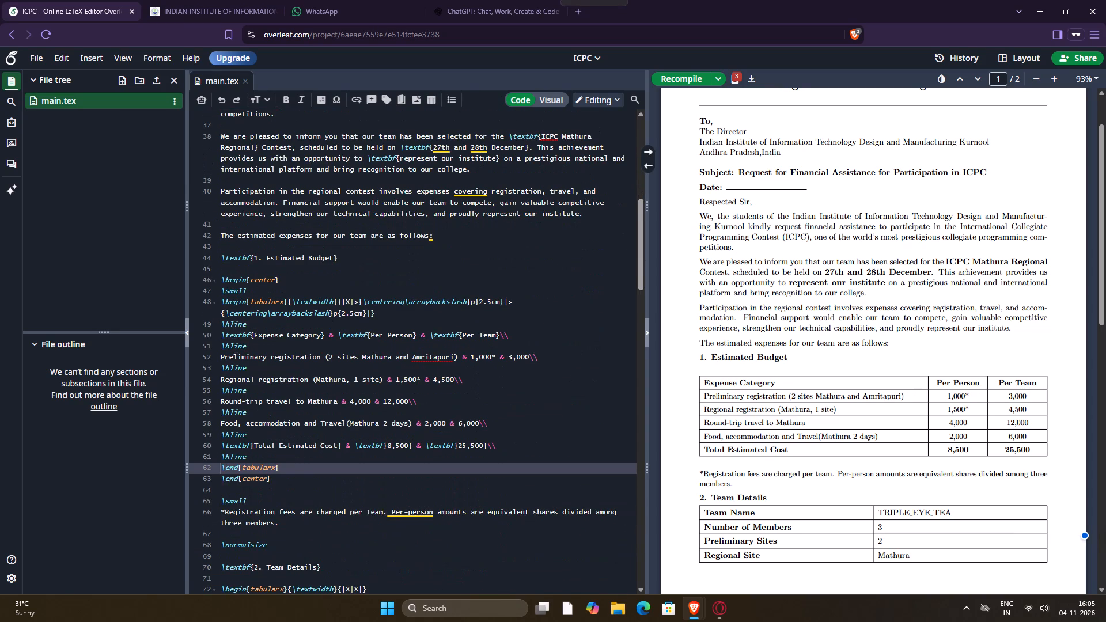
{"action": "left_click_drag", "start_coordinate": [947, 435], "coordinate": [955, 435]}
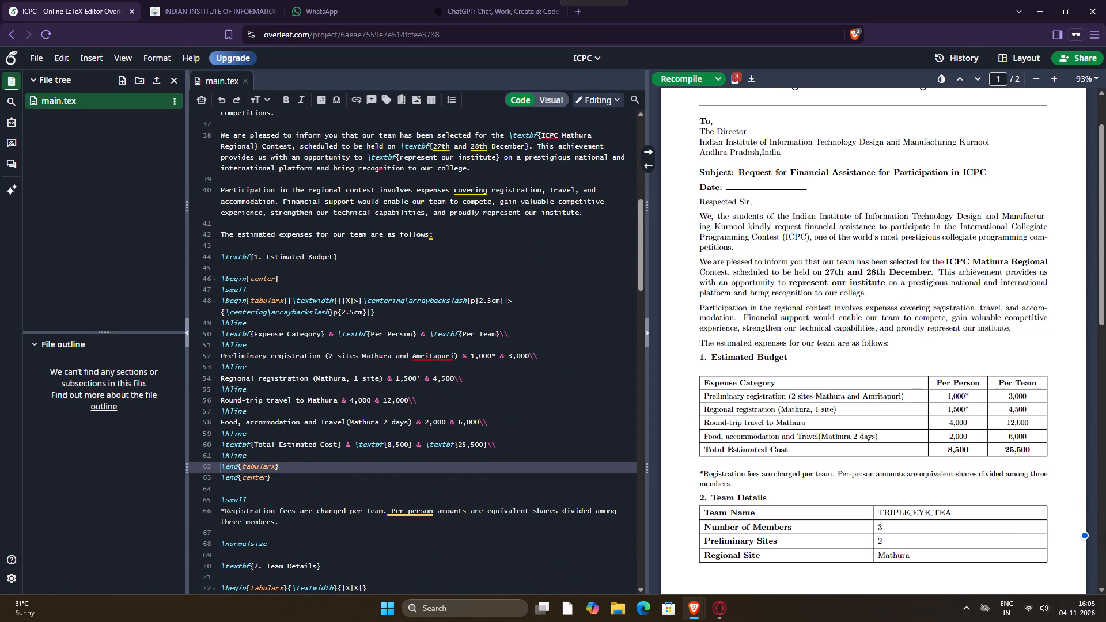
{"action": "left_click_drag", "start_coordinate": [955, 435], "coordinate": [971, 436]}
{"action": "left_click_drag", "start_coordinate": [1005, 437], "coordinate": [1036, 434]}
{"action": "left_click_drag", "start_coordinate": [952, 422], "coordinate": [994, 422]}
{"action": "left_click_drag", "start_coordinate": [994, 422], "coordinate": [994, 422]}
{"action": "left_click_drag", "start_coordinate": [1001, 422], "coordinate": [1048, 421]}
{"action": "left_click_drag", "start_coordinate": [938, 409], "coordinate": [985, 408]}
{"action": "left_click_drag", "start_coordinate": [1005, 411], "coordinate": [1041, 411]}
{"action": "left_click_drag", "start_coordinate": [1003, 399], "coordinate": [1054, 403]}
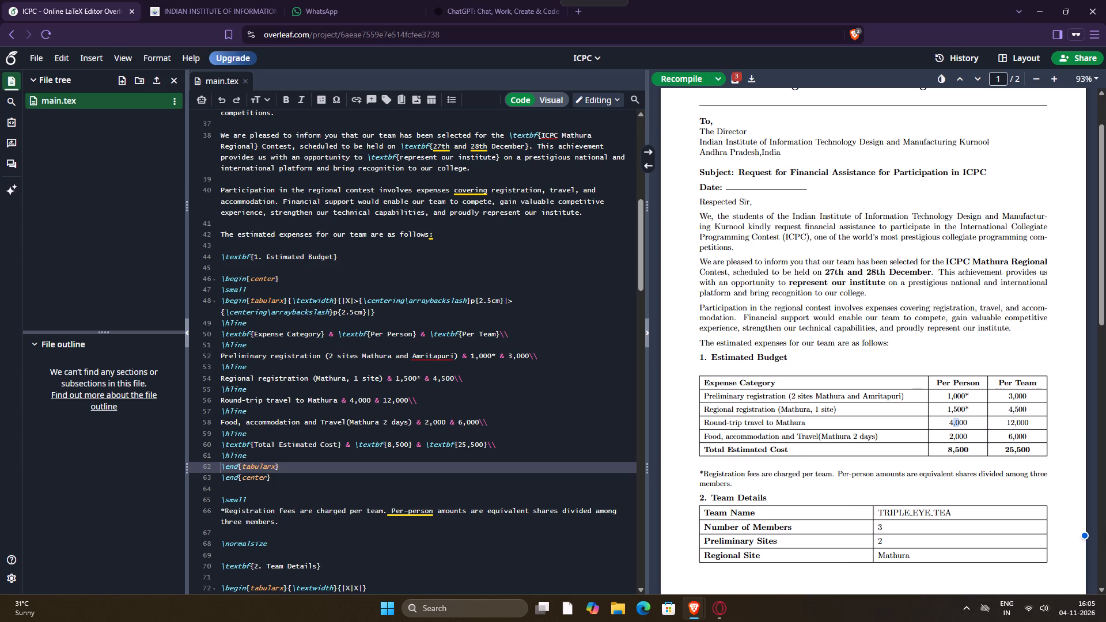
{"action": "left_click_drag", "start_coordinate": [948, 447], "coordinate": [978, 448]}
{"action": "scroll", "coordinate": [1028, 498], "scroll_direction": "down", "scroll_amount": 1}
{"action": "left_click", "coordinate": [948, 387]}
{"action": "left_click", "coordinate": [949, 390]}
{"action": "left_click_drag", "start_coordinate": [949, 390], "coordinate": [974, 392]}
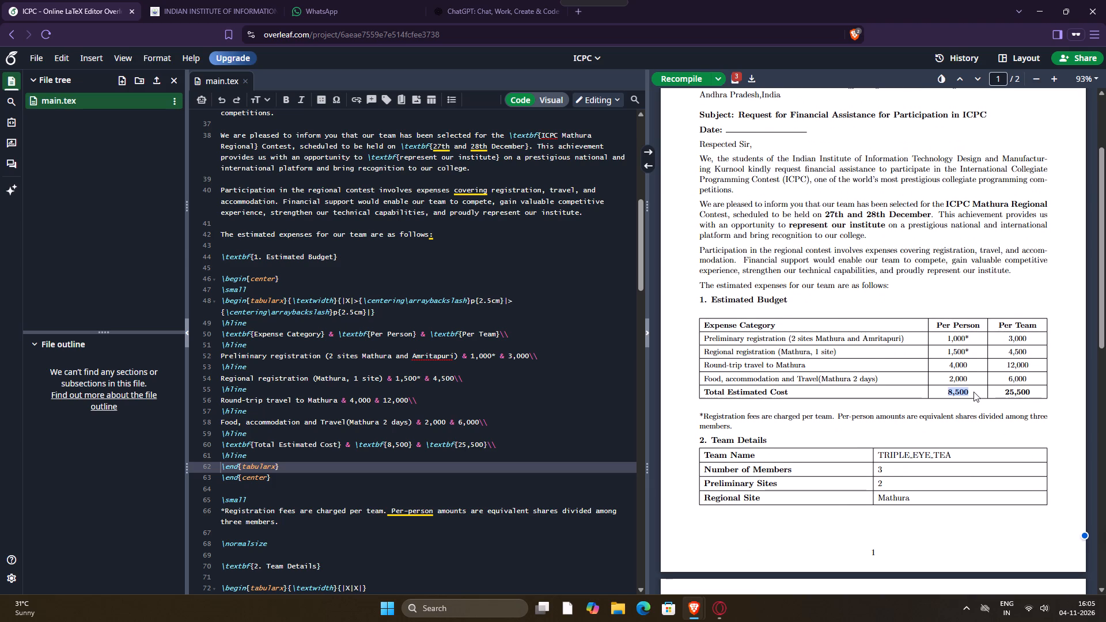
{"action": "left_click_drag", "start_coordinate": [974, 392], "coordinate": [979, 392]}
{"action": "left_click", "coordinate": [979, 392]}
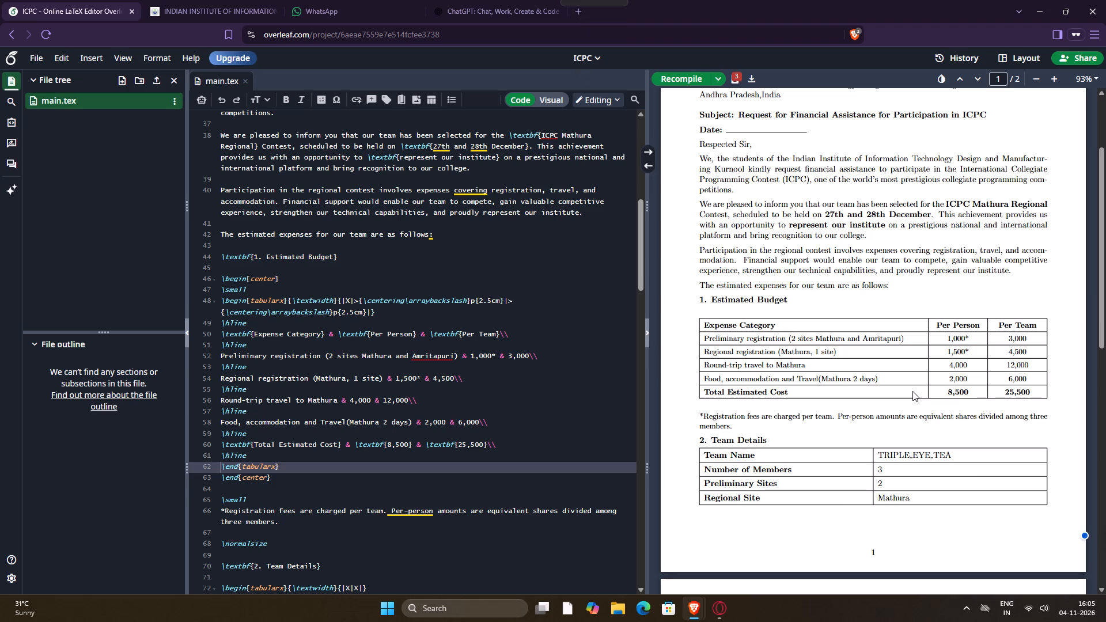
Add "(Train)" after "Round-trip travel to Mathura" in the budget table source and recompile.
{"action": "double_click", "coordinate": [952, 365]}
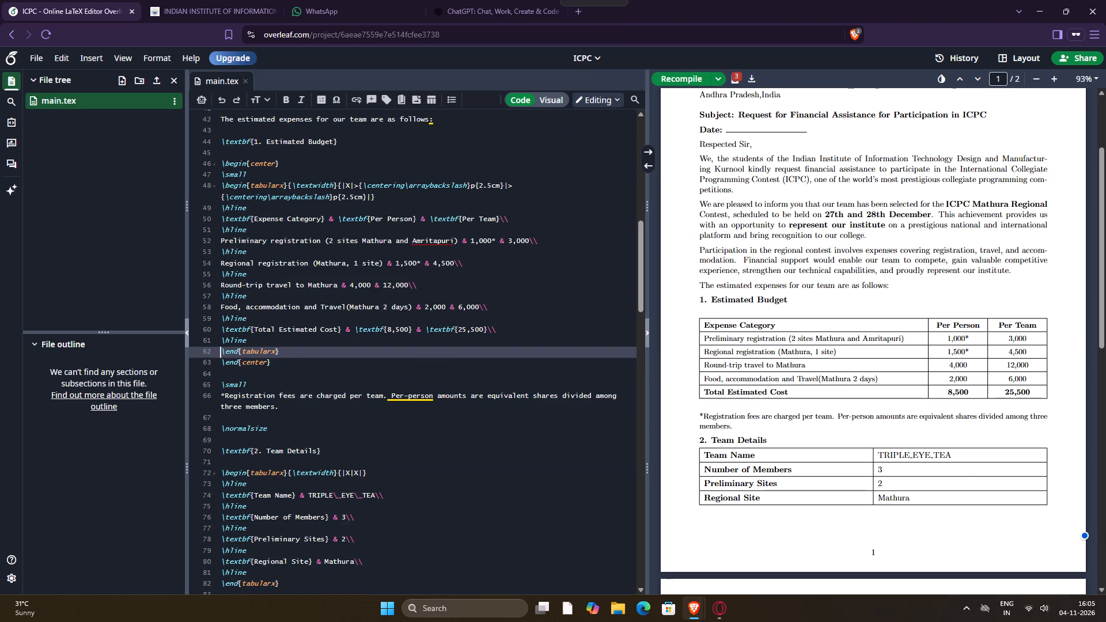
{"action": "scroll", "coordinate": [518, 290], "scroll_direction": "down", "scroll_amount": 2}
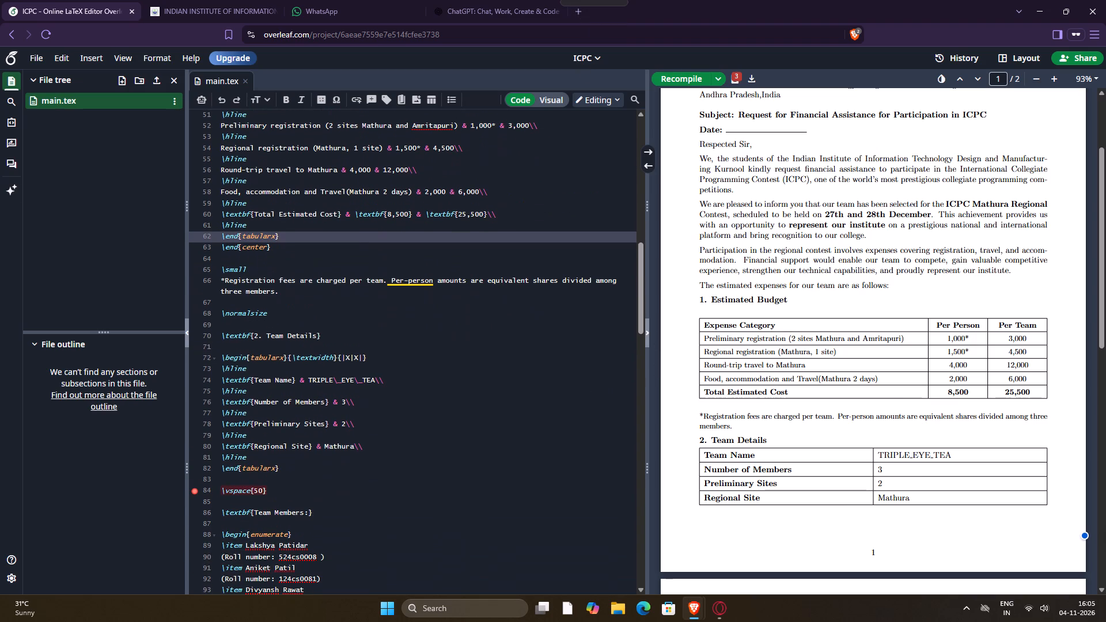
{"action": "left_click", "coordinate": [833, 365]}
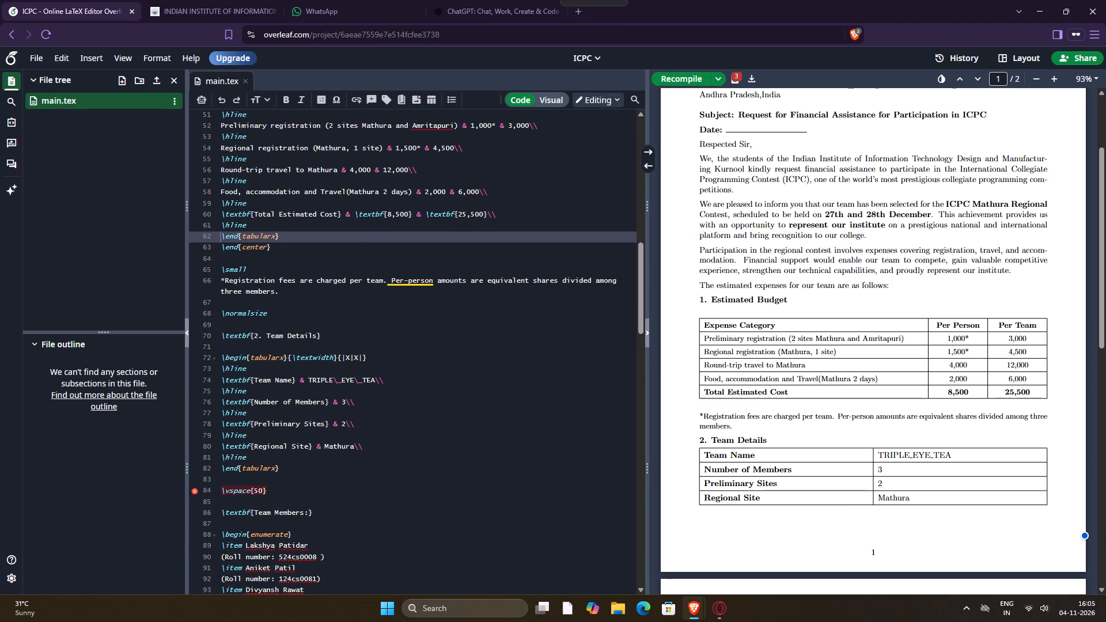
{"action": "double_click", "coordinate": [789, 366]}
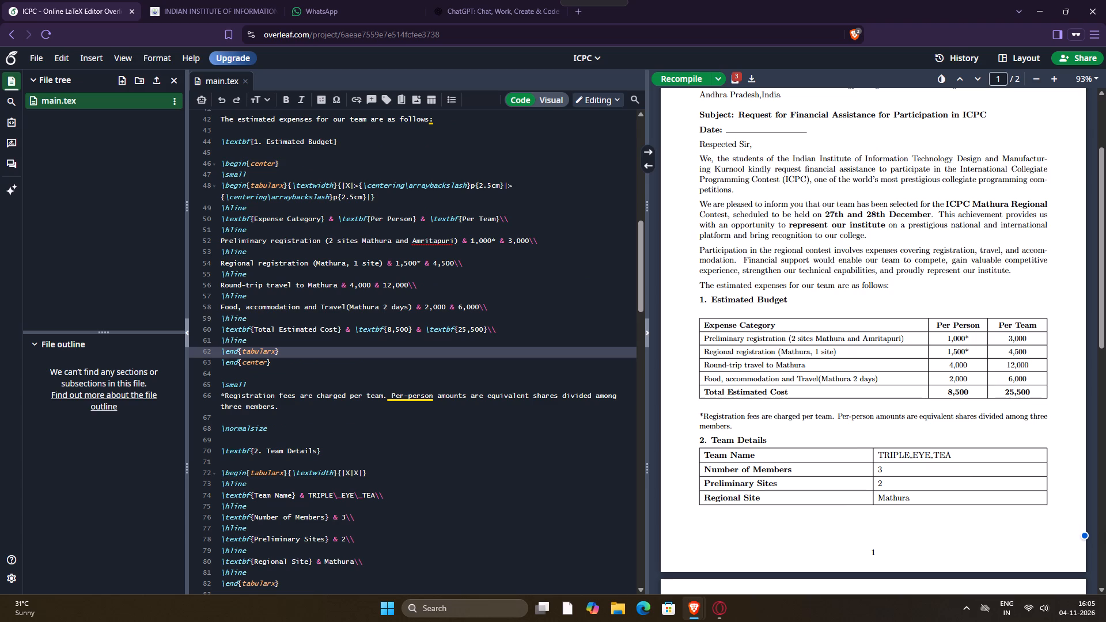
{"action": "double_click", "coordinate": [761, 364]}
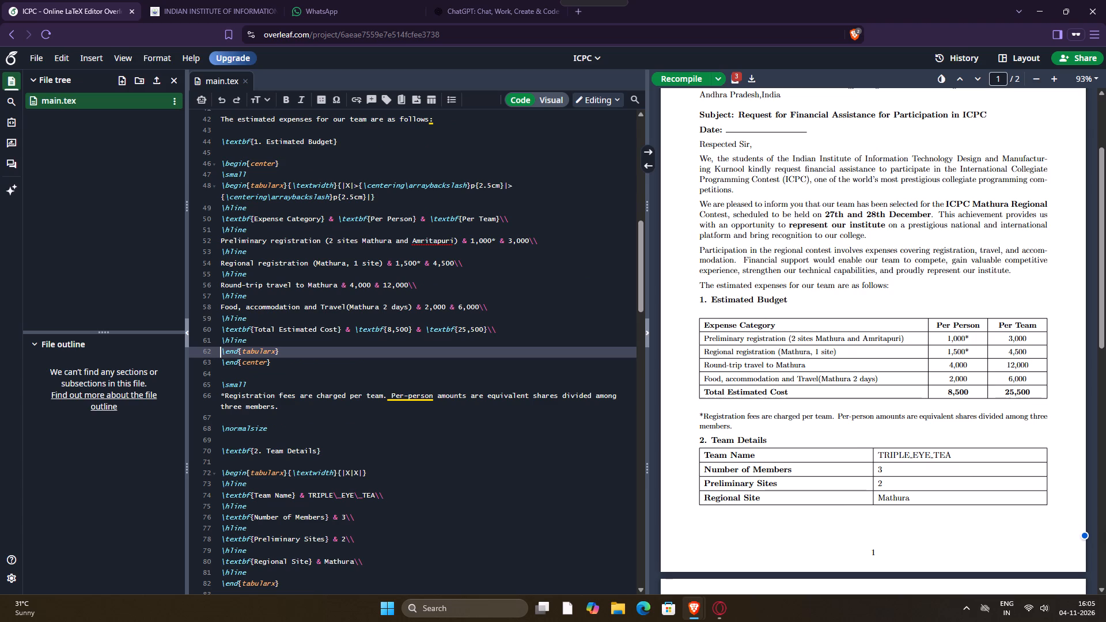
{"action": "triple_click", "coordinate": [753, 365]}
{"action": "left_click", "coordinate": [408, 288]}
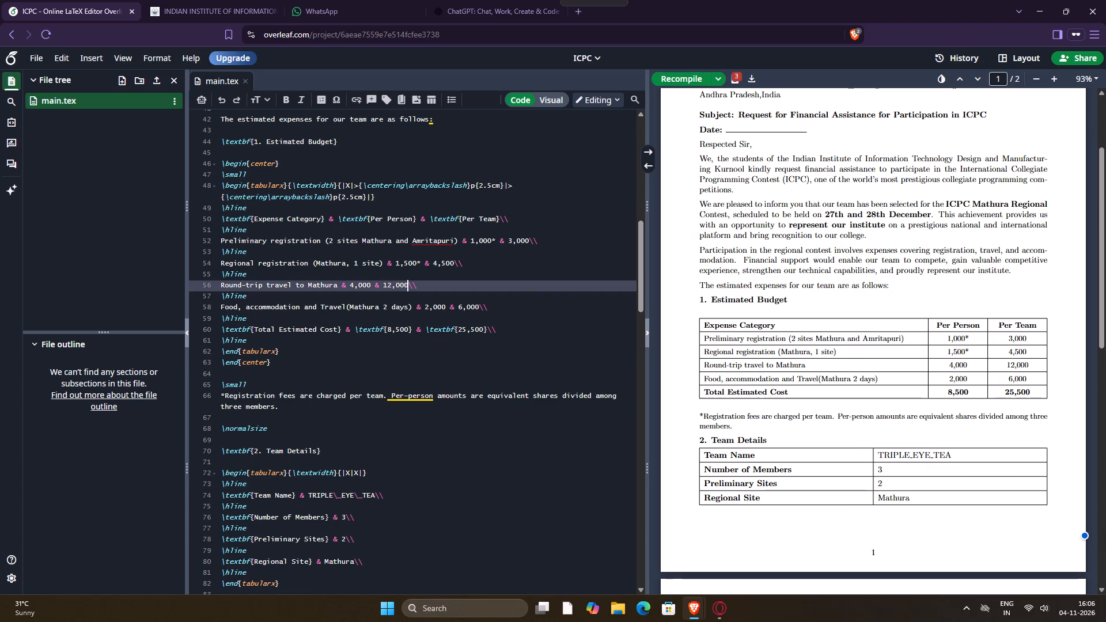
{"action": "left_click", "coordinate": [336, 288]}
{"action": "key", "text": "shift+parenleft"}
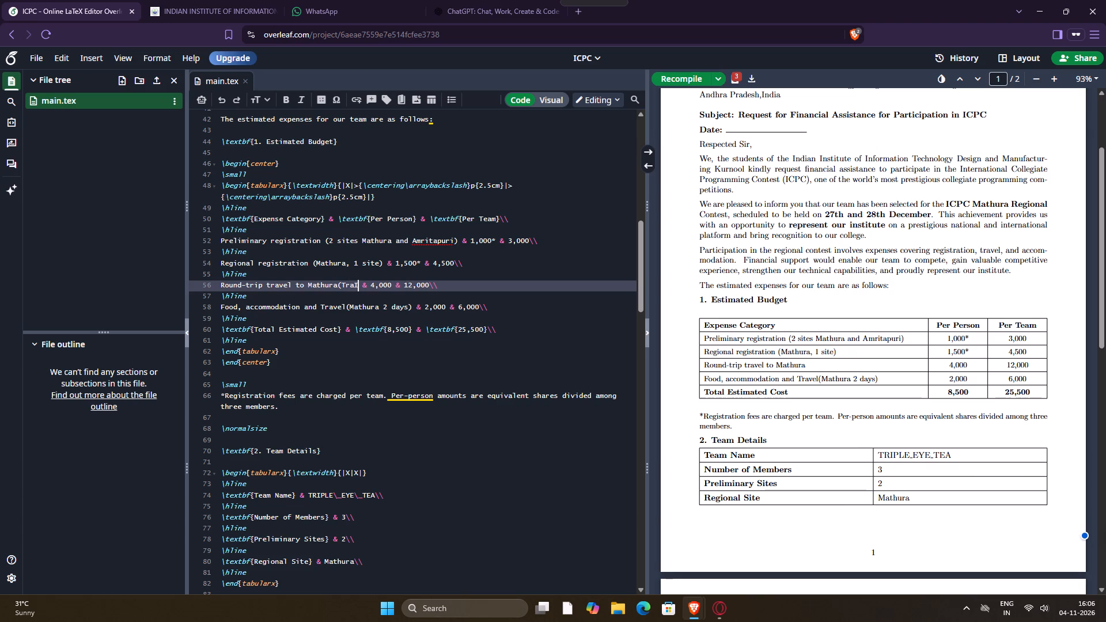
{"action": "key", "text": "BackSpace"}
{"action": "type", "text": "IN"}
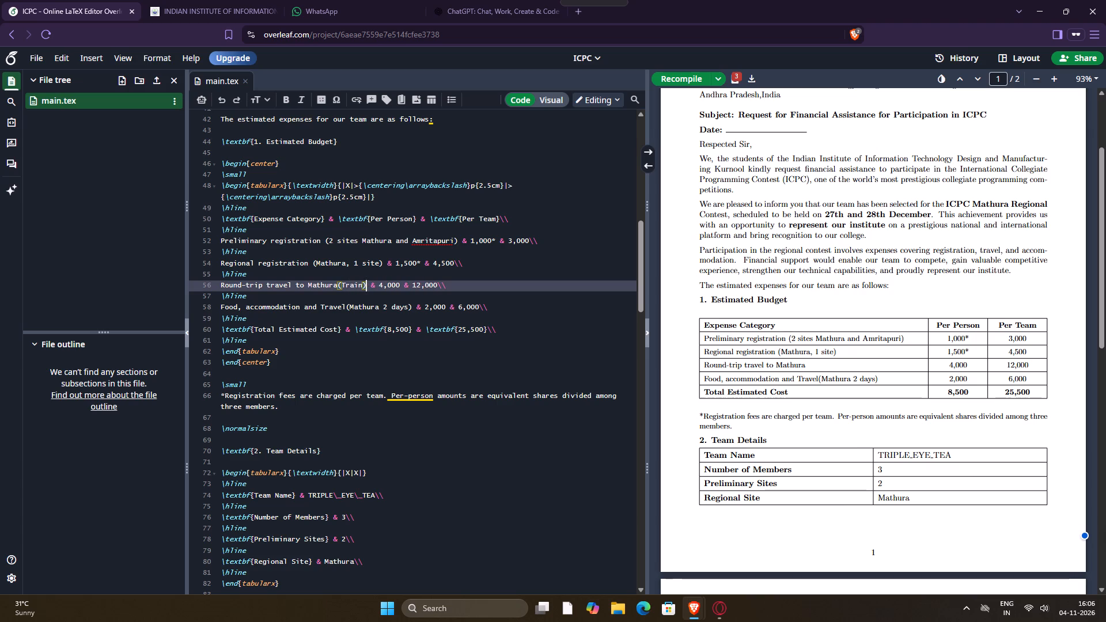
{"action": "left_click", "coordinate": [668, 82]}
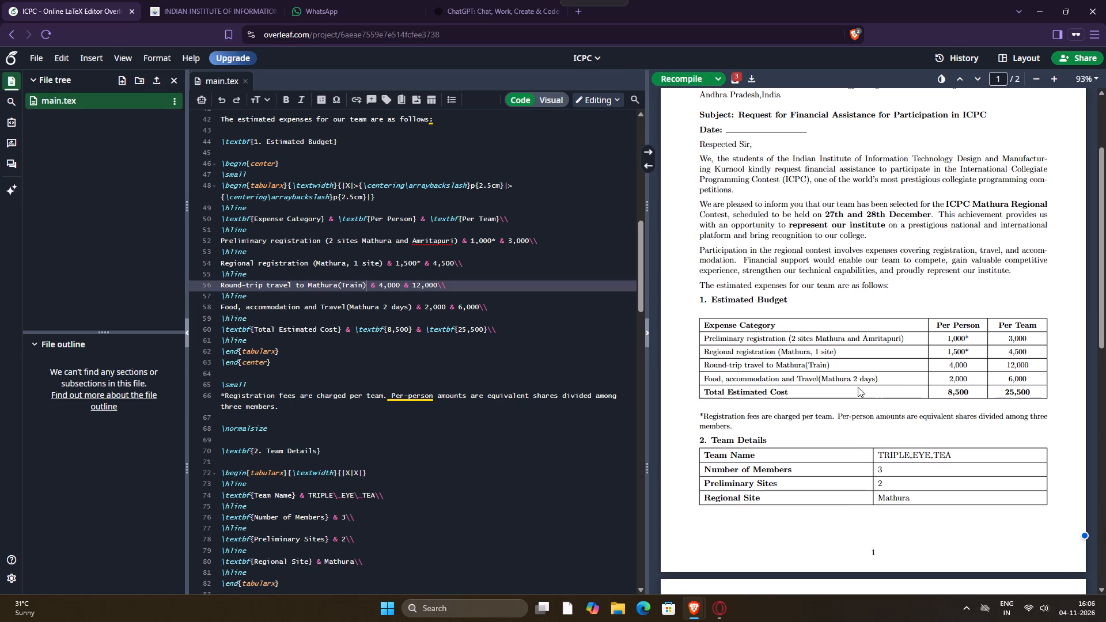
Insert a space before "(Train)" and before "(Mathura 2 days)" in the two travel rows of the budget table source.
{"action": "left_click", "coordinate": [338, 283]}
{"action": "key", "text": "space"}
{"action": "left_click", "coordinate": [347, 306]}
{"action": "key", "text": "space"}
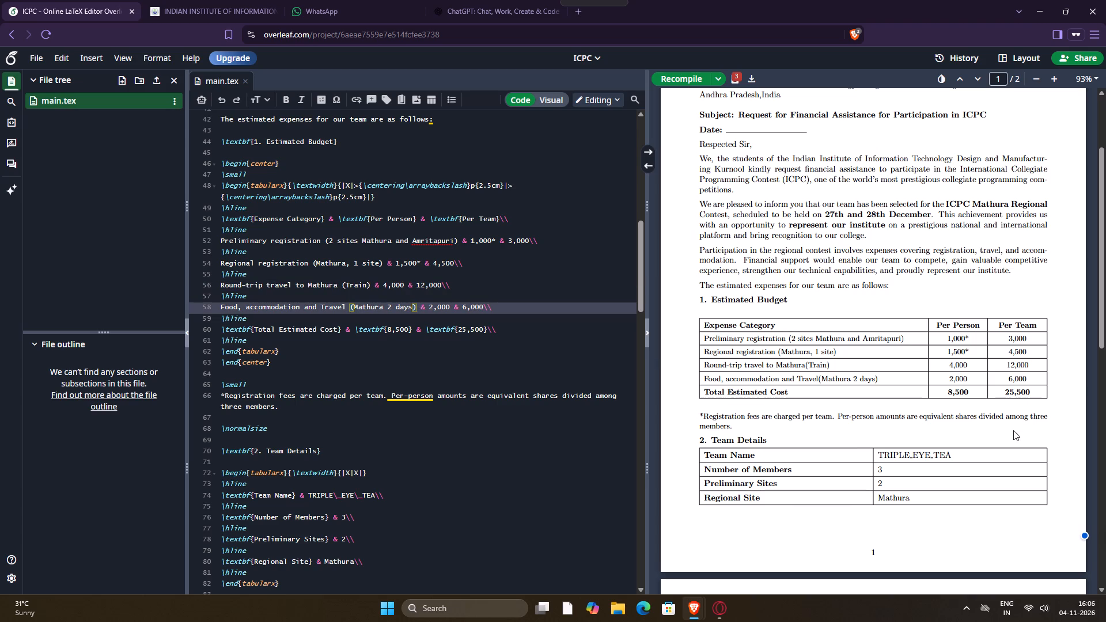
Set the total estimated expenditure in the first paragraph under "Financial Assistance Requested" to ₹25,500.
{"action": "scroll", "coordinate": [976, 466], "scroll_direction": "down", "scroll_amount": 5}
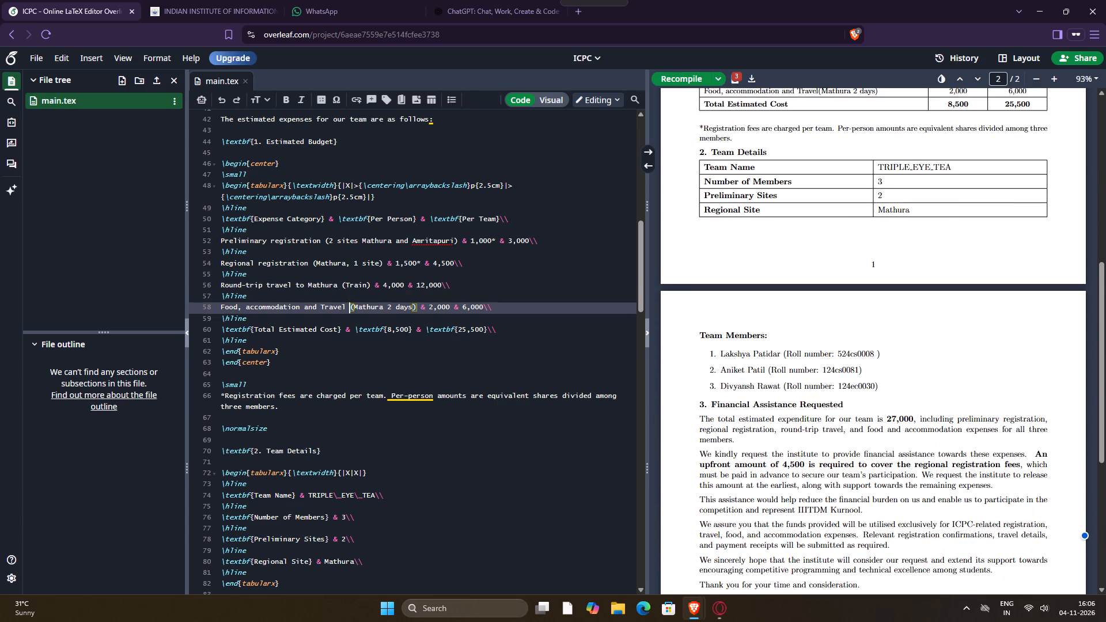
{"action": "scroll", "coordinate": [971, 465], "scroll_direction": "down", "scroll_amount": 1}
{"action": "left_click_drag", "start_coordinate": [699, 363], "coordinate": [708, 363]}
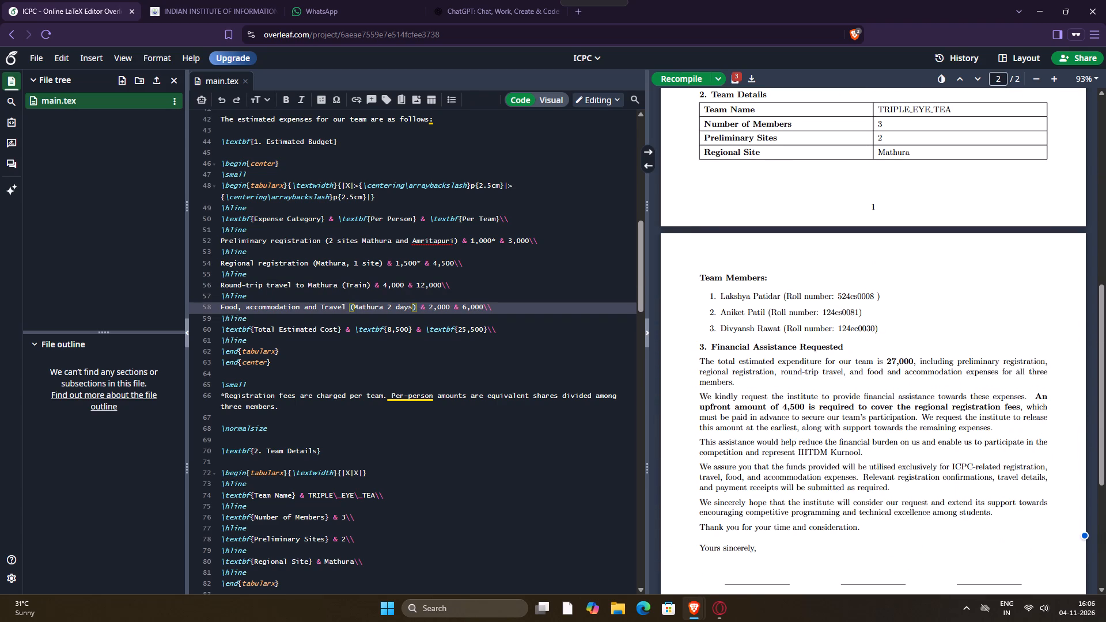
{"action": "left_click_drag", "start_coordinate": [708, 363], "coordinate": [751, 382]}
{"action": "left_click", "coordinate": [751, 382]}
{"action": "left_click_drag", "start_coordinate": [751, 382], "coordinate": [709, 355]}
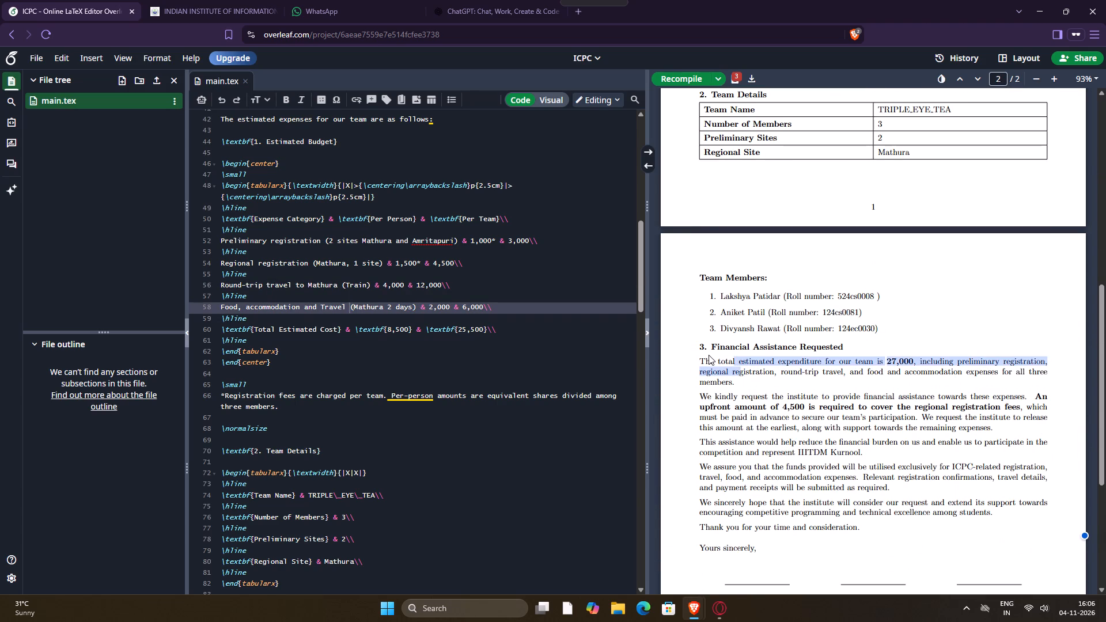
{"action": "left_click", "coordinate": [709, 355]}
{"action": "left_click_drag", "start_coordinate": [709, 355], "coordinate": [740, 377]}
{"action": "left_click", "coordinate": [740, 377]}
{"action": "left_click_drag", "start_coordinate": [740, 377], "coordinate": [705, 352]}
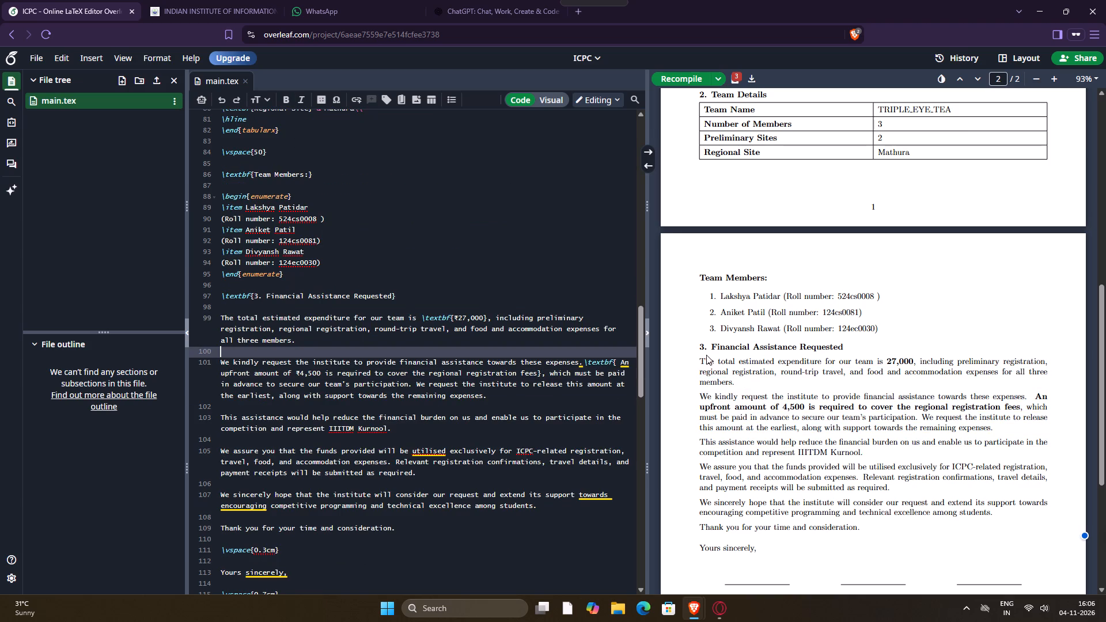
{"action": "left_click", "coordinate": [714, 357]}
{"action": "triple_click", "coordinate": [900, 356]}
{"action": "scroll", "coordinate": [1088, 352], "scroll_direction": "up", "scroll_amount": 3}
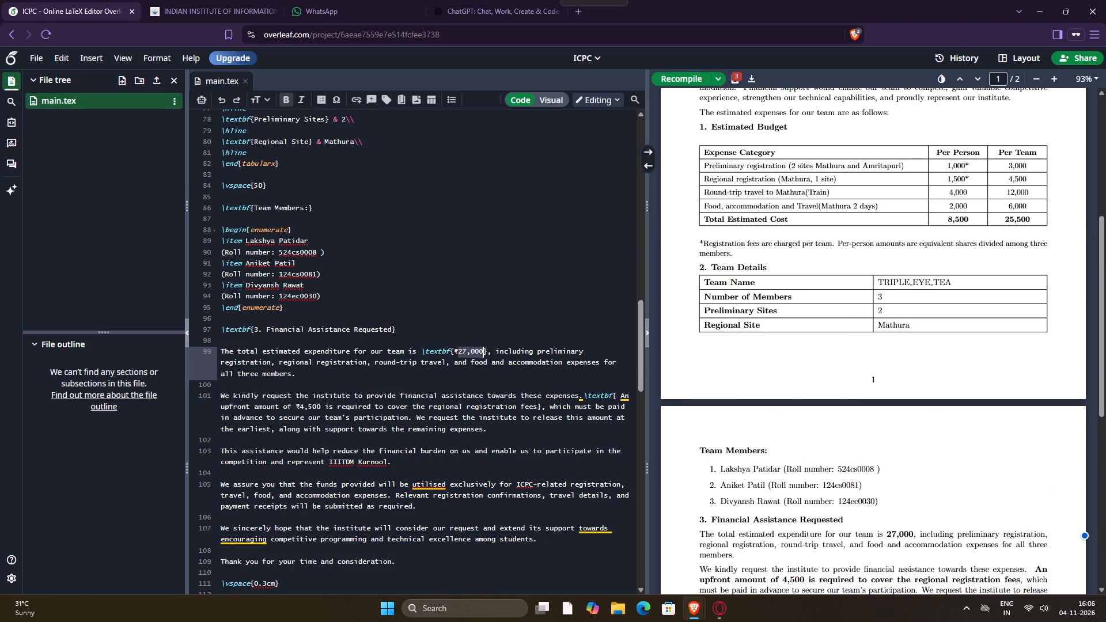
{"action": "key", "text": "BackSpace"}
{"action": "type", "text": "25"}
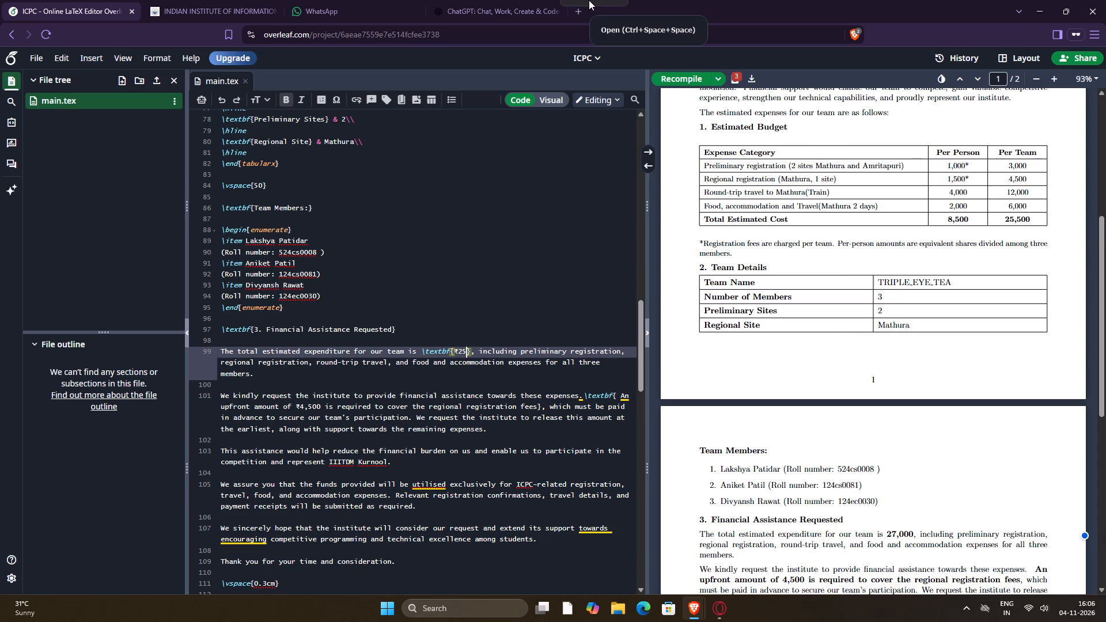
{"action": "type", "text": ",500"}
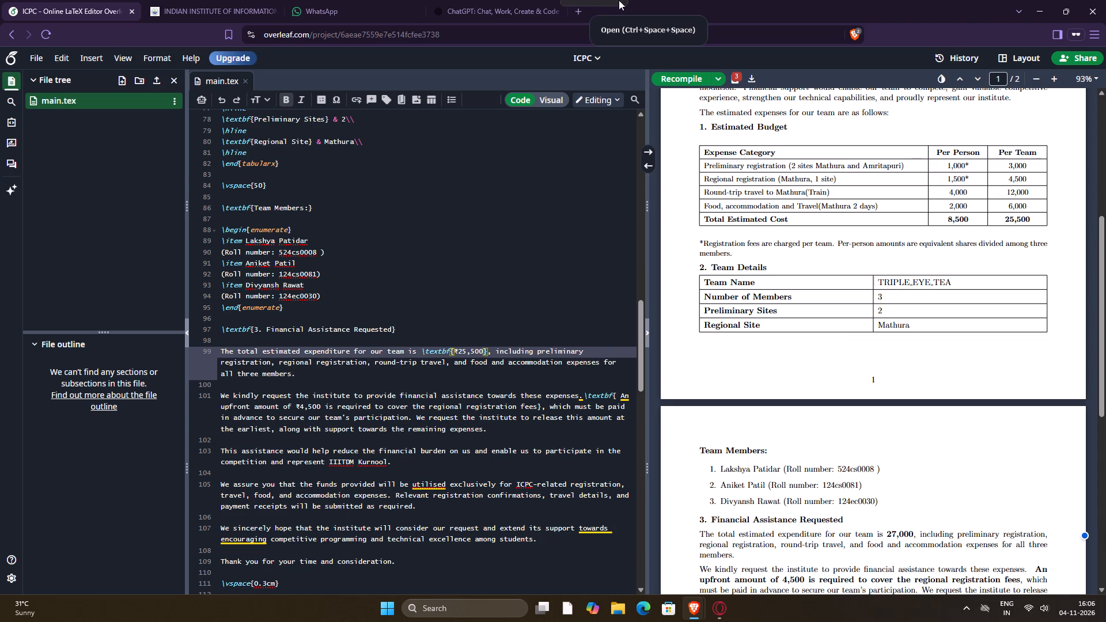
Proofread the total expenditure and upfront registration-fee paragraphs under "Financial Assistance Requested" in the source and the compiled letter.
{"action": "left_click_drag", "start_coordinate": [281, 365], "coordinate": [318, 369]}
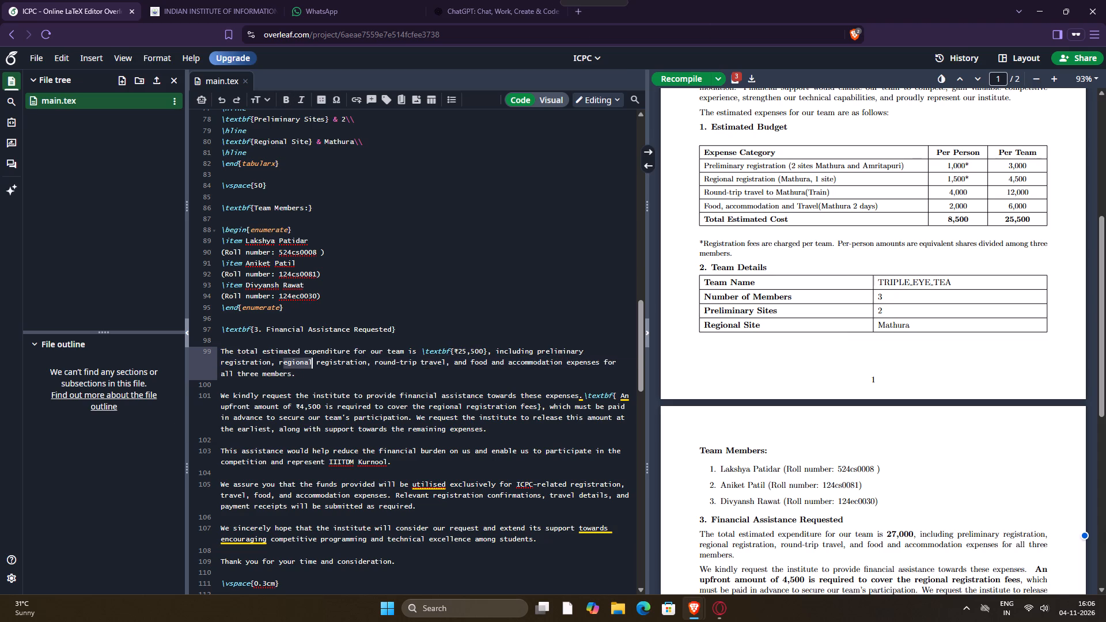
{"action": "left_click_drag", "start_coordinate": [318, 369], "coordinate": [547, 371]}
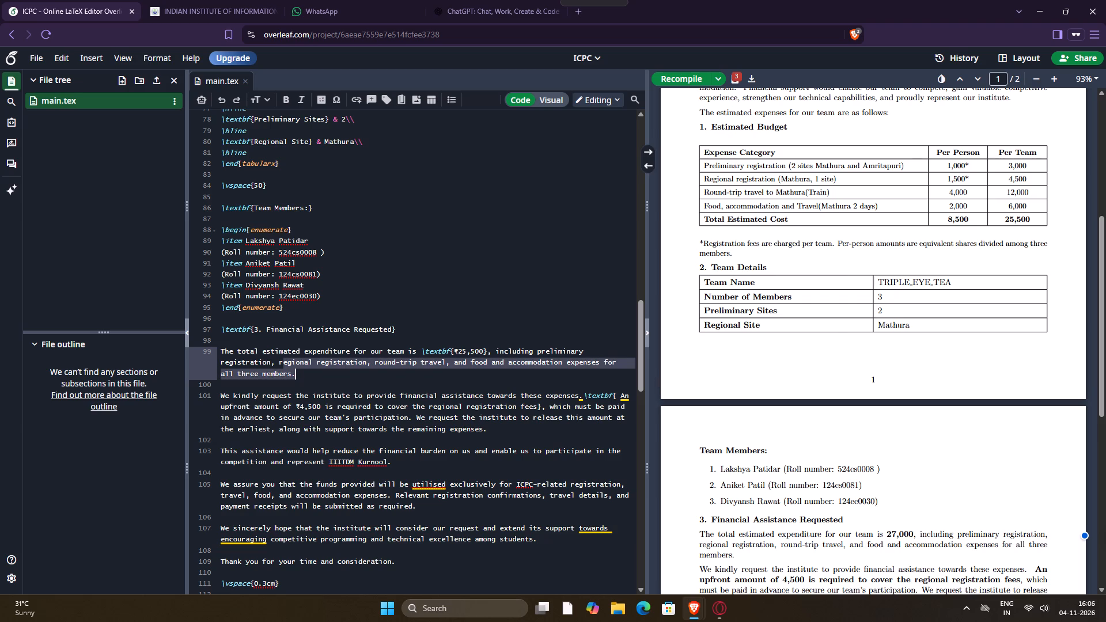
{"action": "left_click_drag", "start_coordinate": [547, 371], "coordinate": [325, 379]}
{"action": "scroll", "coordinate": [824, 484], "scroll_direction": "down", "scroll_amount": 1}
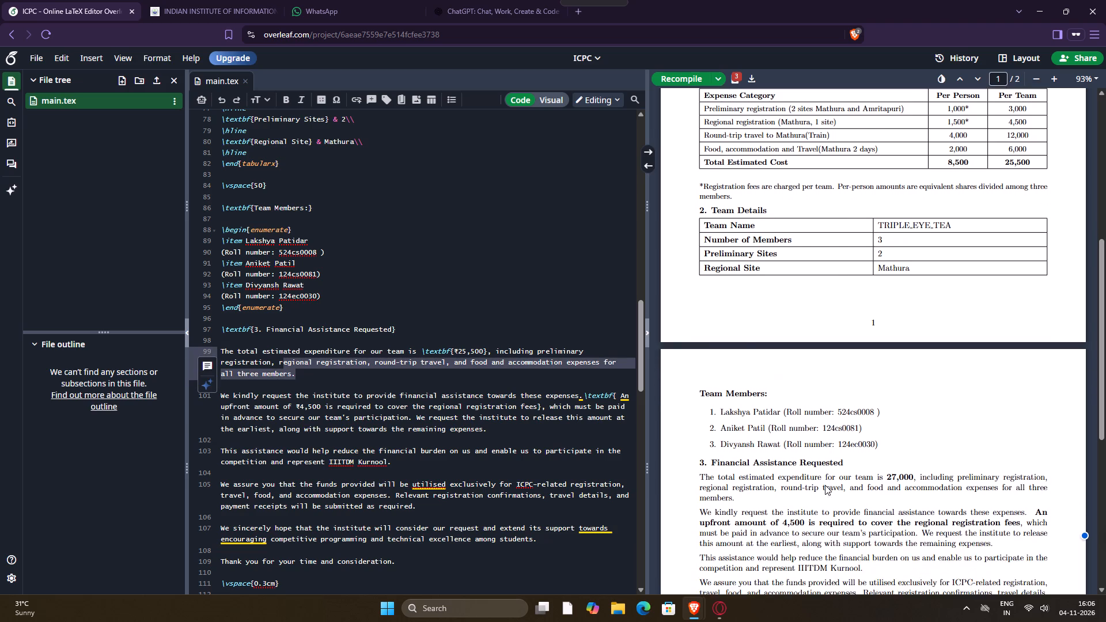
{"action": "scroll", "coordinate": [864, 481], "scroll_direction": "down", "scroll_amount": 1}
{"action": "scroll", "coordinate": [766, 453], "scroll_direction": "down", "scroll_amount": 1}
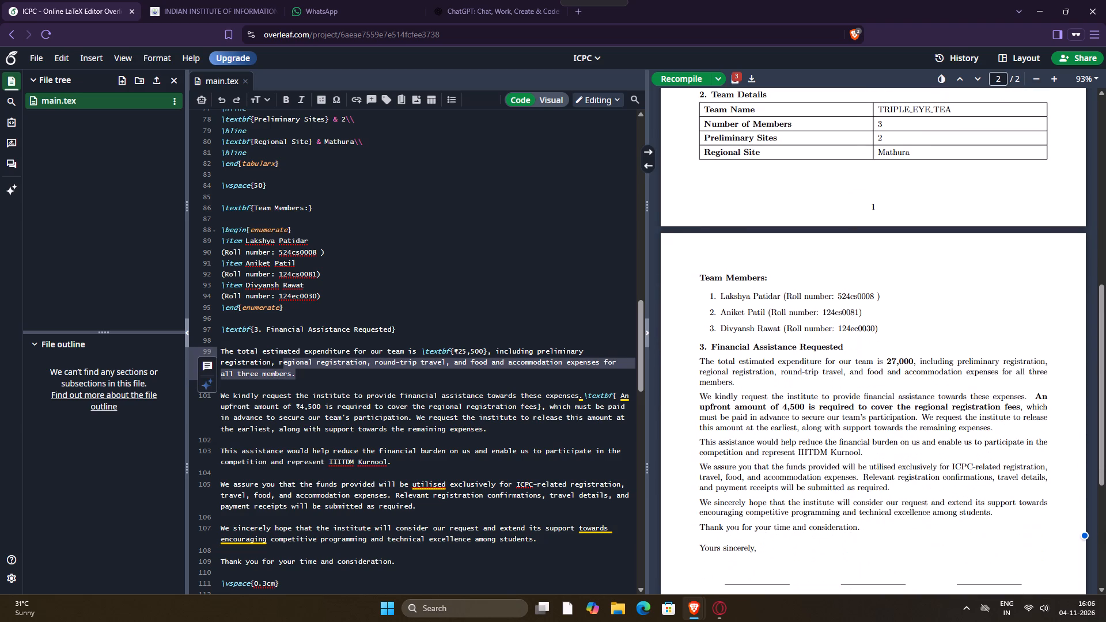
{"action": "left_click", "coordinate": [700, 397]}
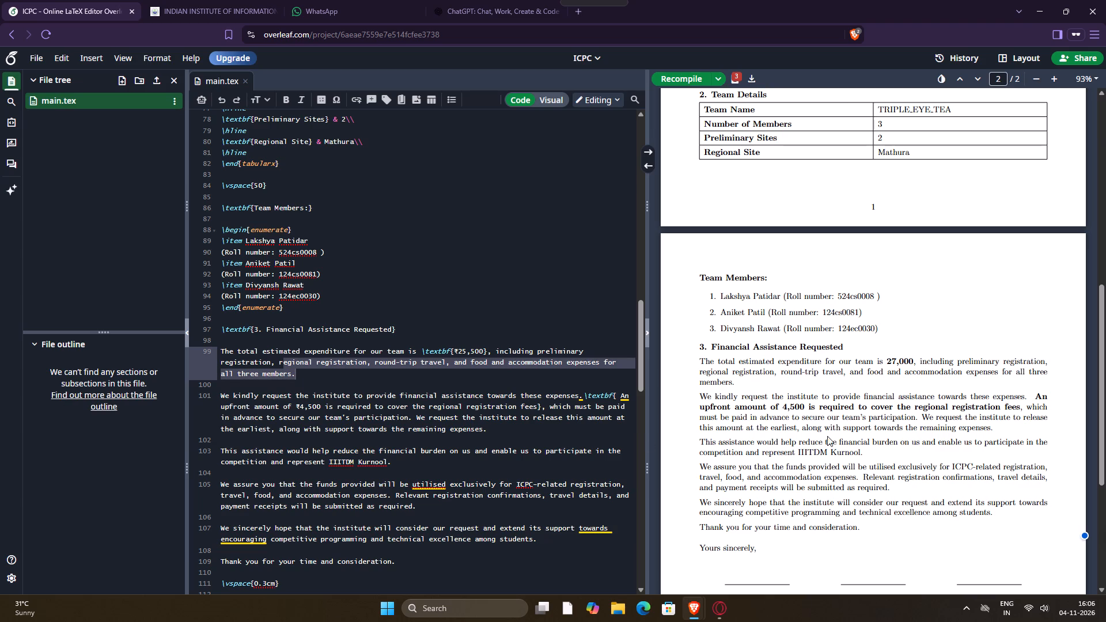
{"action": "left_click_drag", "start_coordinate": [897, 408], "coordinate": [1036, 412]}
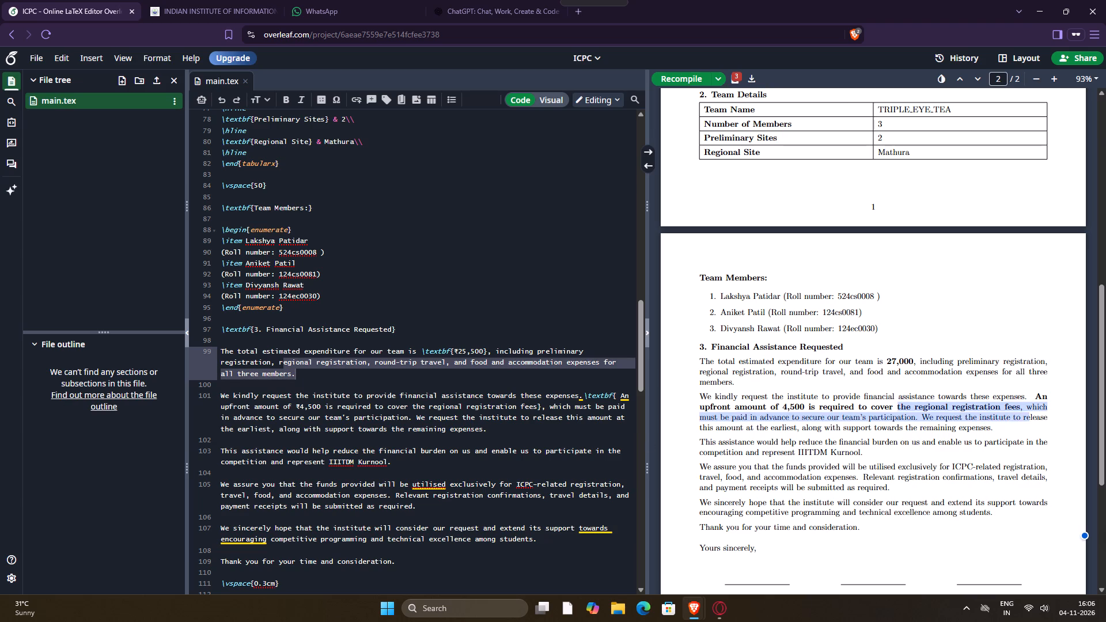
{"action": "left_click_drag", "start_coordinate": [1036, 412], "coordinate": [1017, 427]}
{"action": "left_click_drag", "start_coordinate": [1017, 427], "coordinate": [940, 428]}
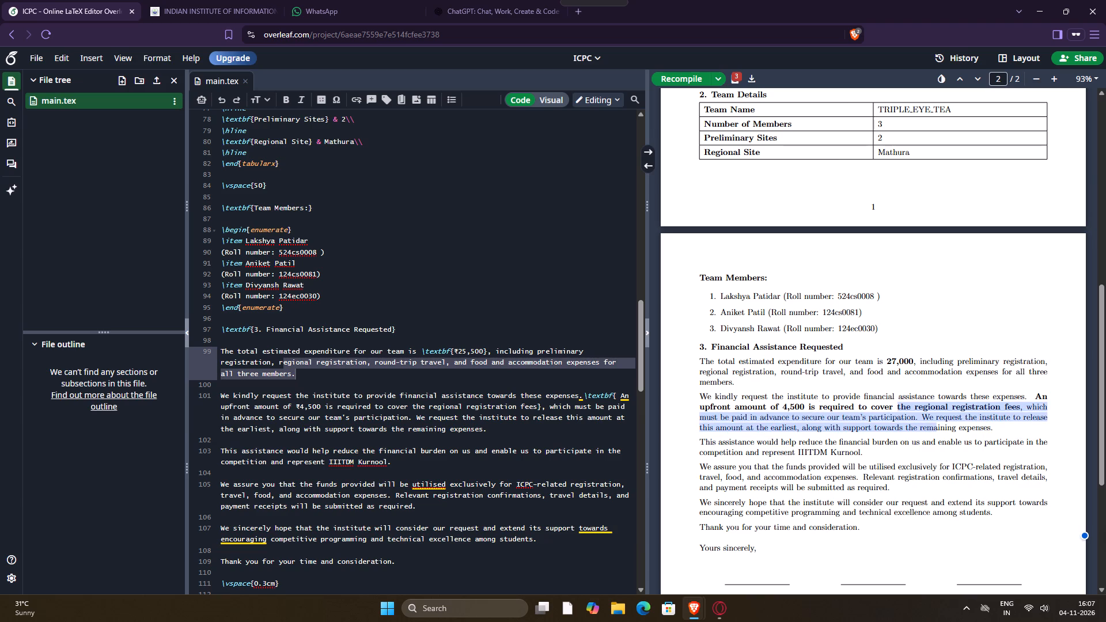
{"action": "left_click_drag", "start_coordinate": [940, 428], "coordinate": [997, 434]}
{"action": "left_click", "coordinate": [997, 434]}
{"action": "left_click_drag", "start_coordinate": [997, 434], "coordinate": [704, 403]}
{"action": "left_click", "coordinate": [703, 396]}
{"action": "left_click_drag", "start_coordinate": [703, 396], "coordinate": [827, 431]}
{"action": "left_click", "coordinate": [826, 430]}
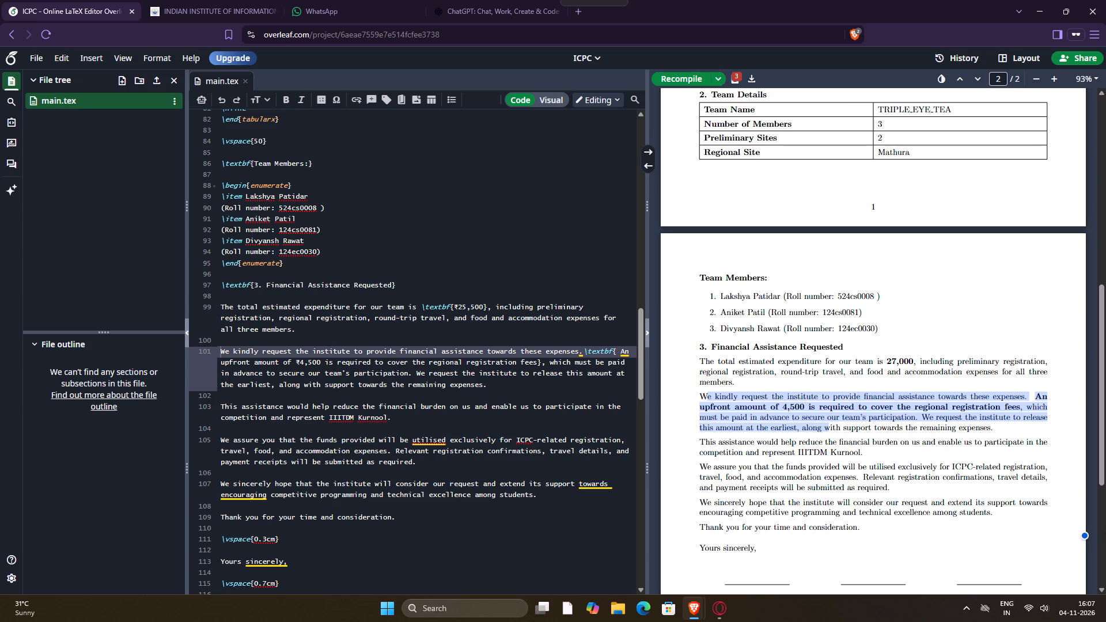
Proofread the rest of the compiled letter's second page, from the request to release the amount through the closing paragraphs and signature blocks.
{"action": "scroll", "coordinate": [824, 415], "scroll_direction": "up", "scroll_amount": 5}
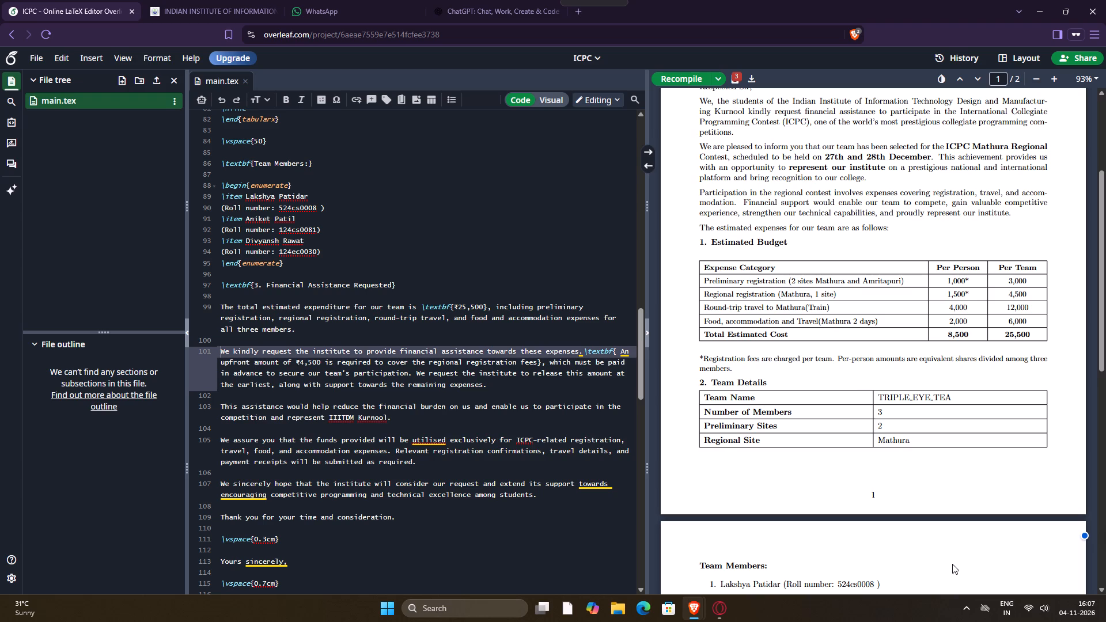
{"action": "scroll", "coordinate": [1002, 568], "scroll_direction": "down", "scroll_amount": 6}
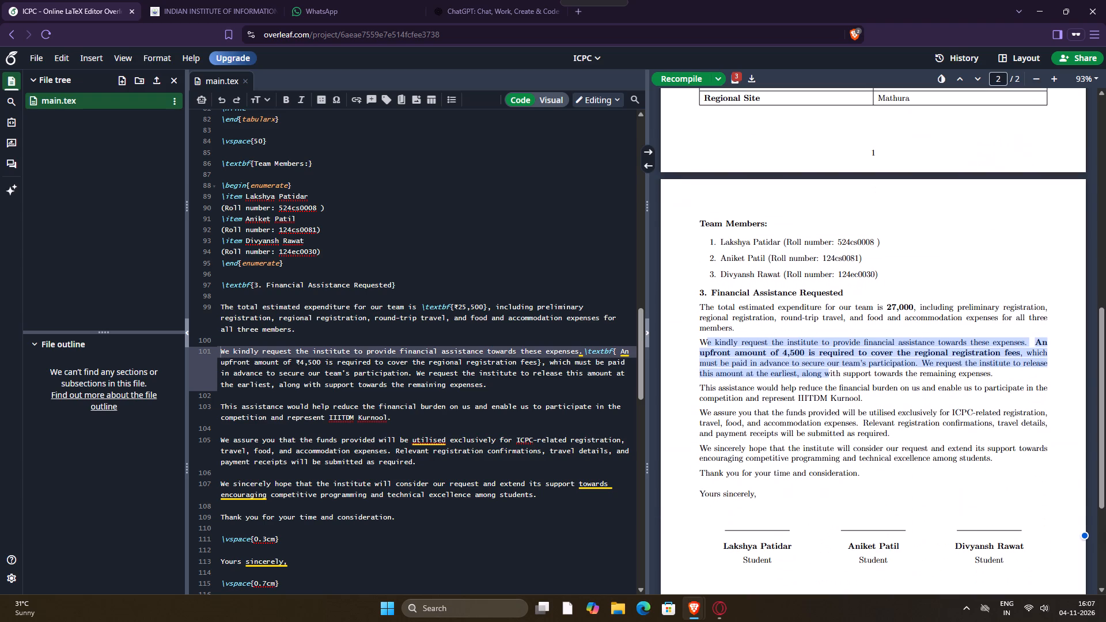
{"action": "left_click", "coordinate": [869, 354]}
{"action": "left_click_drag", "start_coordinate": [921, 360], "coordinate": [1016, 370]}
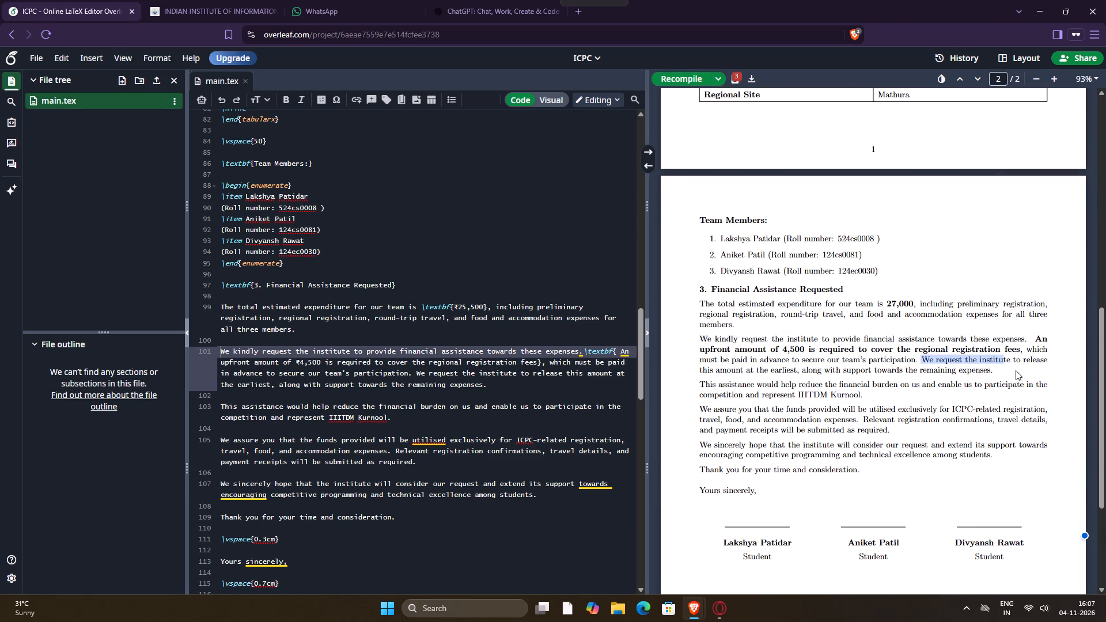
{"action": "left_click_drag", "start_coordinate": [1016, 370], "coordinate": [872, 397]}
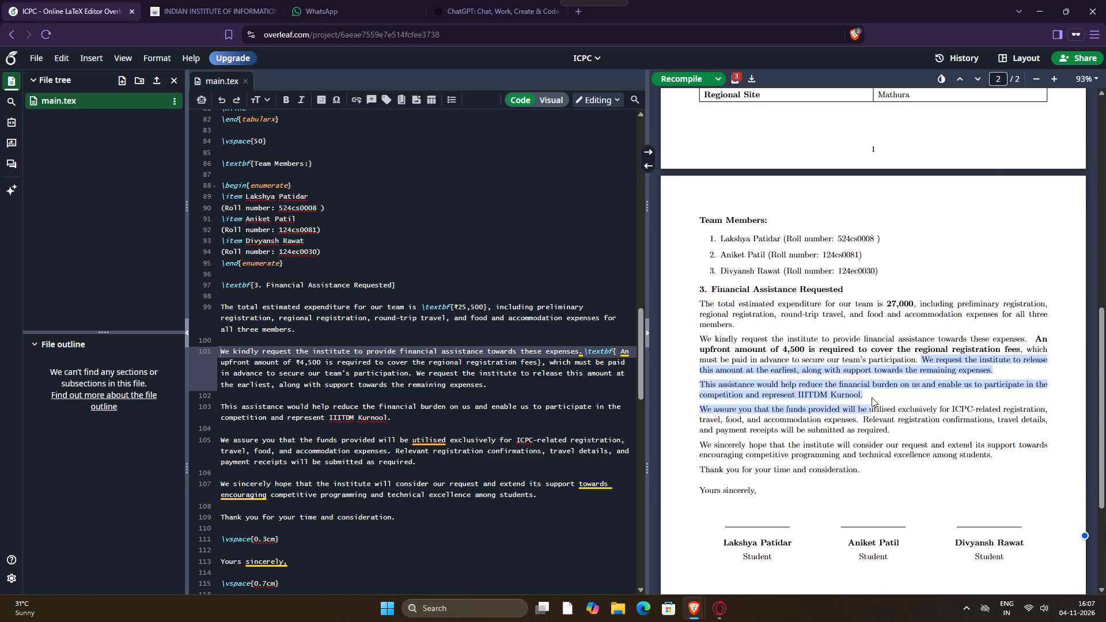
{"action": "left_click", "coordinate": [872, 397]}
{"action": "scroll", "coordinate": [869, 400], "scroll_direction": "down", "scroll_amount": 1}
{"action": "left_click_drag", "start_coordinate": [698, 351], "coordinate": [720, 351]}
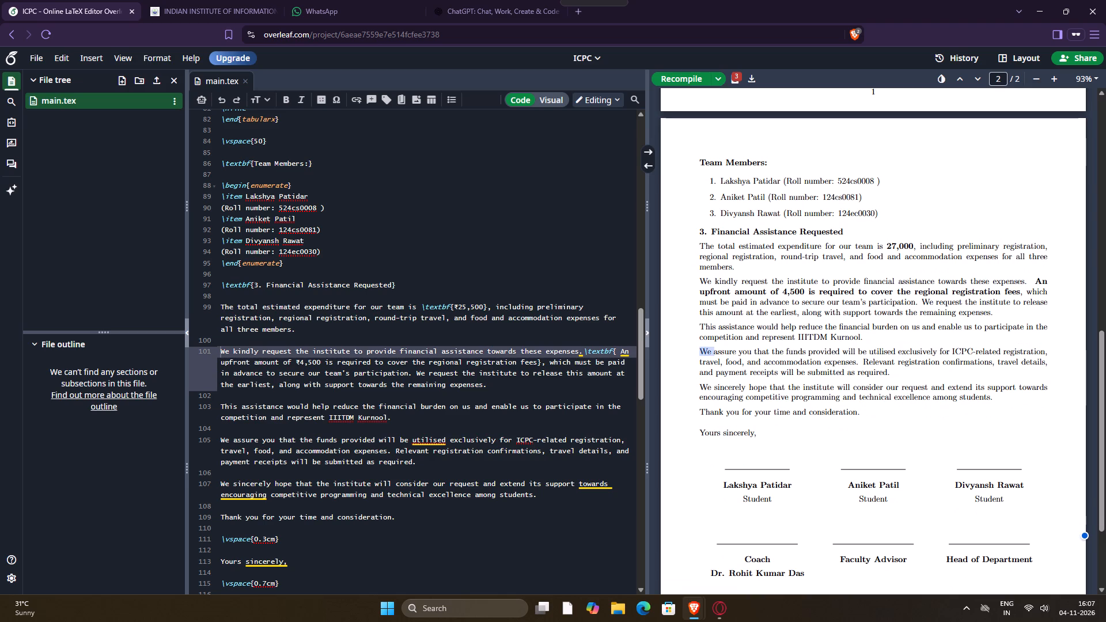
{"action": "left_click_drag", "start_coordinate": [720, 351], "coordinate": [1019, 380]}
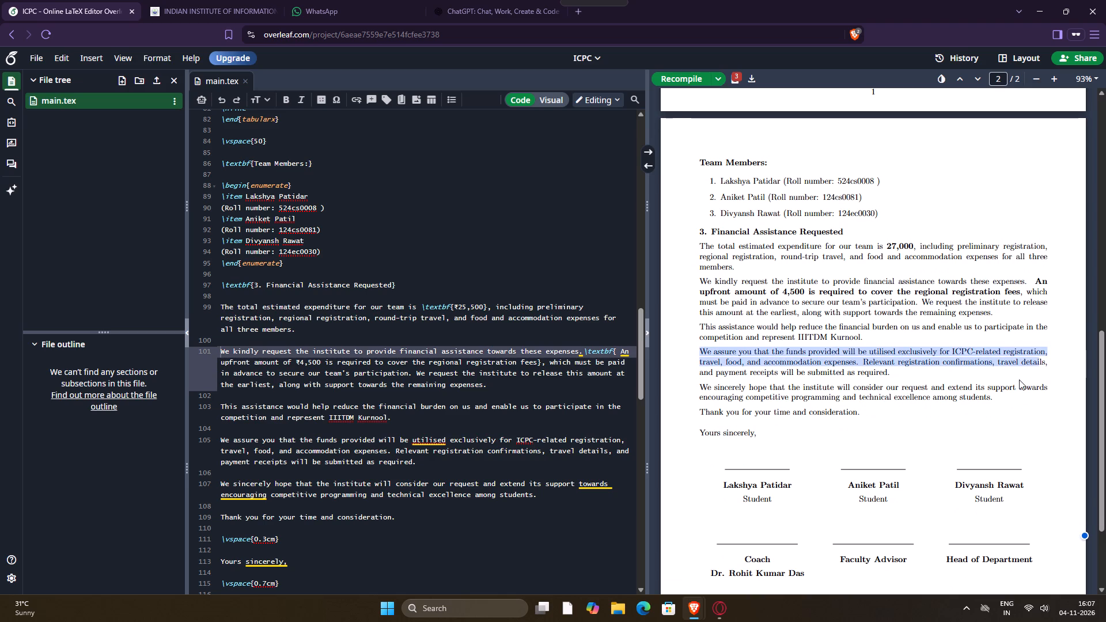
{"action": "left_click_drag", "start_coordinate": [1019, 380], "coordinate": [911, 368]}
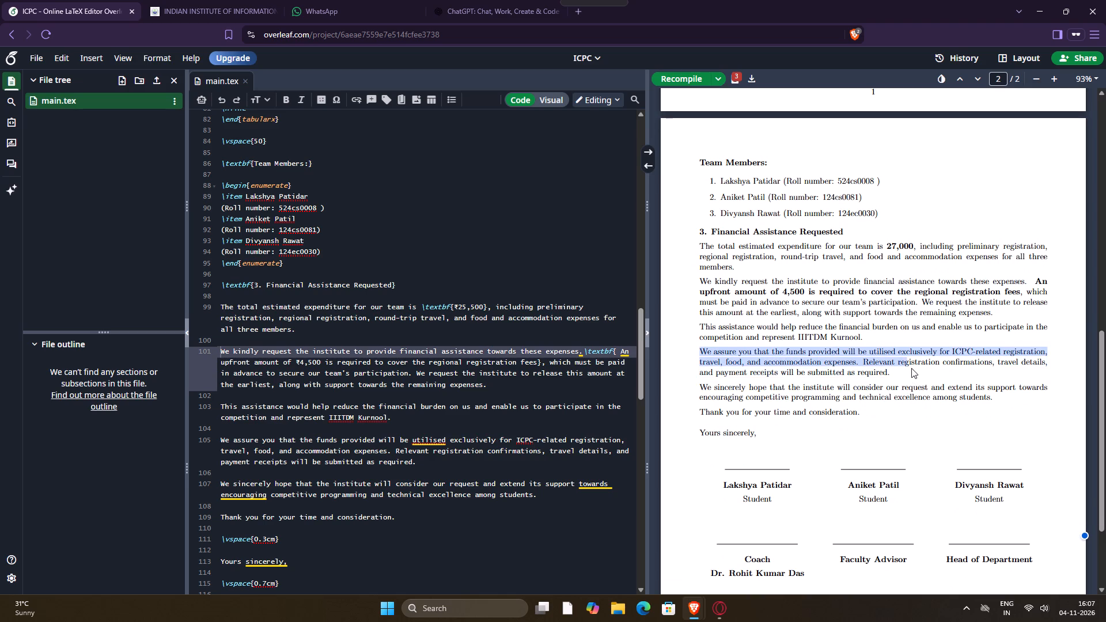
{"action": "left_click_drag", "start_coordinate": [911, 368], "coordinate": [926, 404]}
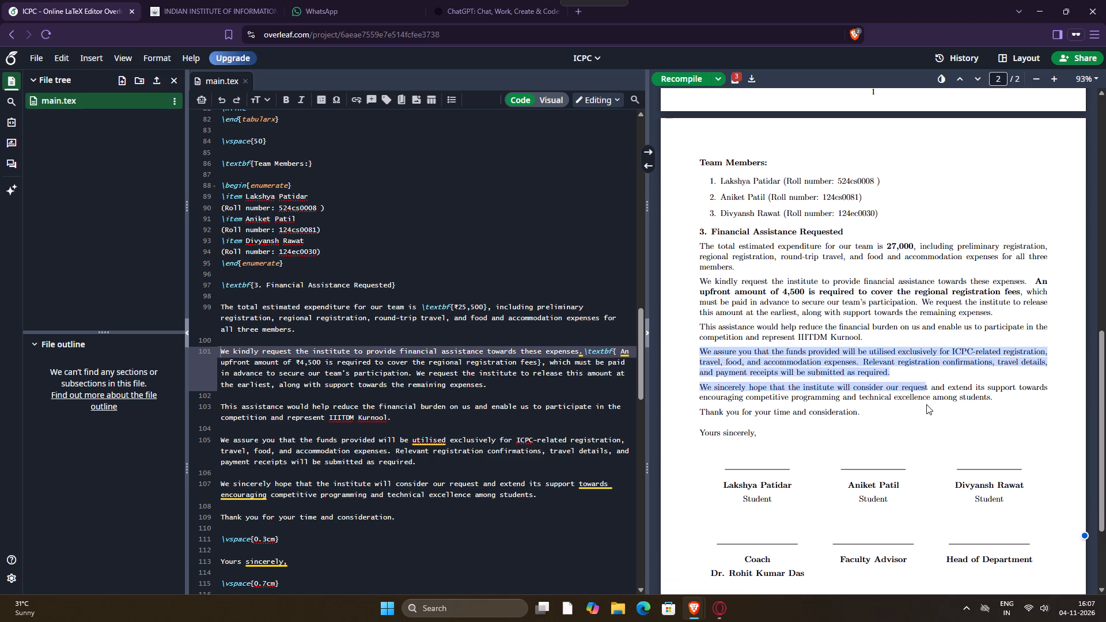
{"action": "left_click_drag", "start_coordinate": [926, 404], "coordinate": [1015, 399]}
{"action": "left_click", "coordinate": [872, 416]}
{"action": "left_click_drag", "start_coordinate": [872, 416], "coordinate": [711, 301]}
{"action": "scroll", "coordinate": [781, 345], "scroll_direction": "down", "scroll_amount": 7}
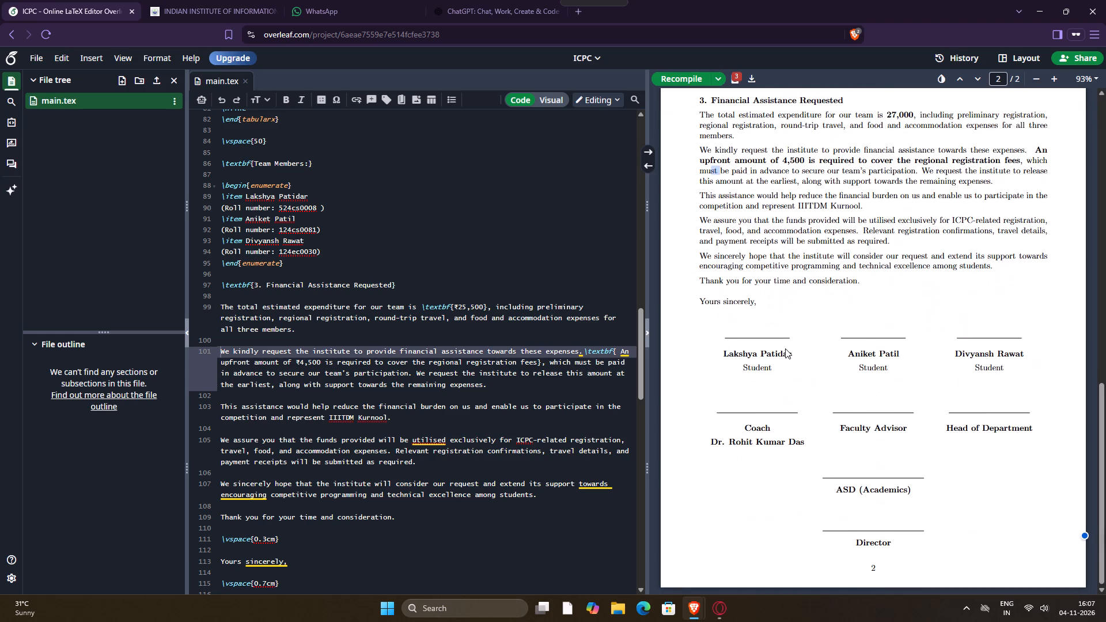
{"action": "scroll", "coordinate": [823, 401], "scroll_direction": "up", "scroll_amount": 12}
{"action": "scroll", "coordinate": [823, 401], "scroll_direction": "down", "scroll_amount": 1}
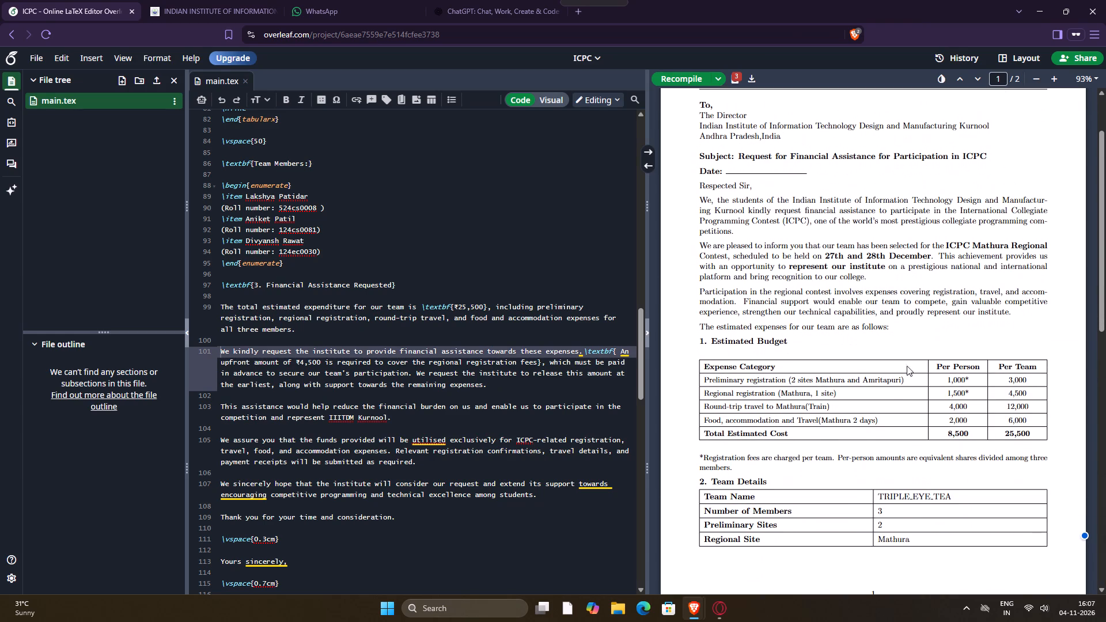
Locate the Estimated Budget table's header row in the source and append "(Rs.)" to the "Per Person" column heading.
{"action": "triple_click", "coordinate": [1012, 366]}
{"action": "left_click", "coordinate": [1027, 366]}
{"action": "left_click", "coordinate": [1037, 366]}
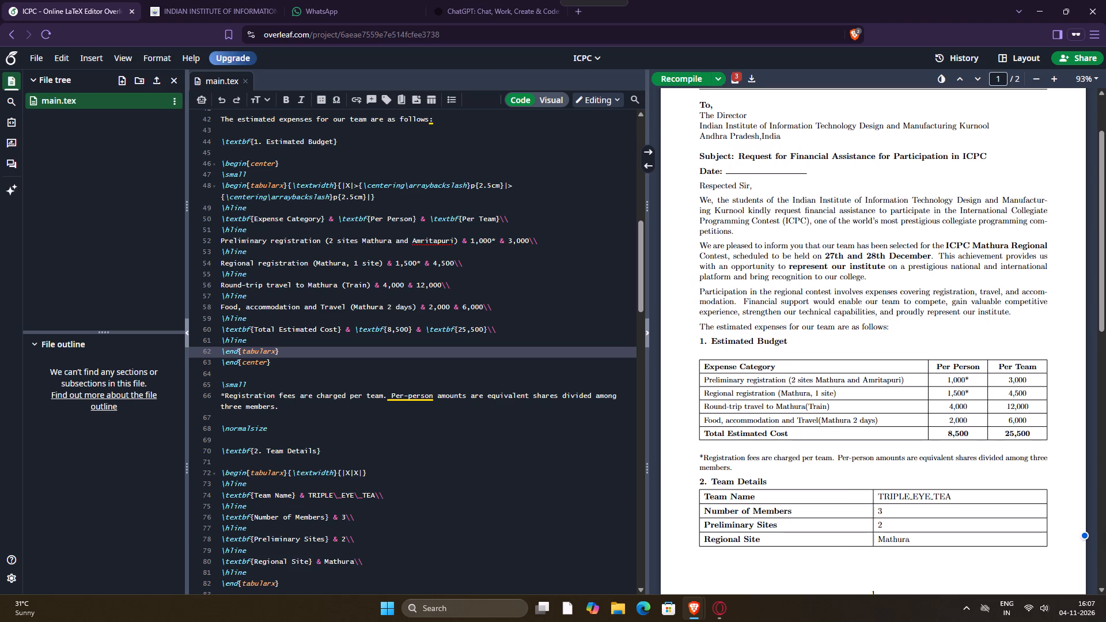
{"action": "left_click", "coordinate": [1034, 368]}
{"action": "left_click", "coordinate": [976, 362]}
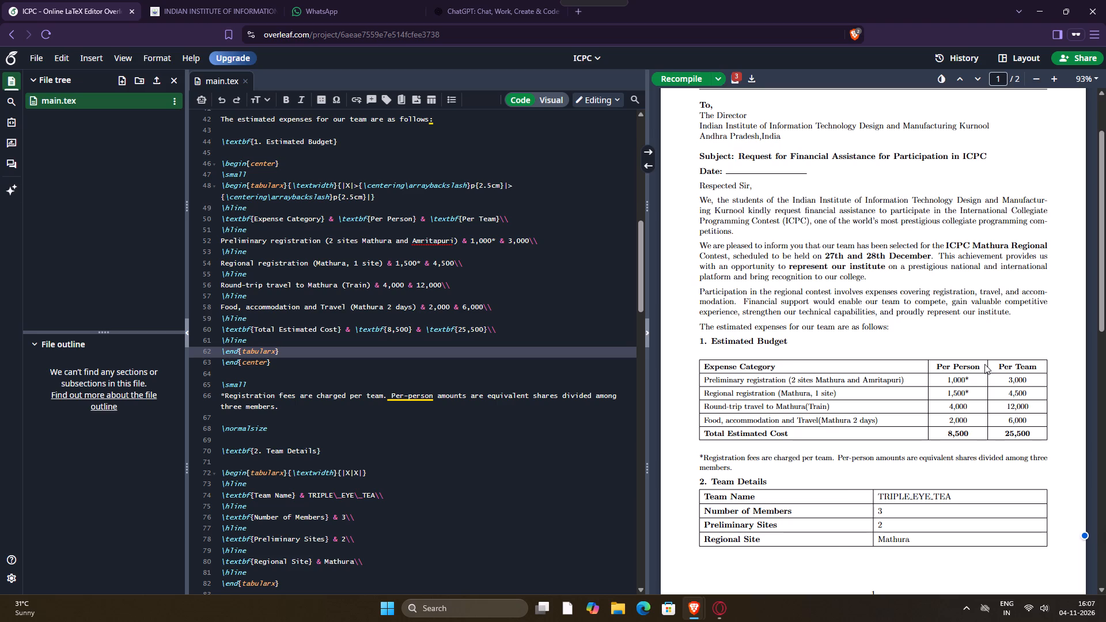
{"action": "left_click", "coordinate": [1002, 366]}
{"action": "double_click", "coordinate": [996, 363]}
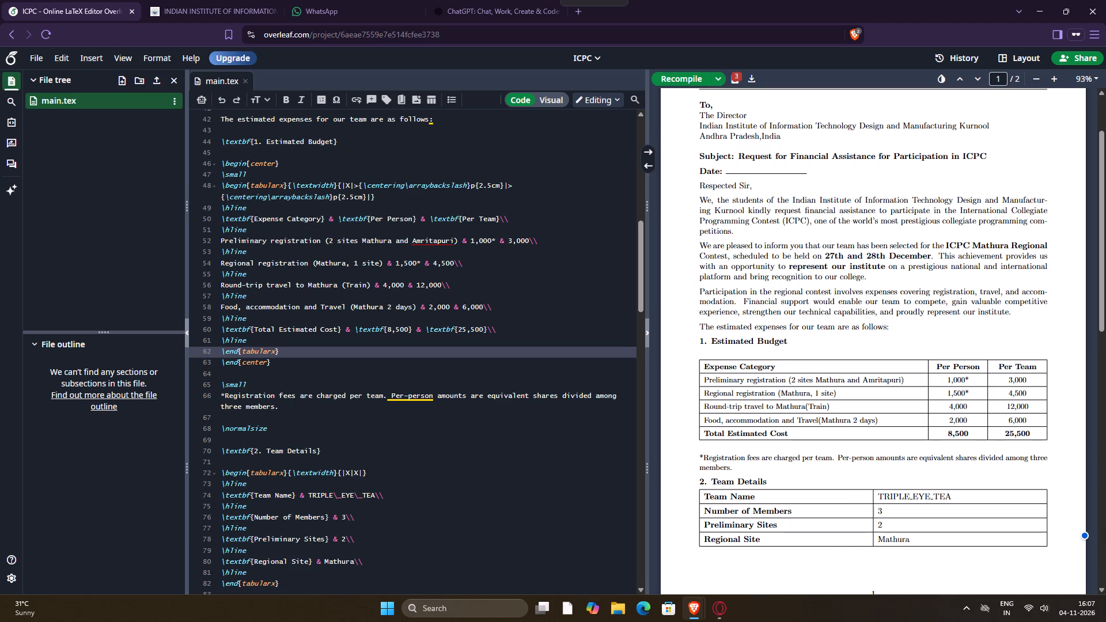
{"action": "triple_click", "coordinate": [1000, 363]}
{"action": "scroll", "coordinate": [403, 404], "scroll_direction": "up", "scroll_amount": 2}
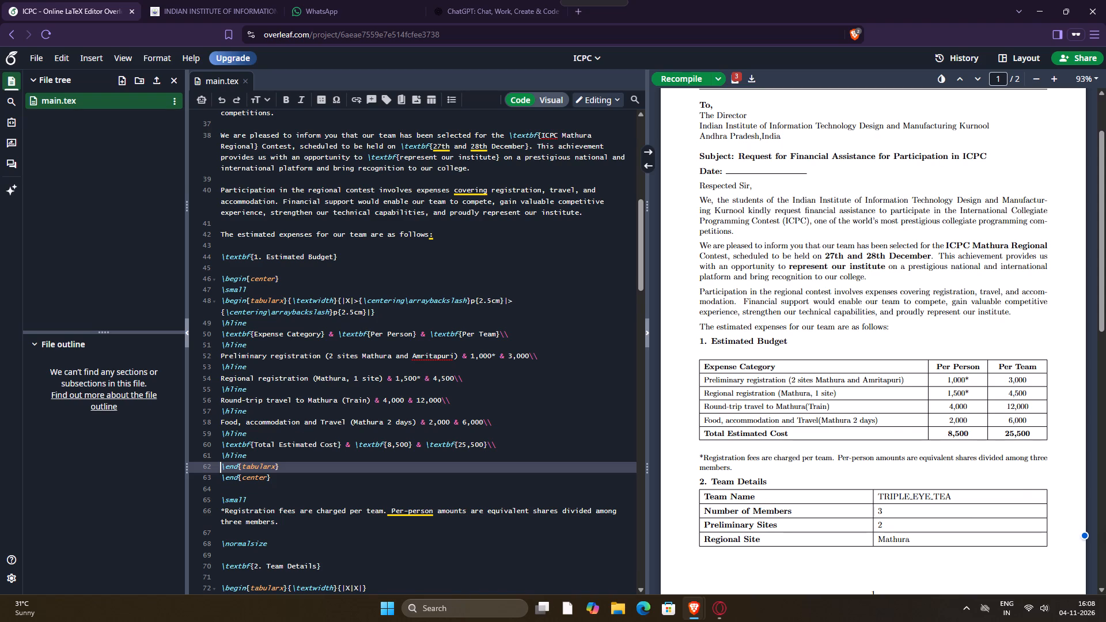
{"action": "double_click", "coordinate": [975, 367]}
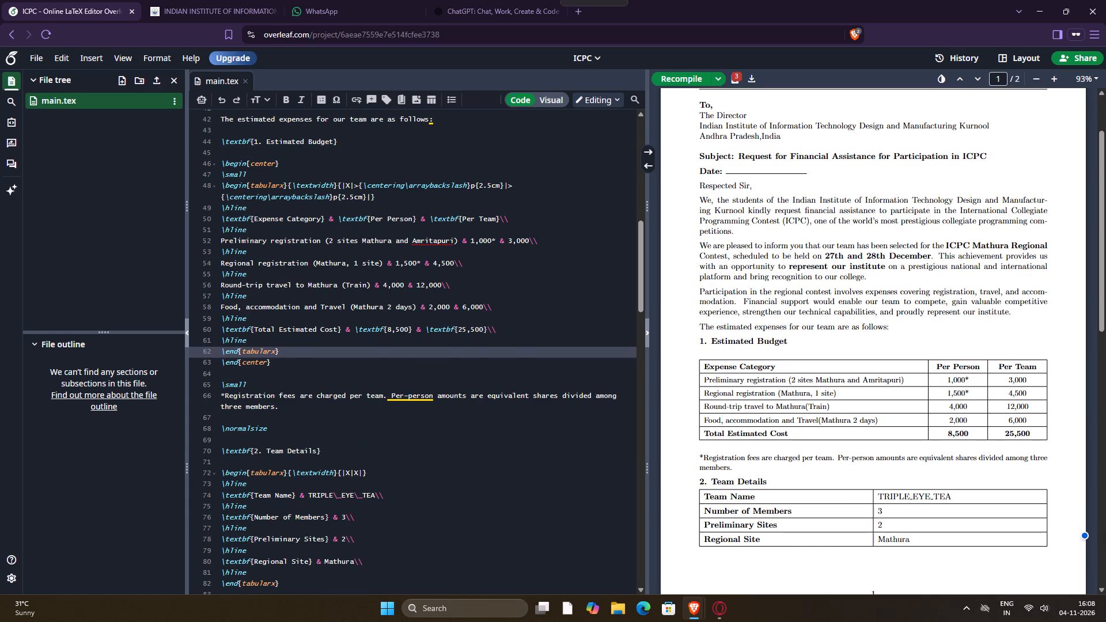
{"action": "left_click", "coordinate": [410, 219]}
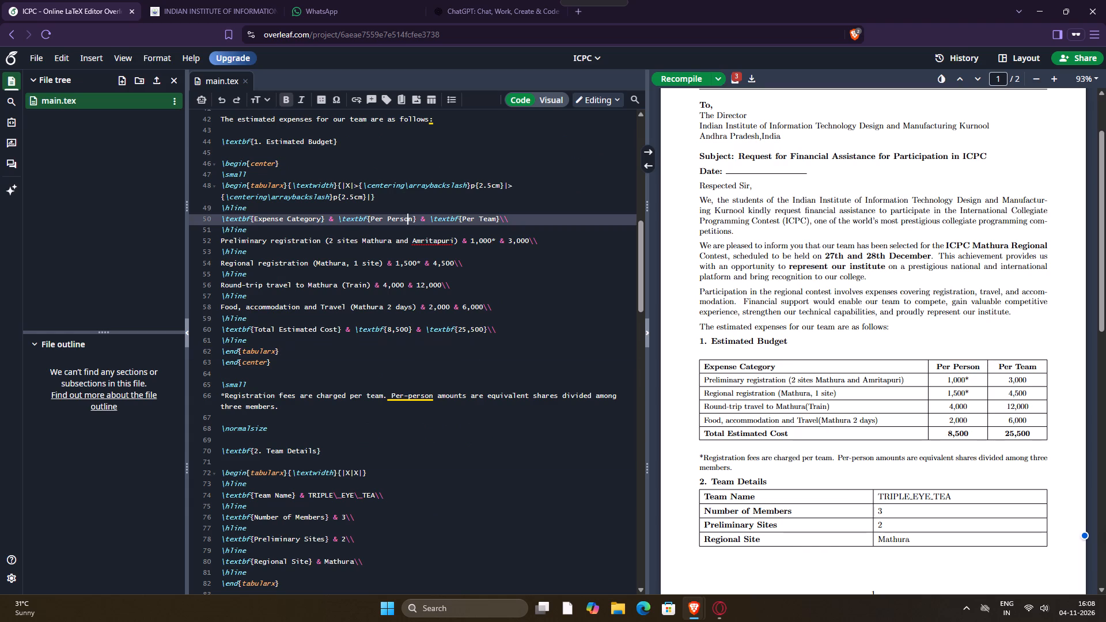
{"action": "left_click", "coordinate": [414, 219]}
{"action": "type", "text": "(Rs)"}
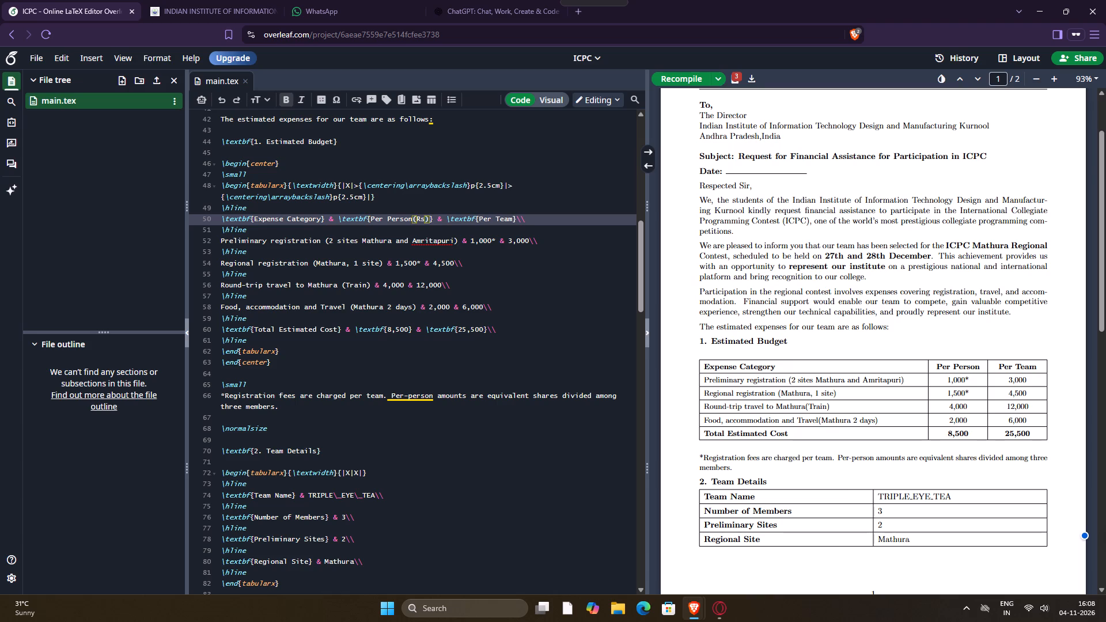
{"action": "left_click", "coordinate": [513, 218]}
{"action": "left_click", "coordinate": [423, 216]}
{"action": "key", "text": "comma"}
{"action": "key", "text": "BackSpace"}
{"action": "key", "text": "period"}
Append "(Rs.)" to the "Per Team" column heading in the Estimated Budget table source.
{"action": "key", "text": "ctrl+Right"}
{"action": "key", "text": "ctrl+Right"}
{"action": "key", "text": "ctrl+Right"}
{"action": "key", "text": "ctrl+Right"}
{"action": "key", "text": "ctrl+Right"}
{"action": "key", "text": "ctrl+Right"}
{"action": "key", "text": "ctrl+Right"}
{"action": "key", "text": "ctrl+Right"}
{"action": "key", "text": "ctrl+Left"}
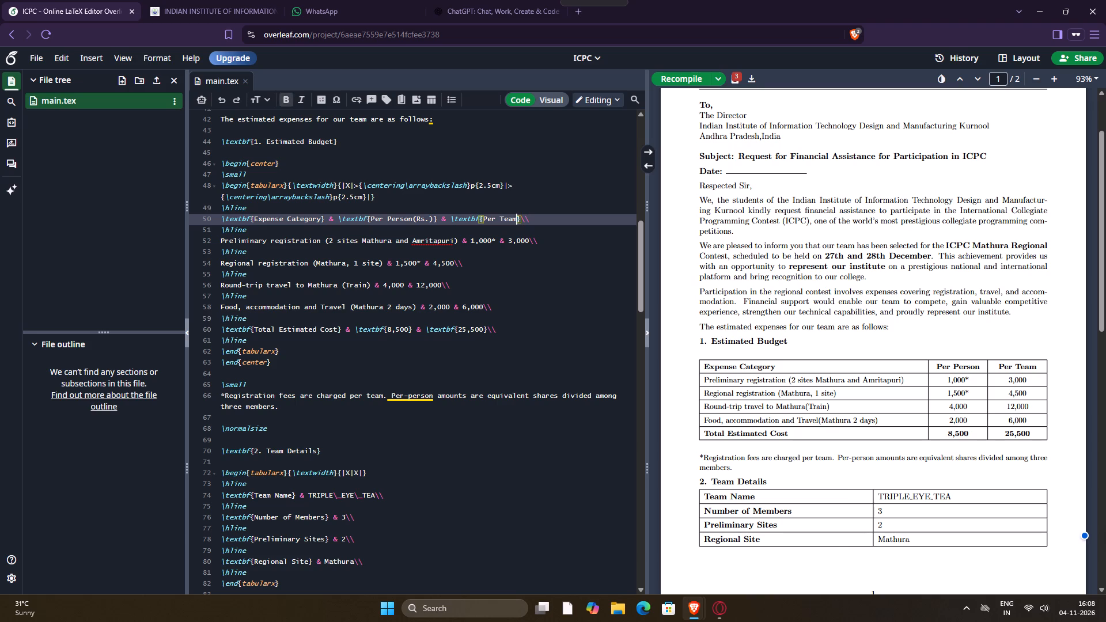
{"action": "type", "text": "(Rs"}
{"action": "type", "text": ".)"}
{"action": "triple_click", "coordinate": [806, 408]}
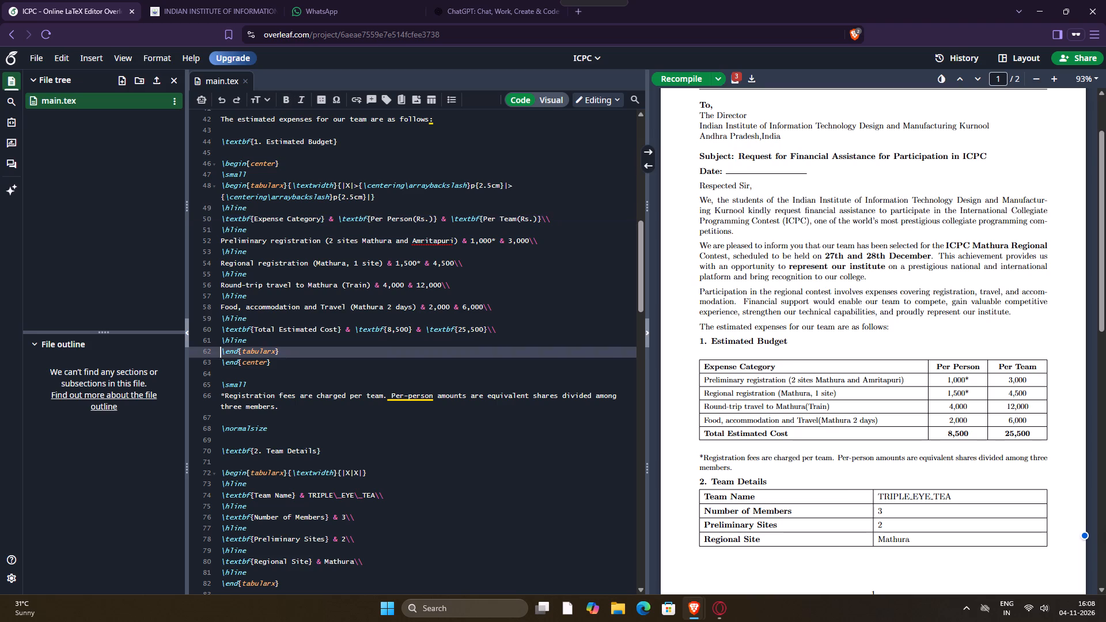
Check the Estimated Budget table in the compiled letter and recompile it with the updated column headings.
{"action": "left_click", "coordinate": [806, 408]}
{"action": "left_click_drag", "start_coordinate": [947, 404], "coordinate": [973, 405]}
{"action": "left_click_drag", "start_coordinate": [971, 405], "coordinate": [949, 407]}
{"action": "left_click", "coordinate": [949, 407]}
{"action": "triple_click", "coordinate": [955, 408]}
{"action": "left_click", "coordinate": [672, 80]}
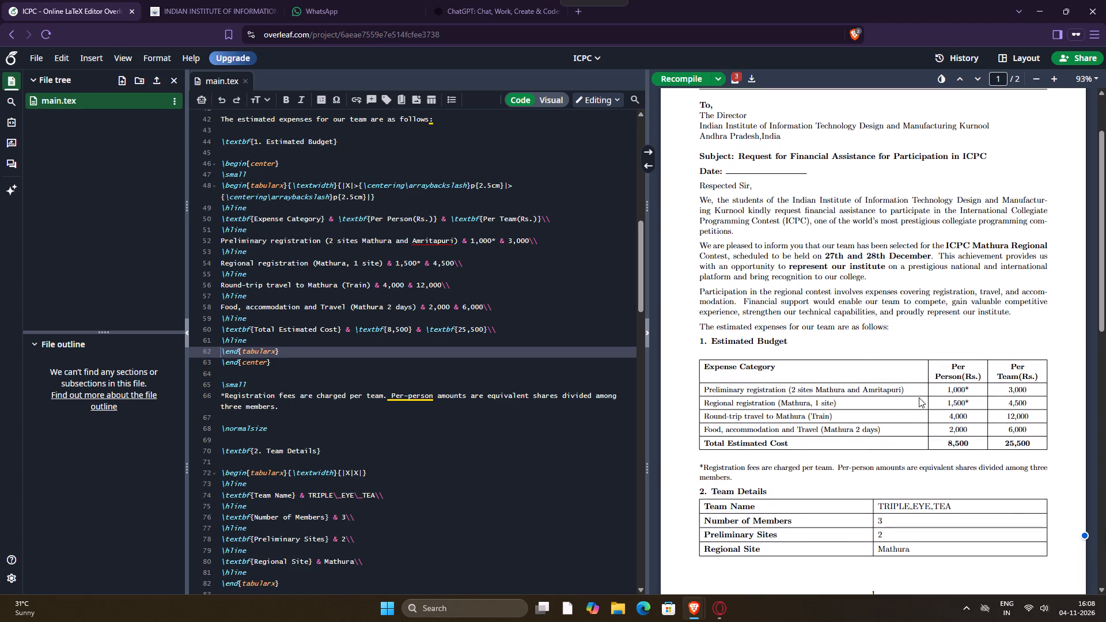
Proofread the recompiled Estimated Budget table, its registration-fee footnote and the "Per Team(Rs.)" column heading.
{"action": "scroll", "coordinate": [908, 453], "scroll_direction": "down", "scroll_amount": 1}
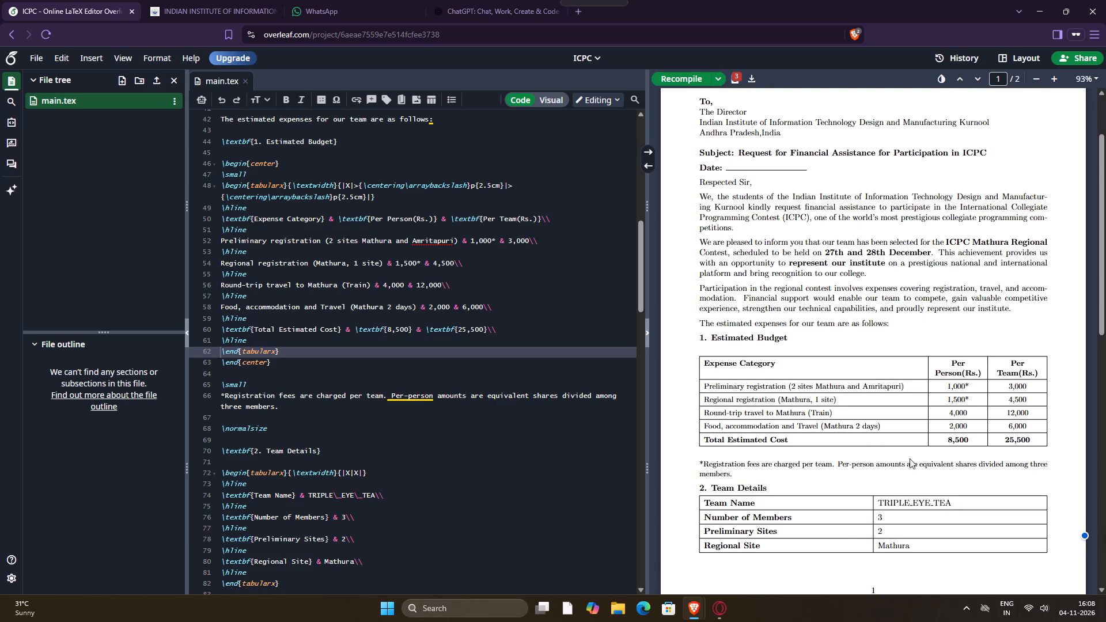
{"action": "scroll", "coordinate": [914, 424], "scroll_direction": "down", "scroll_amount": 2}
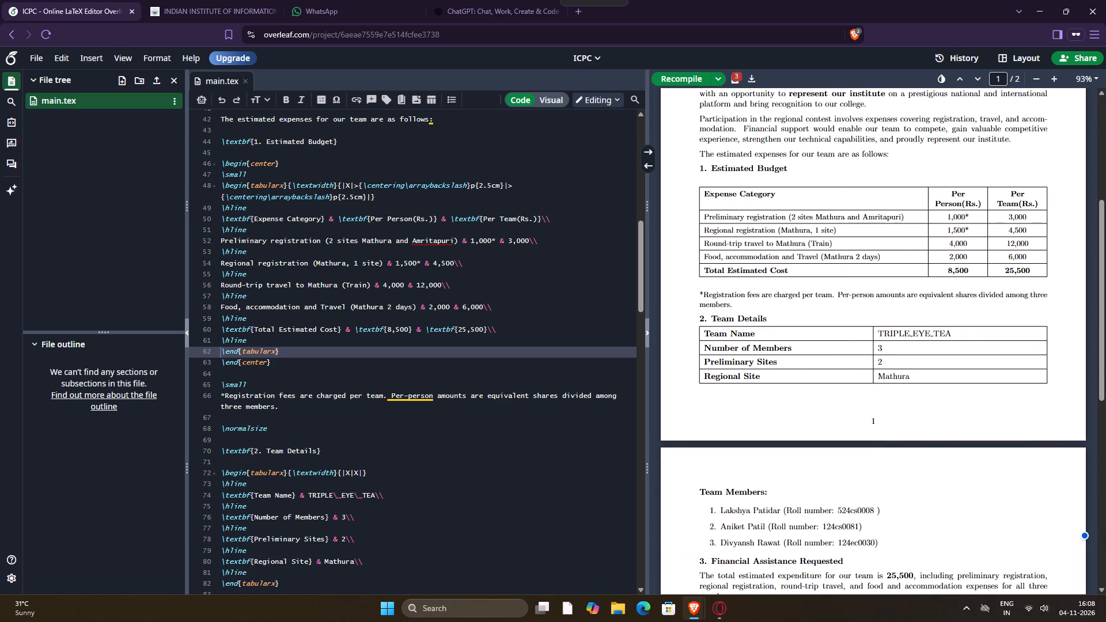
{"action": "double_click", "coordinate": [717, 293]}
{"action": "left_click", "coordinate": [716, 293]}
{"action": "left_click_drag", "start_coordinate": [716, 293], "coordinate": [788, 304]}
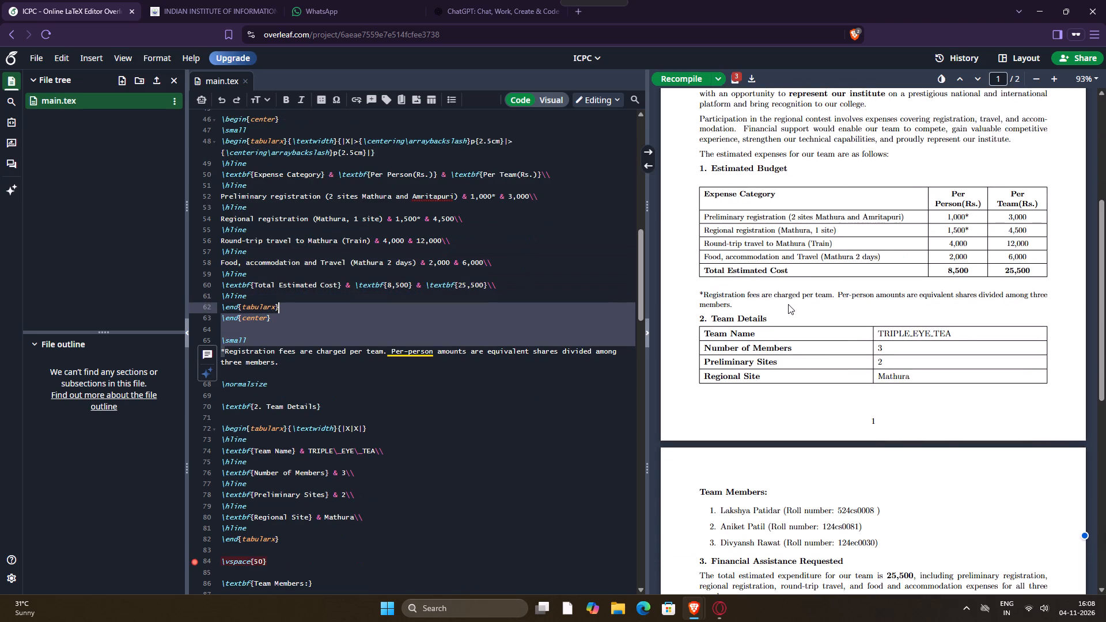
{"action": "left_click_drag", "start_coordinate": [788, 304], "coordinate": [789, 304]}
{"action": "left_click", "coordinate": [789, 304]}
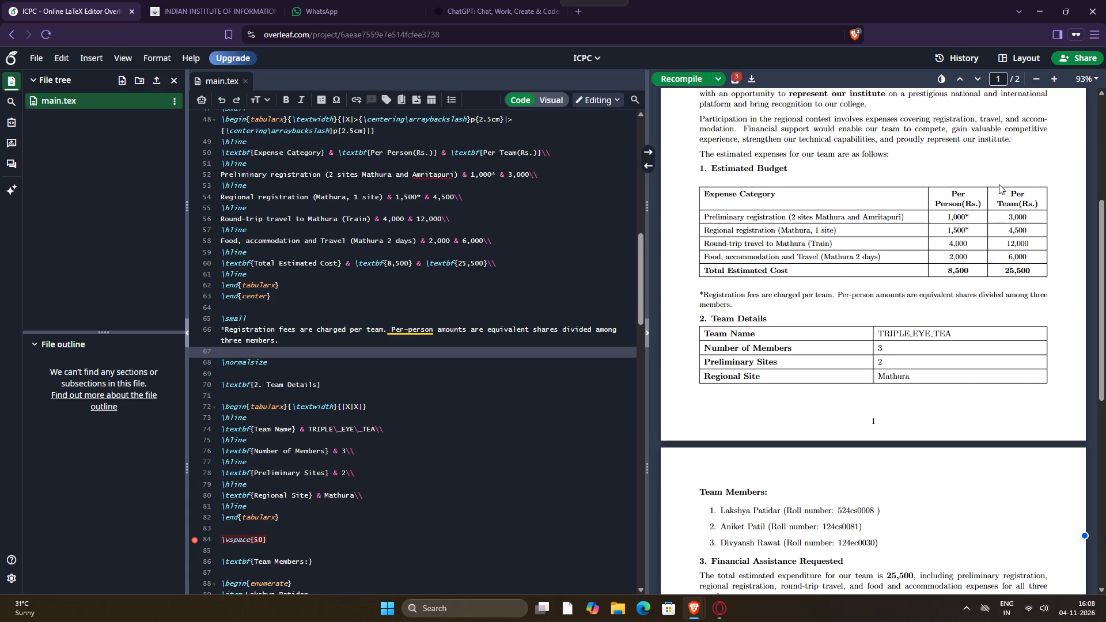
{"action": "left_click", "coordinate": [1005, 188]}
{"action": "left_click", "coordinate": [1041, 199]}
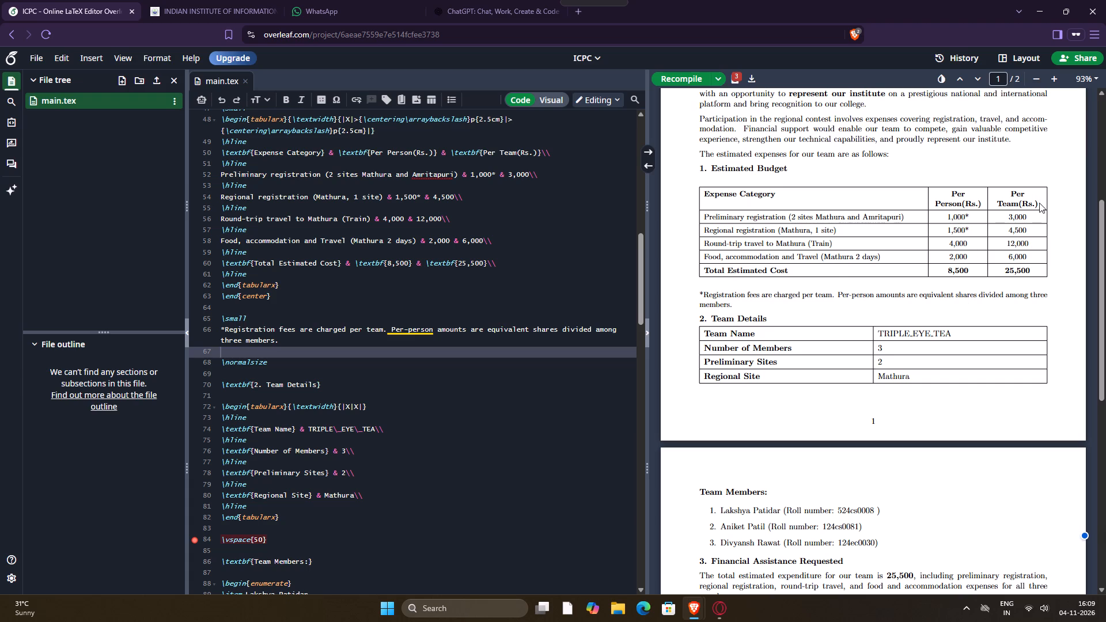
{"action": "left_click", "coordinate": [1039, 203]}
Append "3 Members" after "Per Team(Rs.)" in the Estimated Budget table's header row and recompile the letter.
{"action": "scroll", "coordinate": [426, 354], "scroll_direction": "up", "scroll_amount": 2}
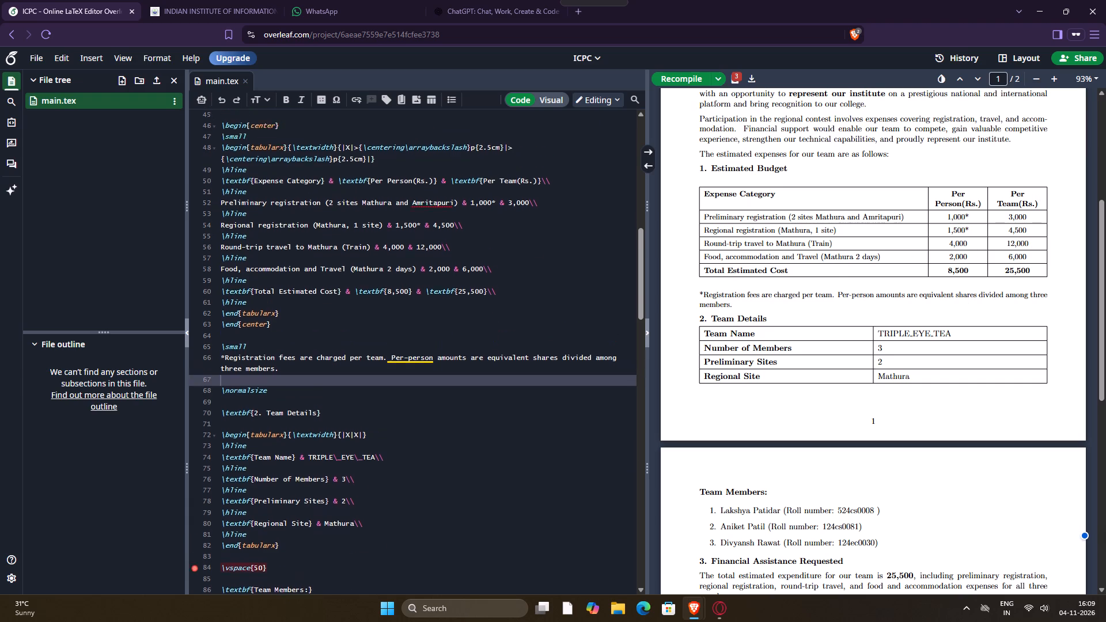
{"action": "scroll", "coordinate": [426, 354], "scroll_direction": "up", "scroll_amount": 1}
{"action": "left_click", "coordinate": [536, 325]}
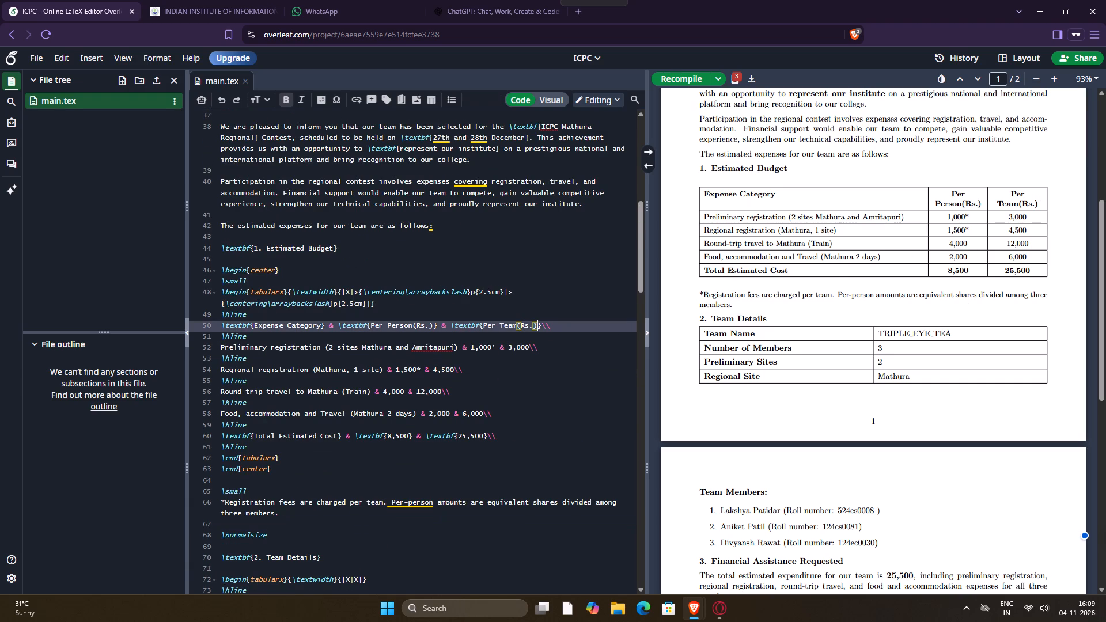
{"action": "key", "text": "space"}
{"action": "type", "text": "#me"}
{"action": "key", "text": "BackSpace"}
{"action": "key", "text": "BackSpace"}
{"action": "key", "text": "BackSpace"}
{"action": "type", "text": "3 e"}
{"action": "key", "text": "BackSpace"}
{"action": "key", "text": "m"}
{"action": "key", "text": "BackSpace"}
{"action": "type", "text": "Members"}
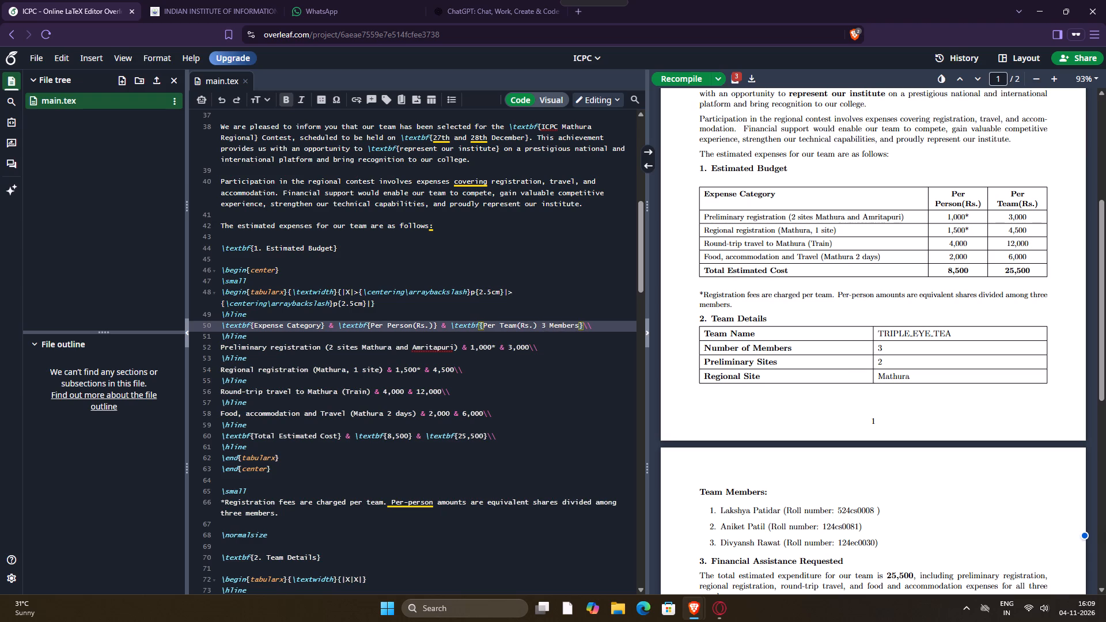
{"action": "left_click", "coordinate": [675, 80]}
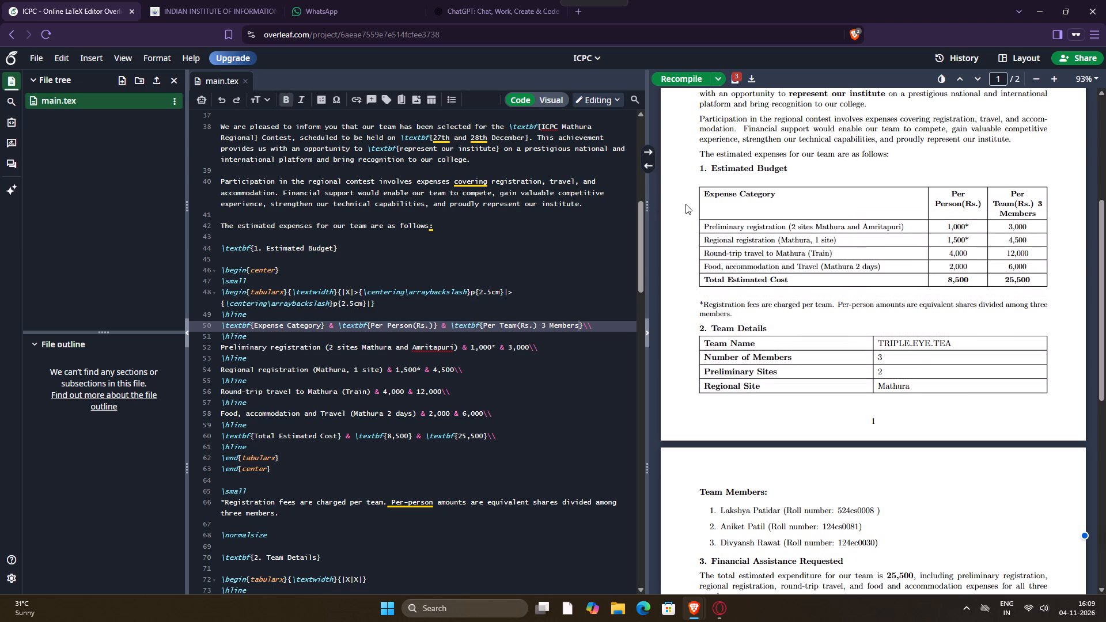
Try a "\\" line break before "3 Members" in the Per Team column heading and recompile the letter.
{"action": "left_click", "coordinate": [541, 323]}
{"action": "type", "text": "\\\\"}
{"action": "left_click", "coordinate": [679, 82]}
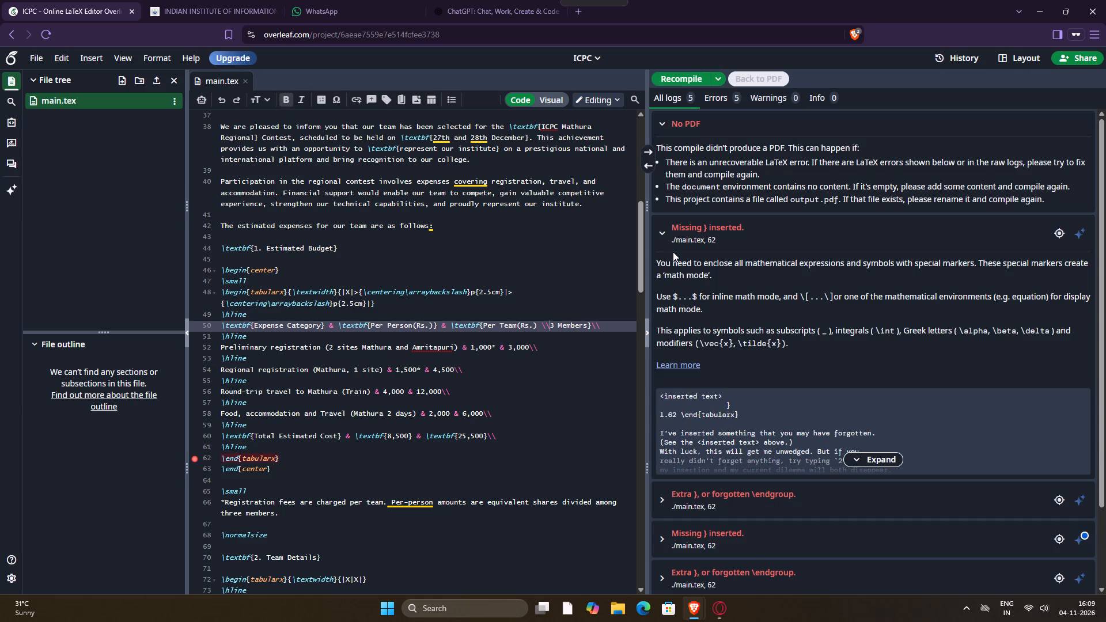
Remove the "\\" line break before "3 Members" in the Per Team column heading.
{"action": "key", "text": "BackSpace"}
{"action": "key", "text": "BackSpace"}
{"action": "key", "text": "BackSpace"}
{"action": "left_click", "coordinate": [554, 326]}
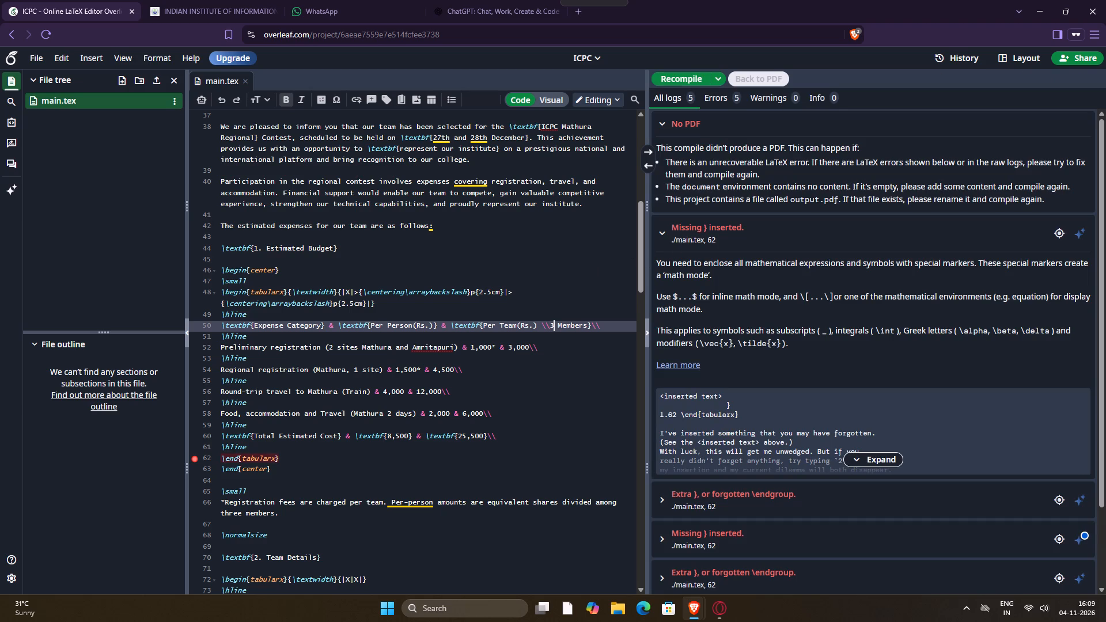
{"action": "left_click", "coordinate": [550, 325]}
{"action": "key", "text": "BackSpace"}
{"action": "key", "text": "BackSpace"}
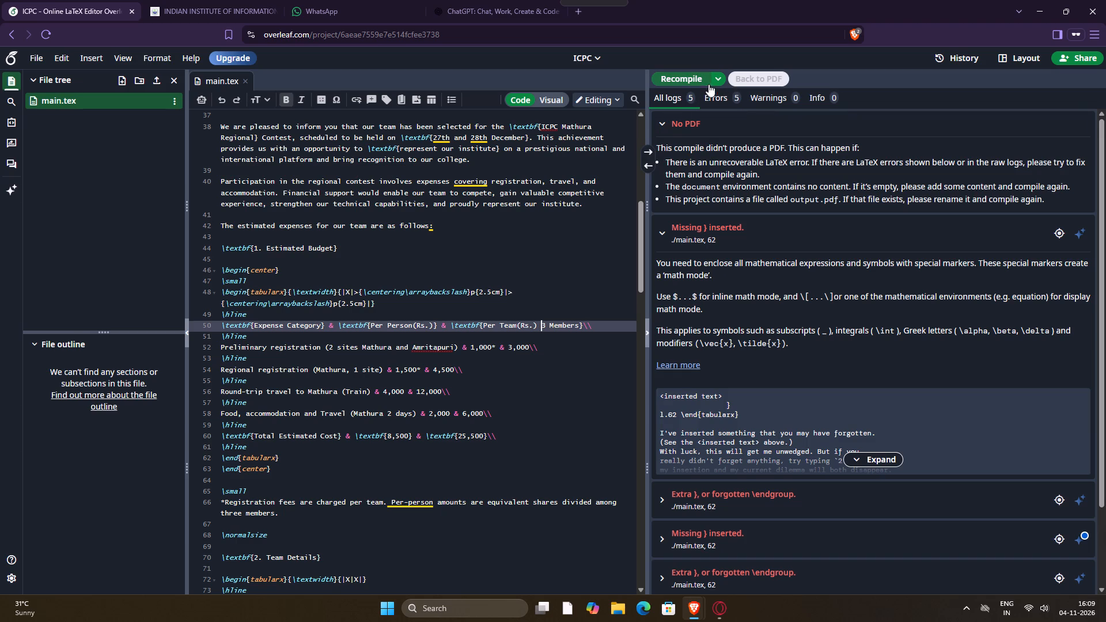
Recompile the letter and check the Per Team column heading in the Estimated Budget table.
{"action": "left_click", "coordinate": [681, 81]}
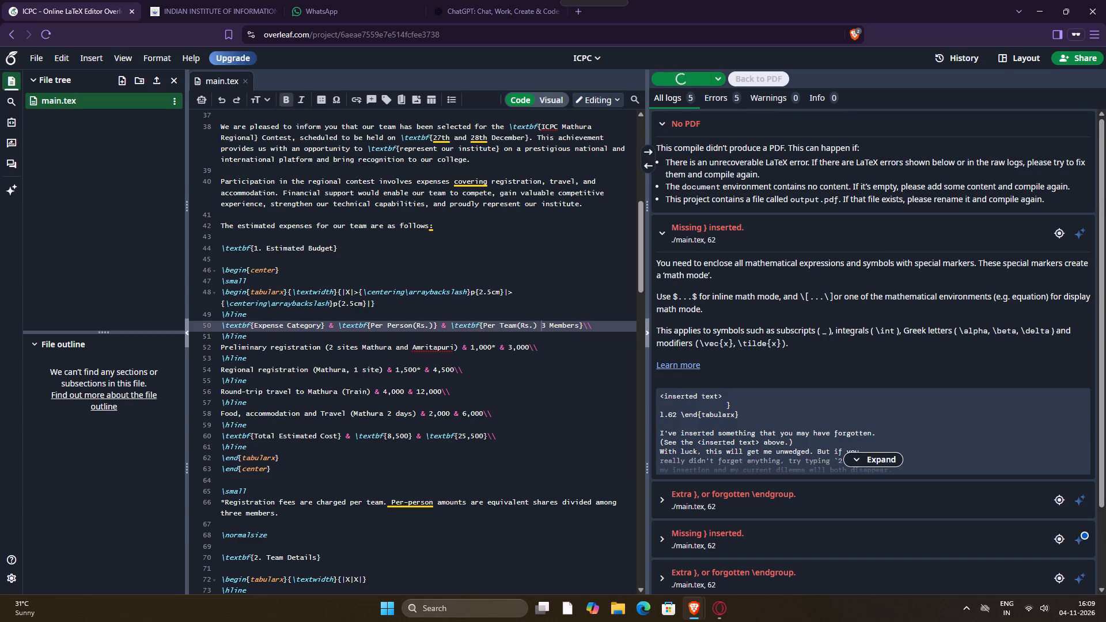
{"action": "scroll", "coordinate": [1009, 290], "scroll_direction": "up", "scroll_amount": 1}
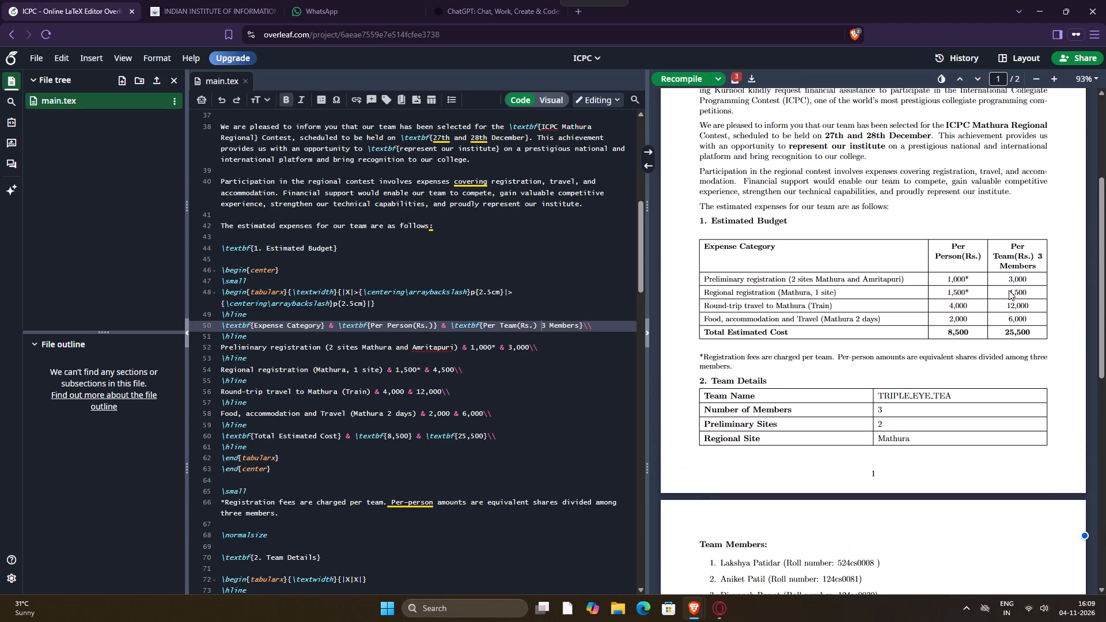
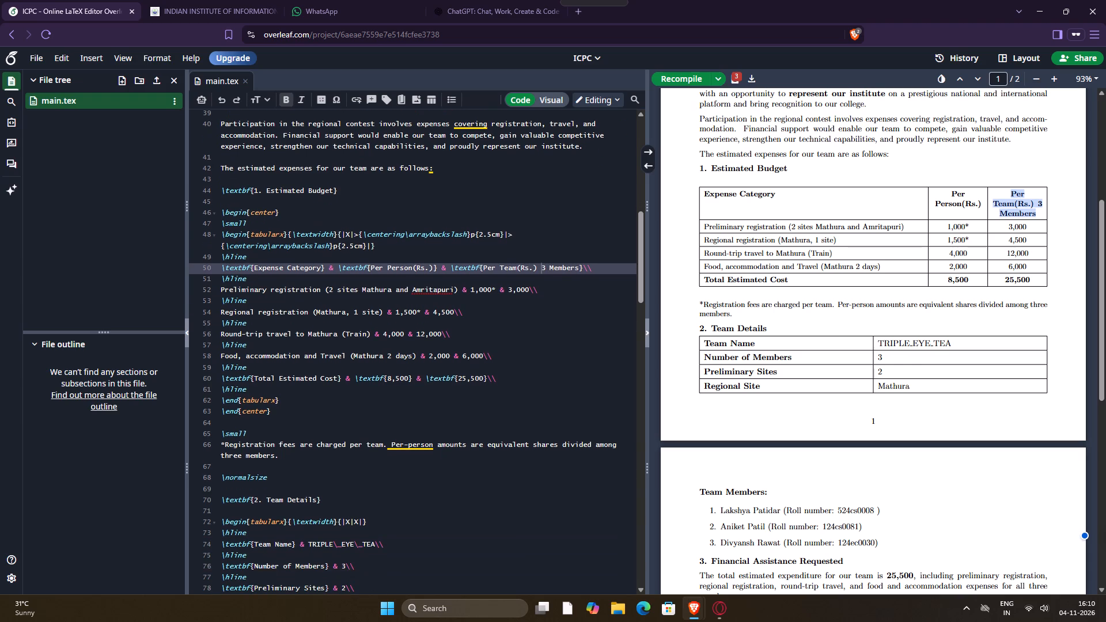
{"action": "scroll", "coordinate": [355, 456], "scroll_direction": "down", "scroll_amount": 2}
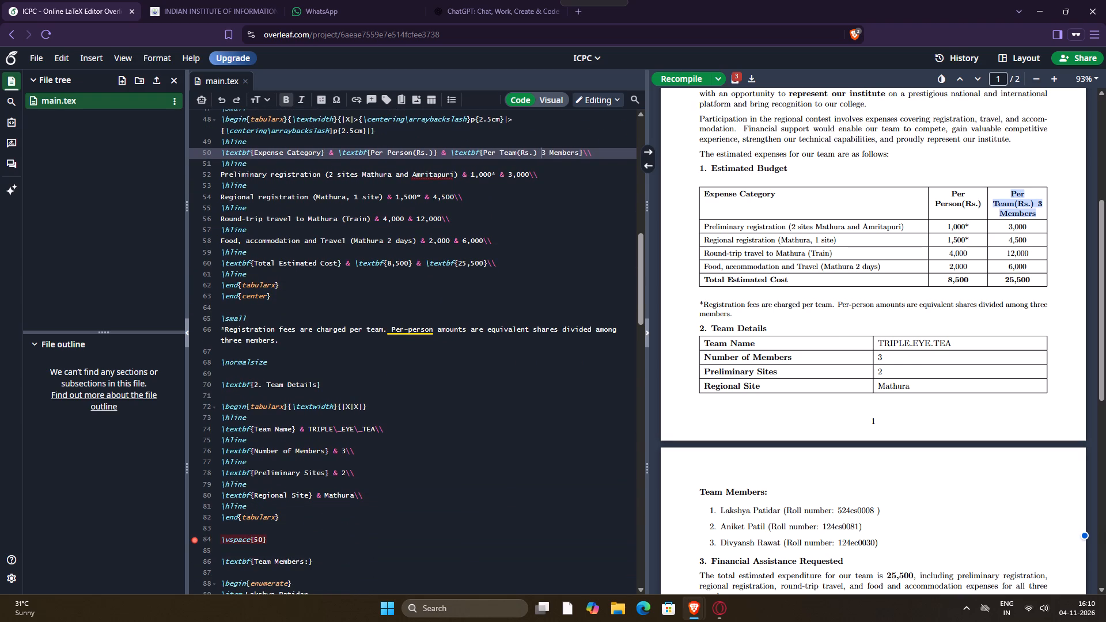
Renumber the Team Details heading as 1 and the Estimated Budget heading as 2 in the source.
{"action": "left_click", "coordinate": [256, 386]}
{"action": "key", "text": "Right"}
{"action": "key", "text": "BackSpace"}
{"action": "key", "text": "1"}
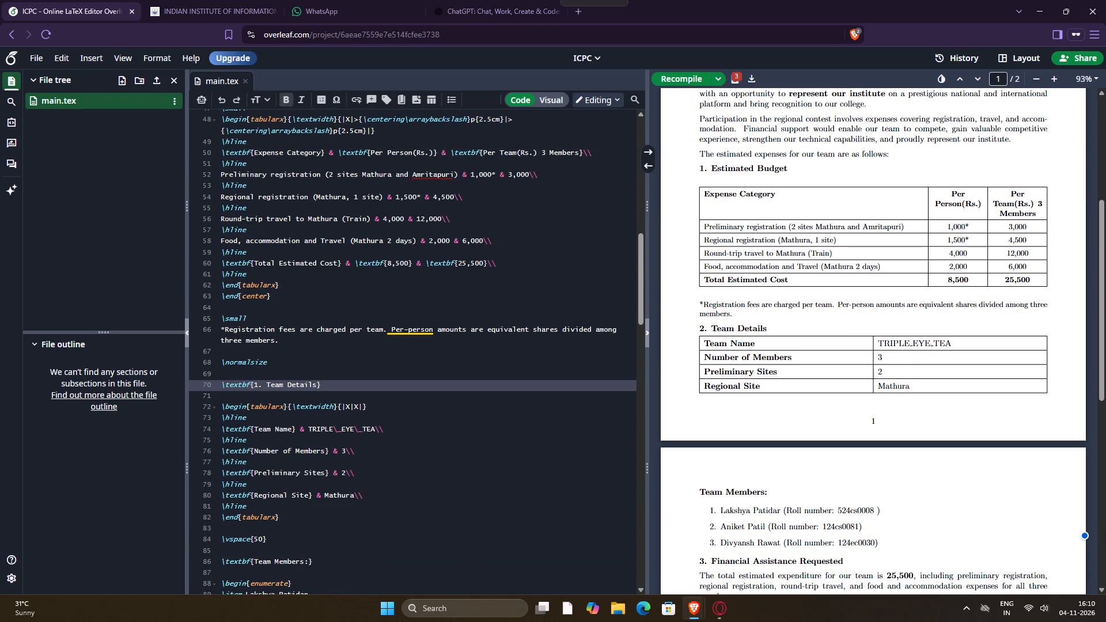
{"action": "scroll", "coordinate": [370, 394], "scroll_direction": "up", "scroll_amount": 2}
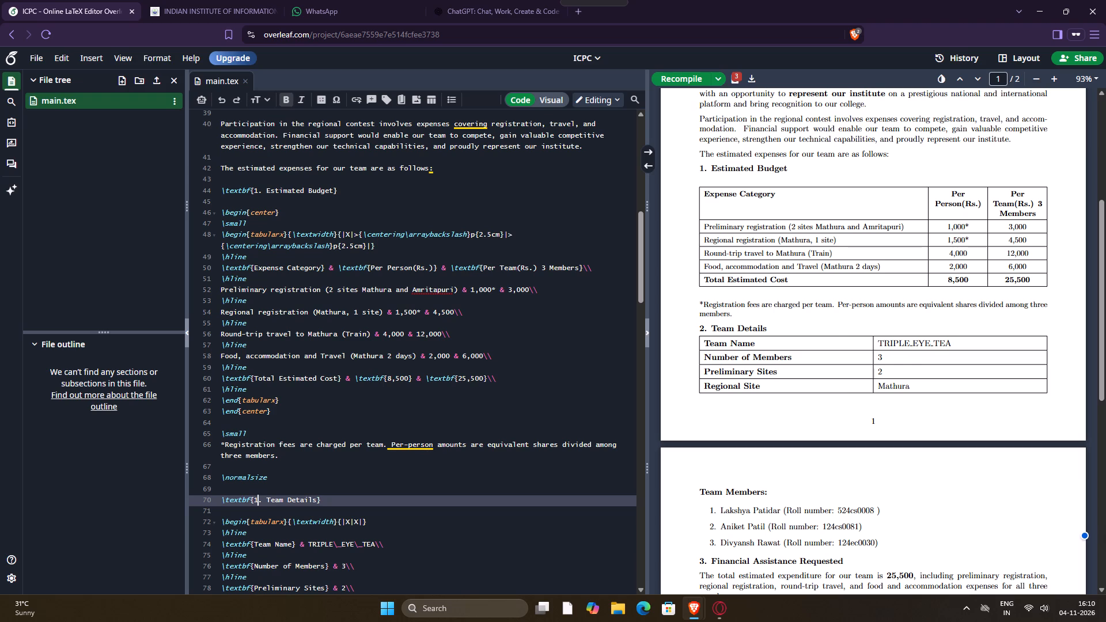
{"action": "scroll", "coordinate": [294, 233], "scroll_direction": "up", "scroll_amount": 1}
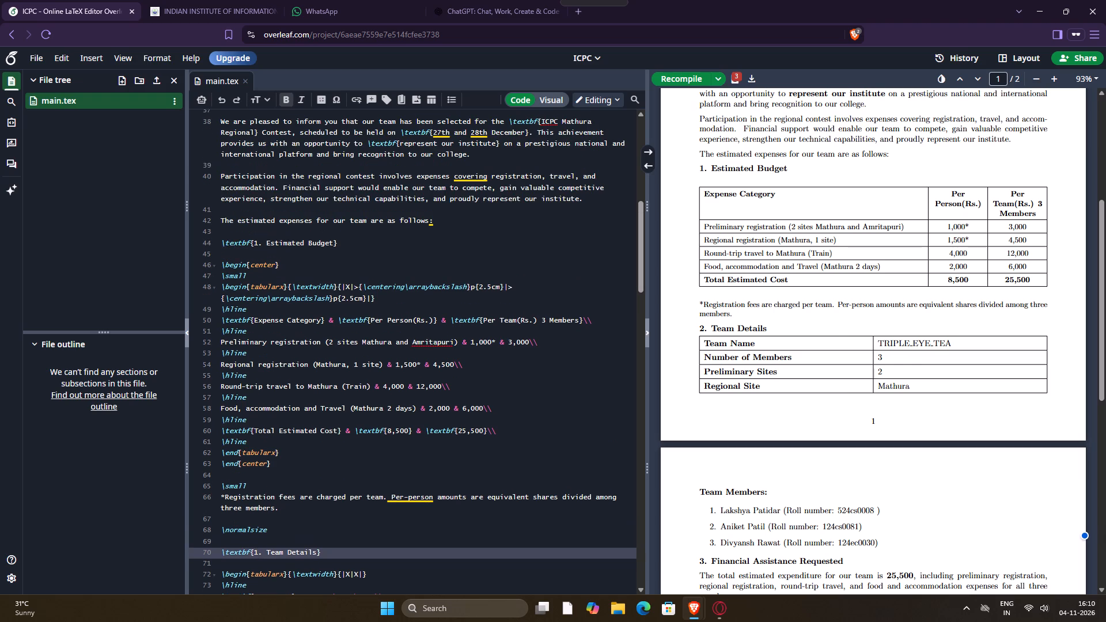
{"action": "left_click", "coordinate": [256, 246]}
{"action": "key", "text": "BackSpace"}
{"action": "key", "text": "2"}
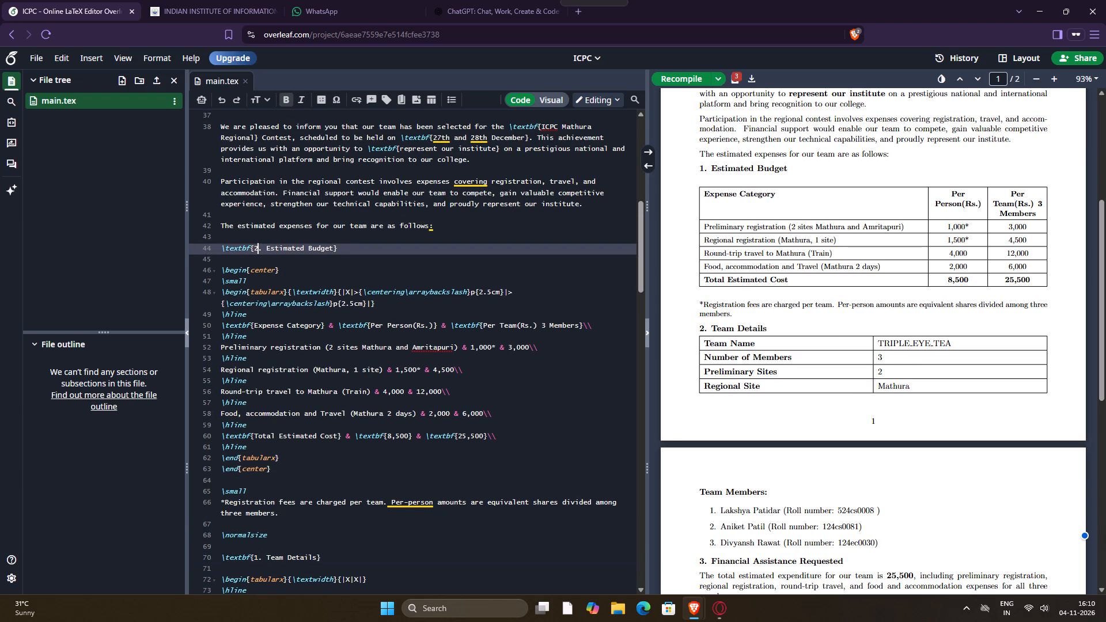
Move the Team Details heading and its table to directly above the Estimated Budget heading, and recompile the letter.
{"action": "scroll", "coordinate": [196, 286], "scroll_direction": "down", "scroll_amount": 3}
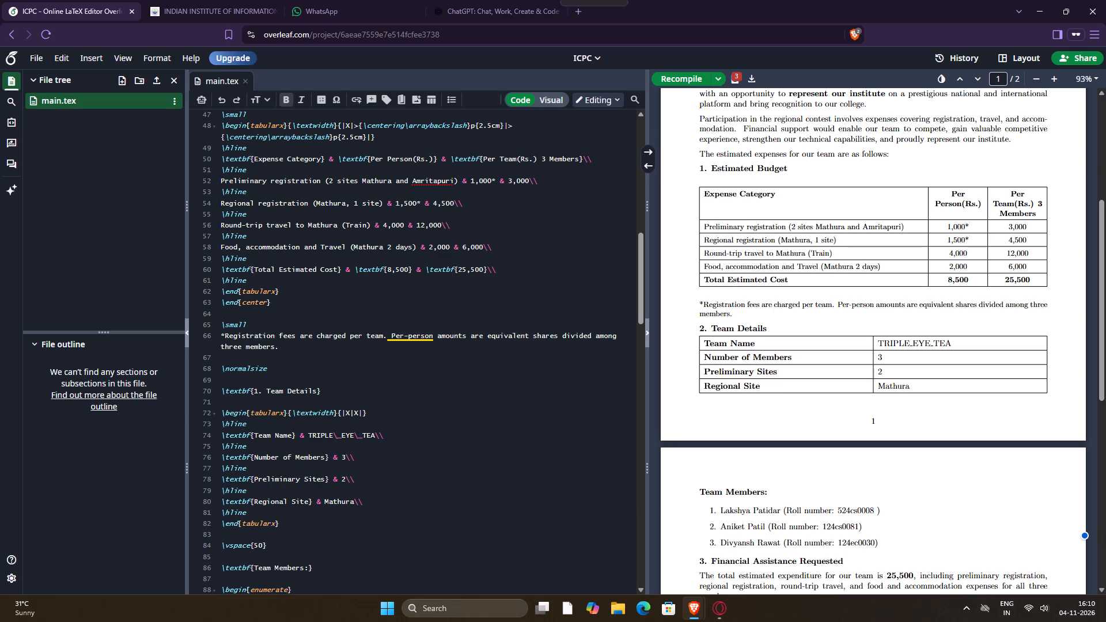
{"action": "left_click_drag", "start_coordinate": [287, 523], "coordinate": [221, 384]}
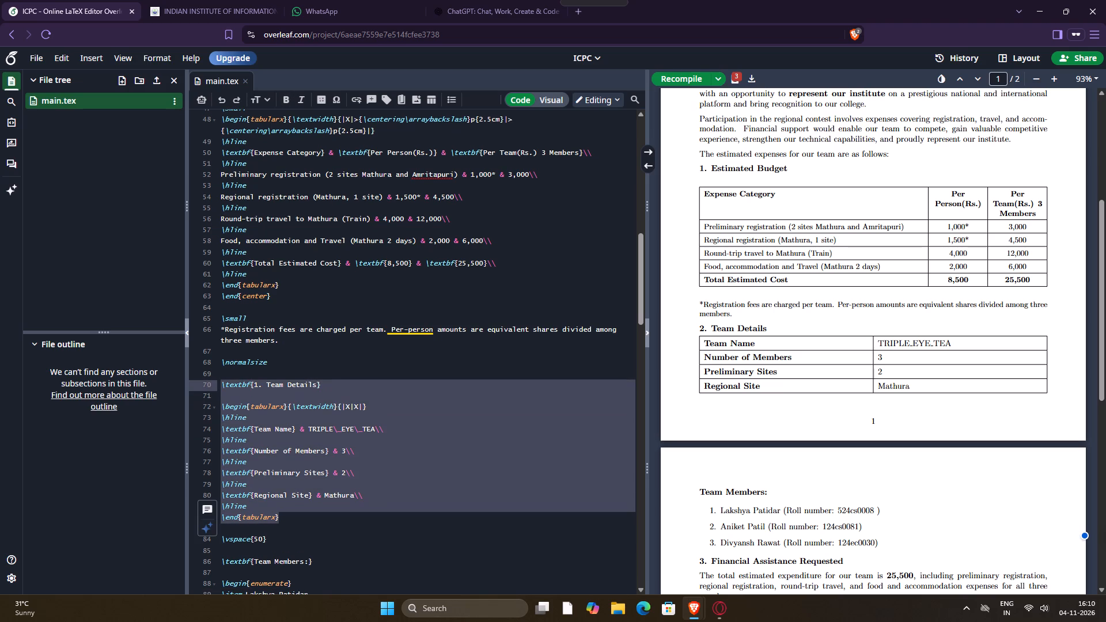
{"action": "key", "text": "ctrl+x"}
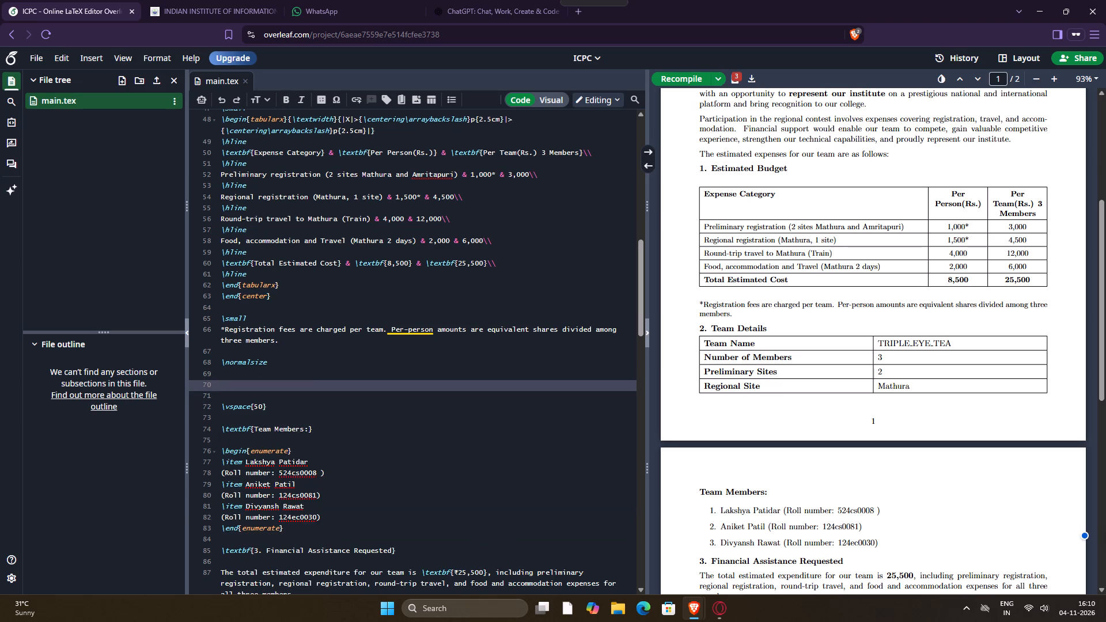
{"action": "scroll", "coordinate": [253, 373], "scroll_direction": "up", "scroll_amount": 4}
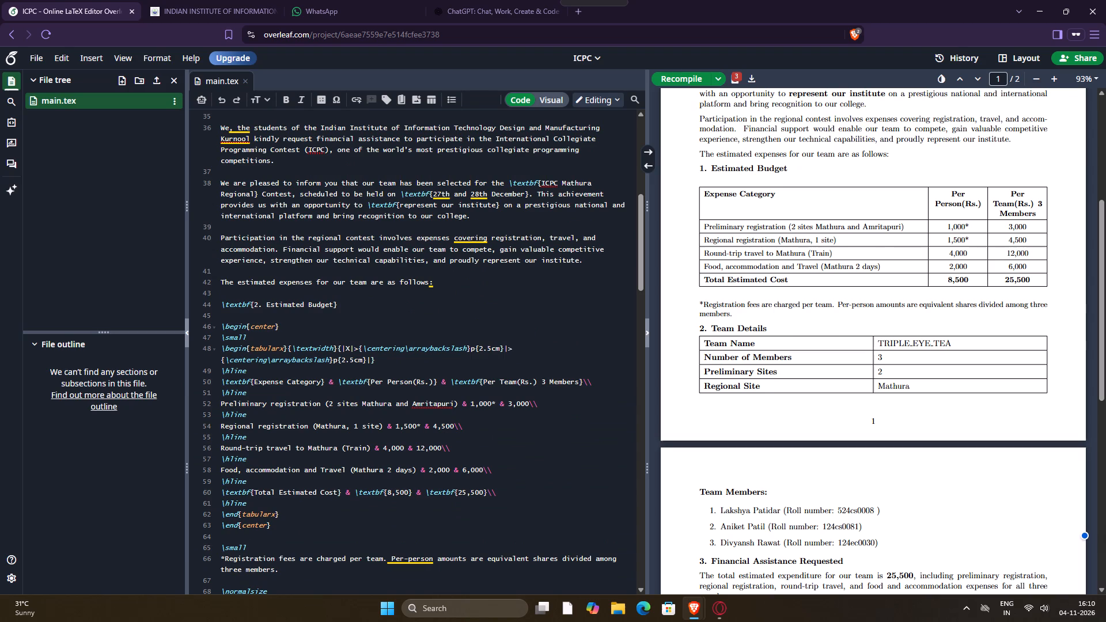
{"action": "left_click", "coordinate": [239, 297]}
{"action": "key", "text": "ctrl+v"}
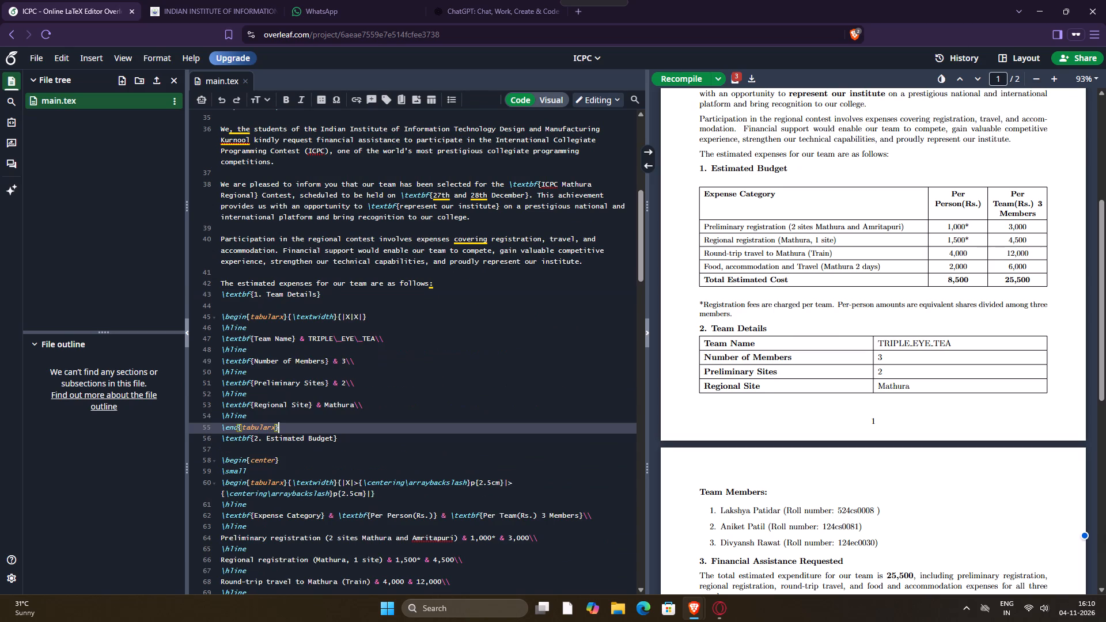
{"action": "left_click", "coordinate": [685, 82]}
{"action": "scroll", "coordinate": [846, 346], "scroll_direction": "up", "scroll_amount": 2}
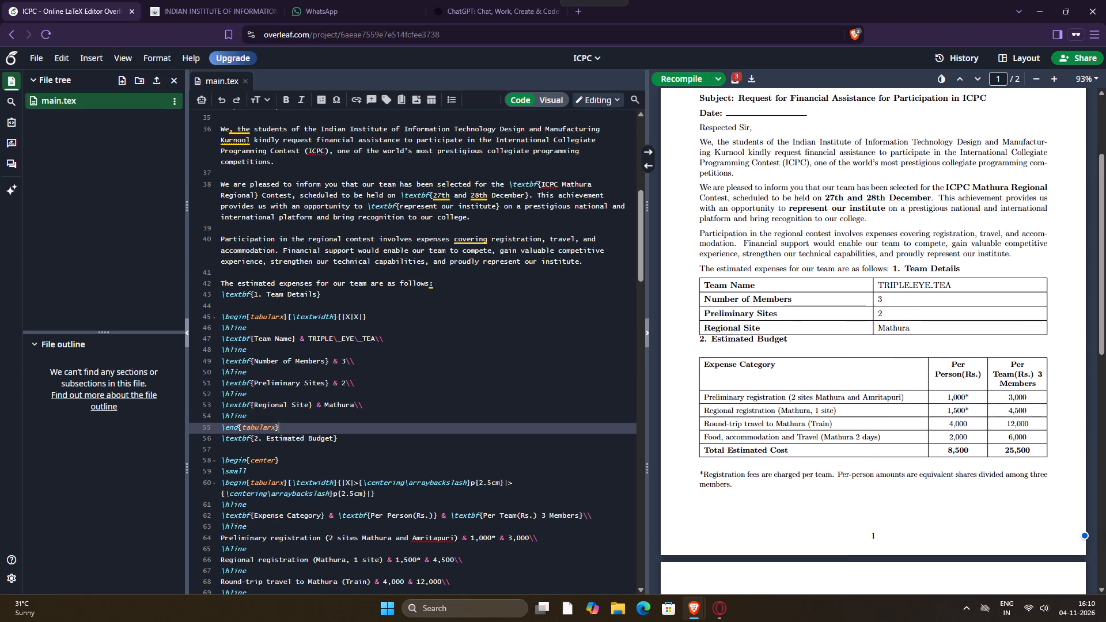
Add a "\\" line break after "The estimated expenses for our team are as follows:" and recompile the letter.
{"action": "scroll", "coordinate": [466, 355], "scroll_direction": "down", "scroll_amount": 1}
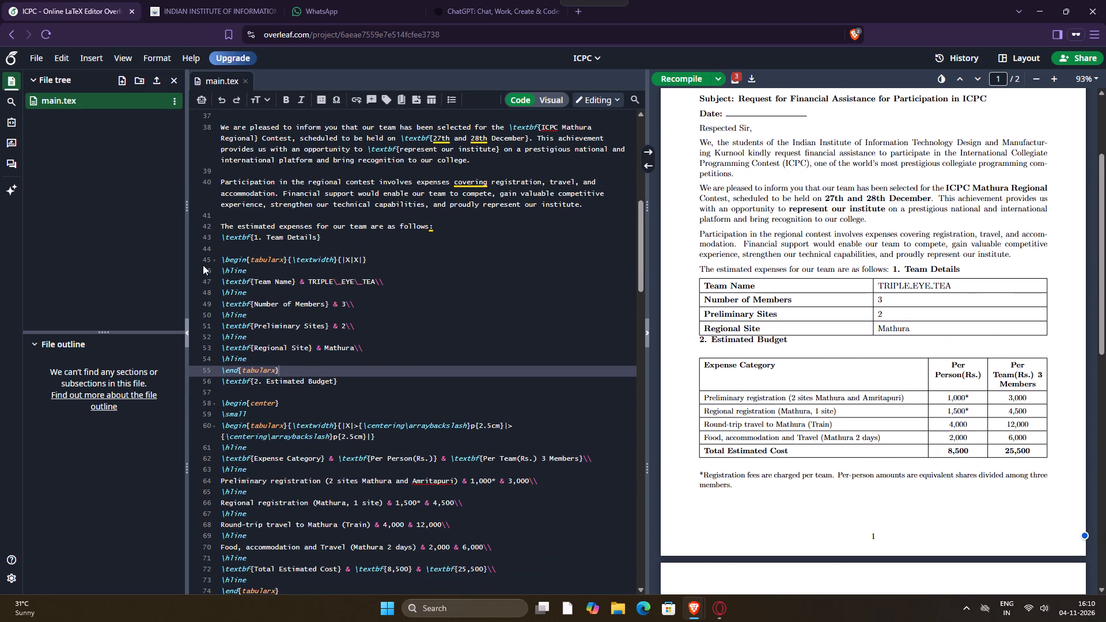
{"action": "left_click", "coordinate": [223, 238]}
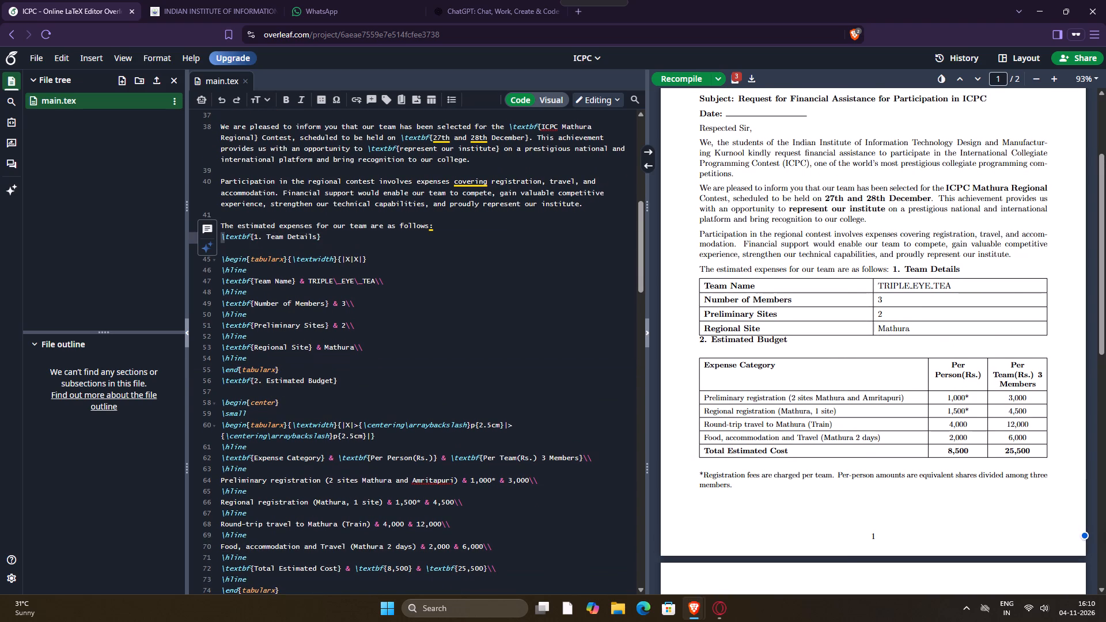
{"action": "key", "text": "Up"}
{"action": "key", "text": "Up"}
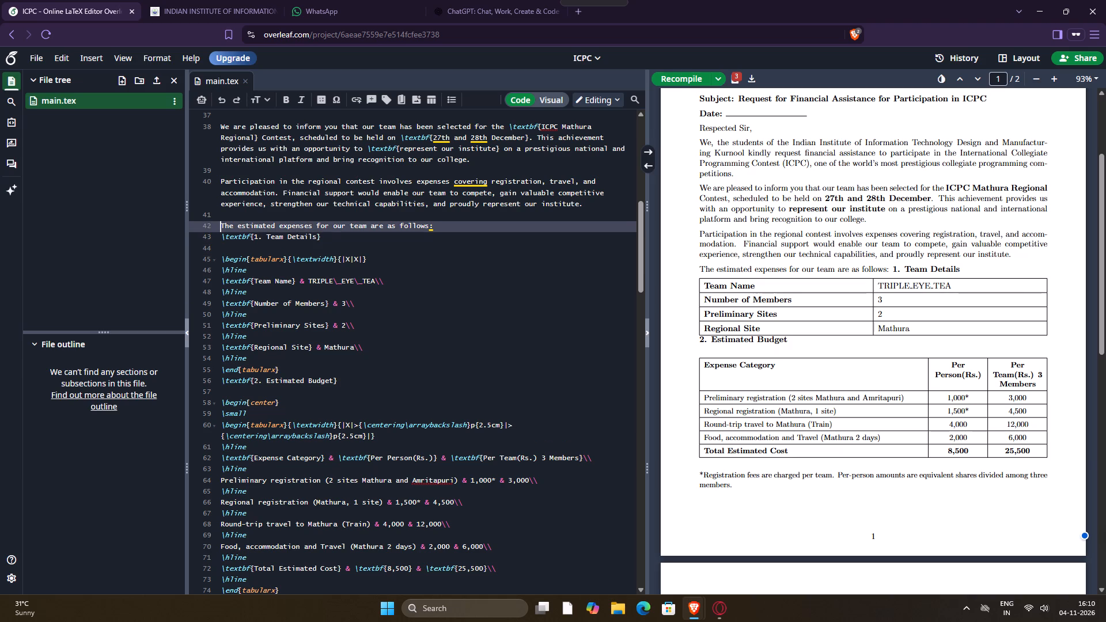
{"action": "key", "text": "ctrl+Right"}
{"action": "key", "text": "ctrl+Right"}
{"action": "key", "text": "ctrl+Right"}
{"action": "key", "text": "ctrl+Right"}
{"action": "key", "text": "ctrl+Right"}
{"action": "key", "text": "ctrl+Right"}
{"action": "key", "text": "ctrl+Right"}
{"action": "key", "text": "ctrl+Right"}
{"action": "key", "text": "ctrl+Right"}
{"action": "key", "text": "ctrl+Right"}
{"action": "key", "text": "space"}
{"action": "type", "text": "\\\\"}
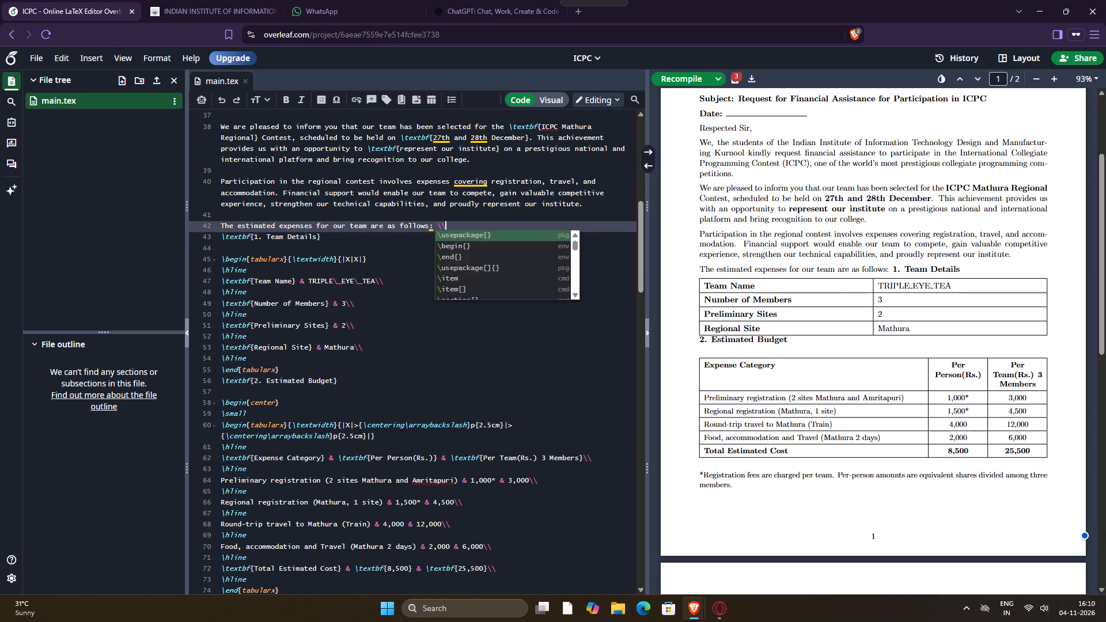
{"action": "left_click", "coordinate": [680, 78]}
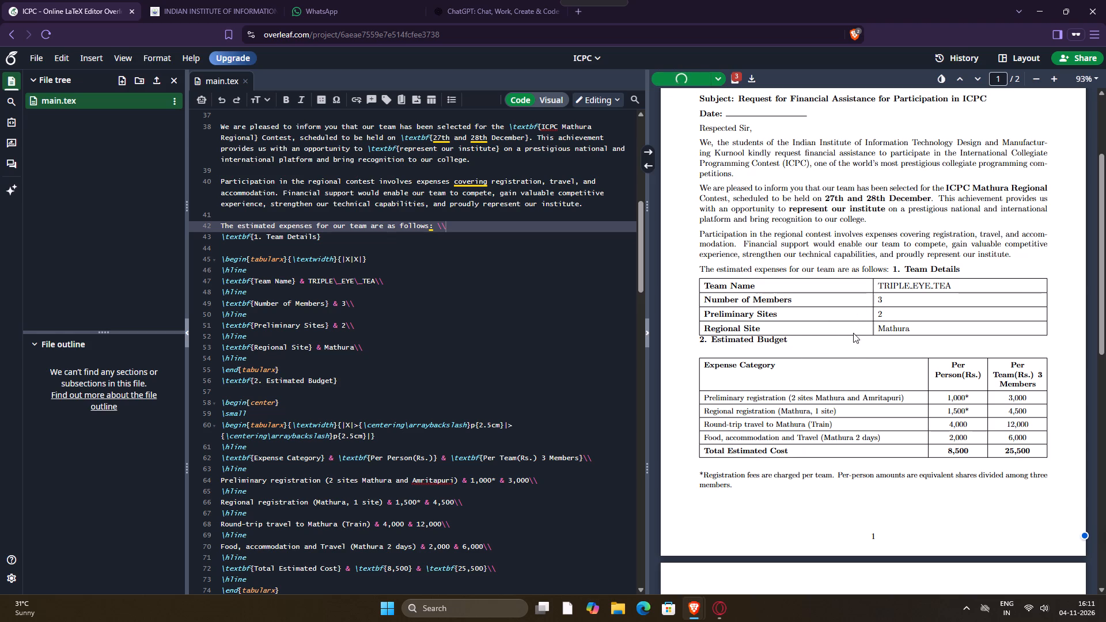
{"action": "scroll", "coordinate": [834, 308], "scroll_direction": "up", "scroll_amount": 5}
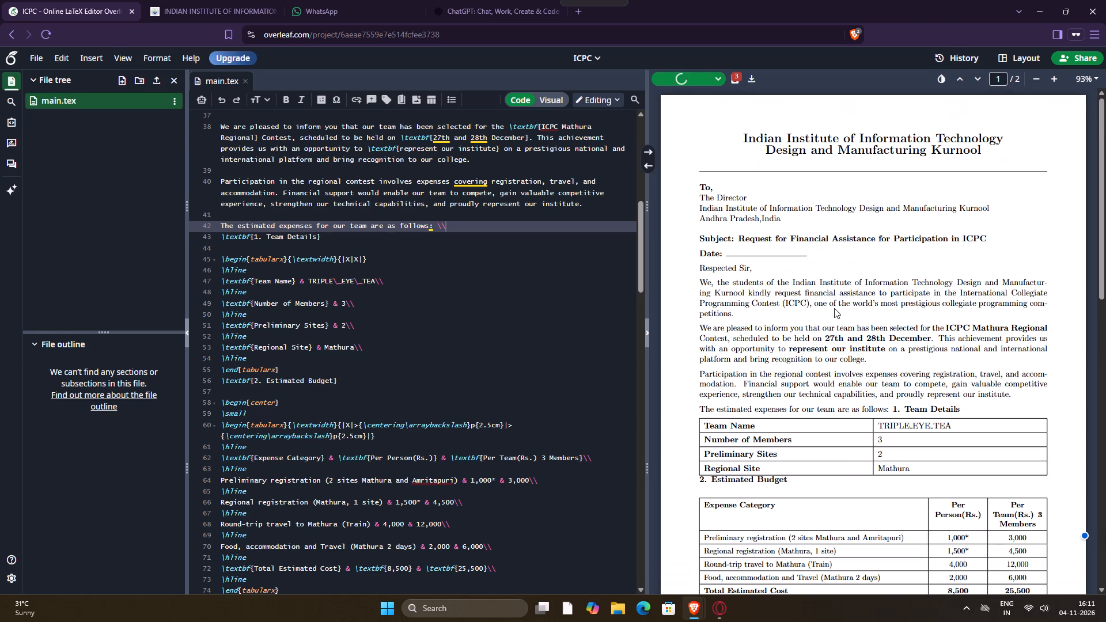
{"action": "left_click", "coordinate": [677, 78]}
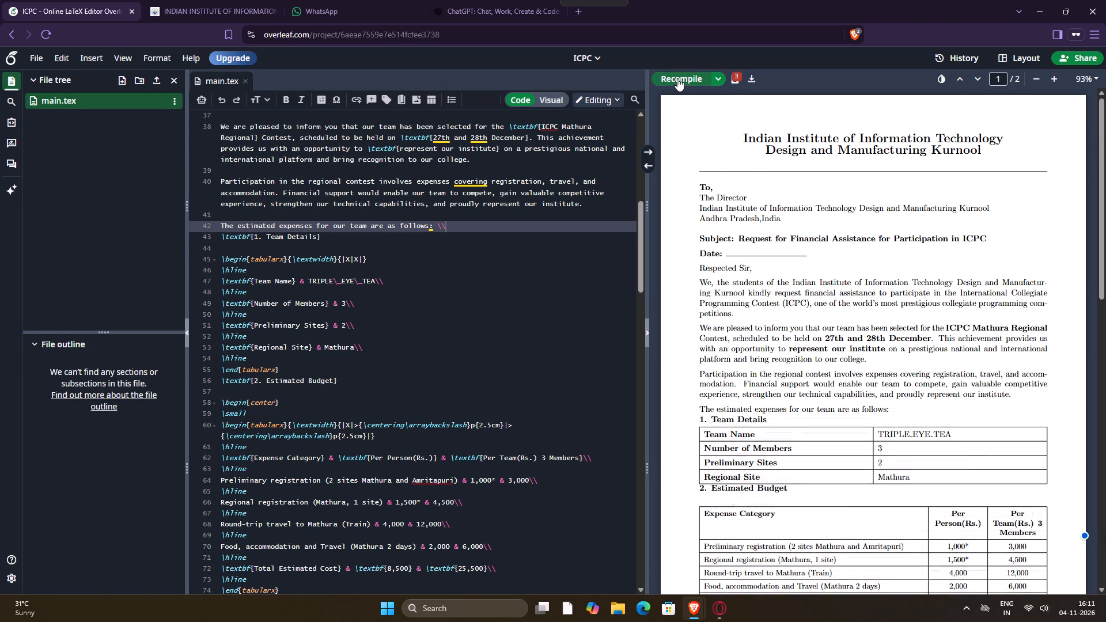
Copy an \hline onto a new line between the Team Details table's \end{tabularx} and the Estimated Budget heading, and recompile.
{"action": "scroll", "coordinate": [489, 442], "scroll_direction": "down", "scroll_amount": 1}
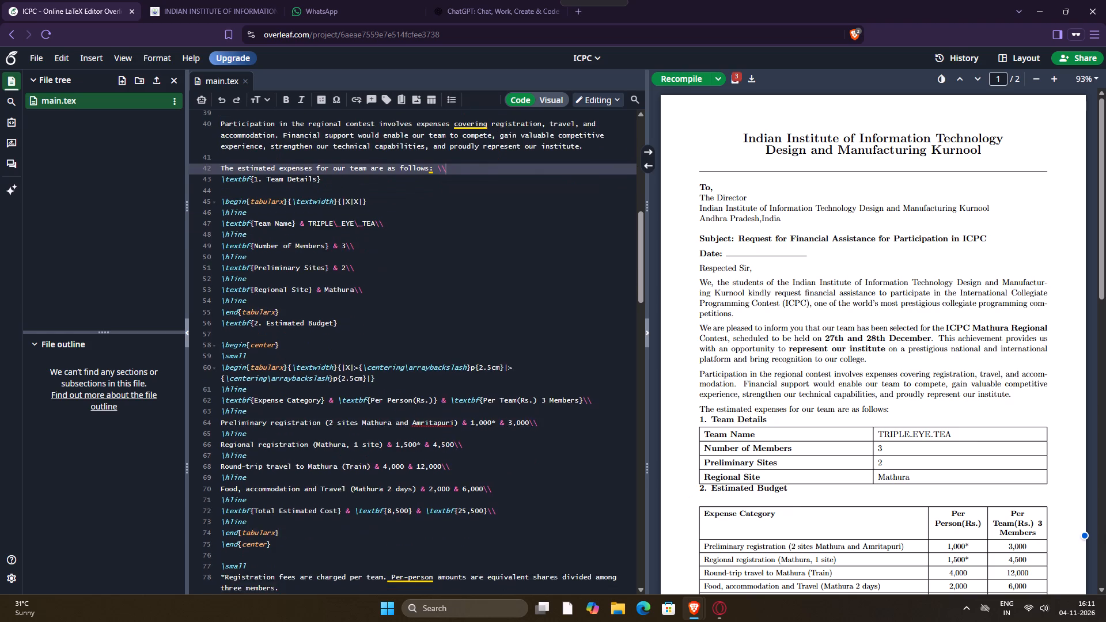
{"action": "scroll", "coordinate": [489, 442], "scroll_direction": "down", "scroll_amount": 1}
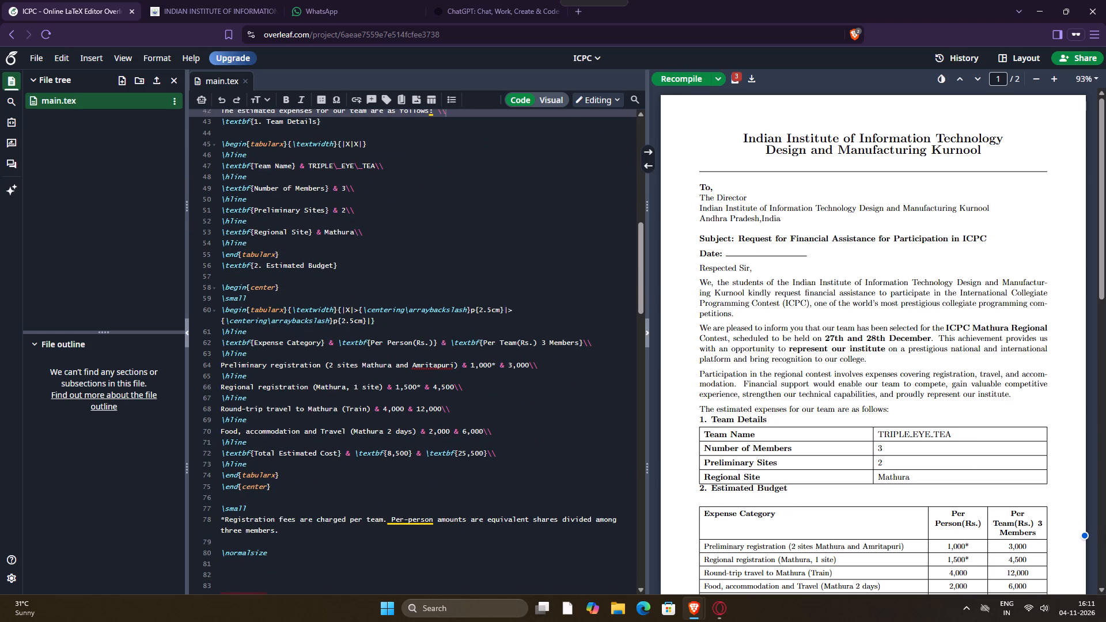
{"action": "left_click_drag", "start_coordinate": [249, 465], "coordinate": [214, 464]}
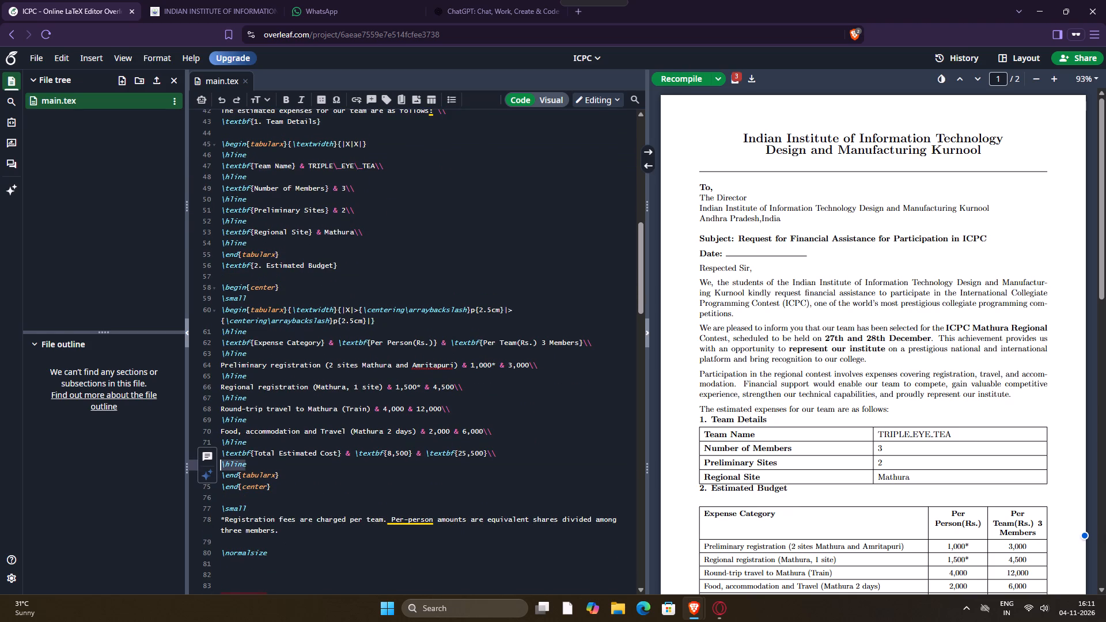
{"action": "key", "text": "ctrl+c"}
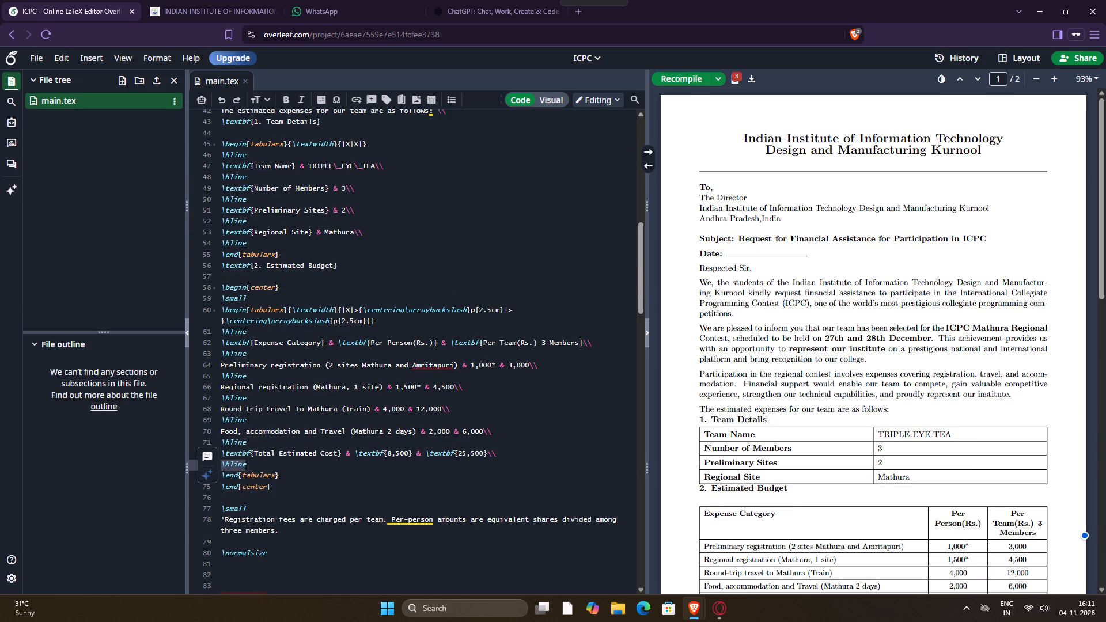
{"action": "left_click", "coordinate": [313, 253]}
{"action": "key", "text": "Return"}
{"action": "key", "text": "ctrl+v"}
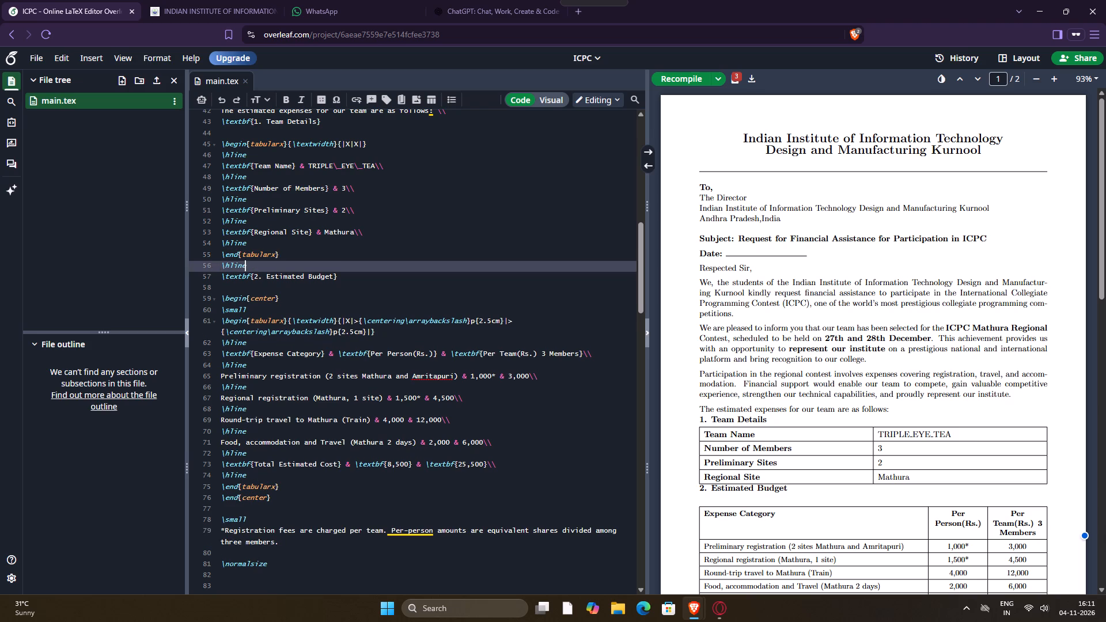
{"action": "left_click", "coordinate": [674, 82]}
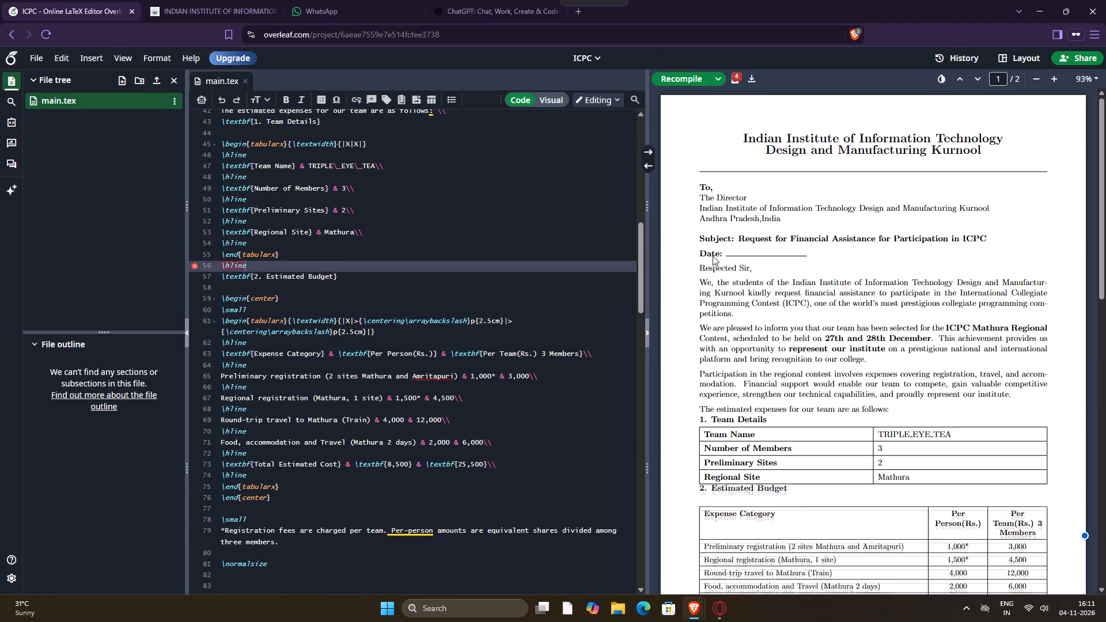
{"action": "scroll", "coordinate": [983, 489], "scroll_direction": "down", "scroll_amount": 1}
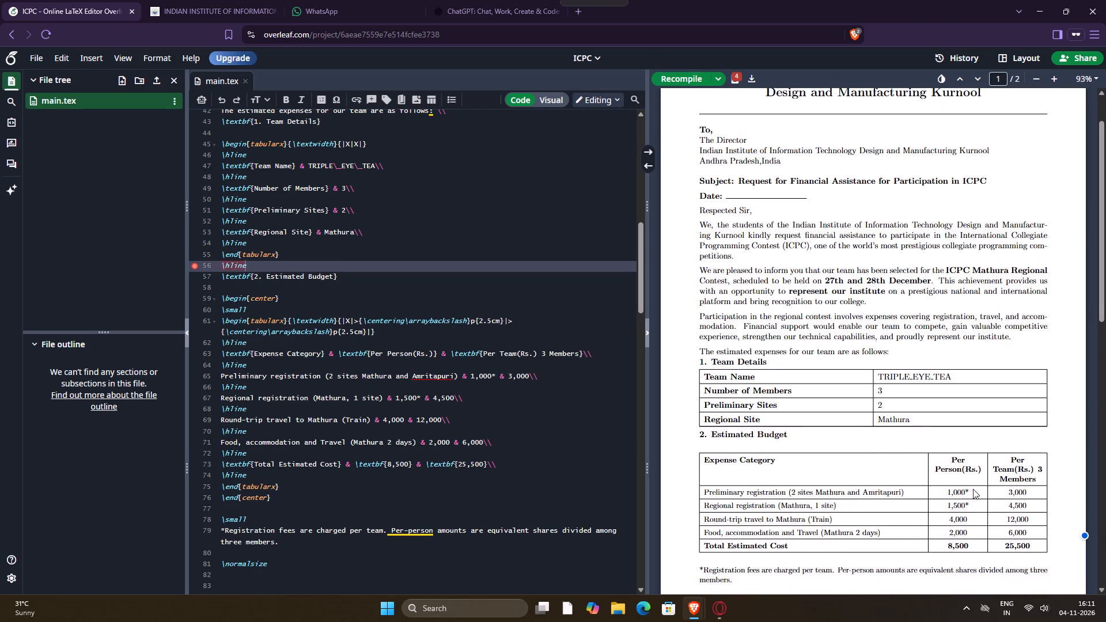
{"action": "scroll", "coordinate": [956, 491], "scroll_direction": "down", "scroll_amount": 1}
Delete the blank line between the Estimated Budget heading and \begin{center}, and recompile the letter.
{"action": "left_click", "coordinate": [302, 290]}
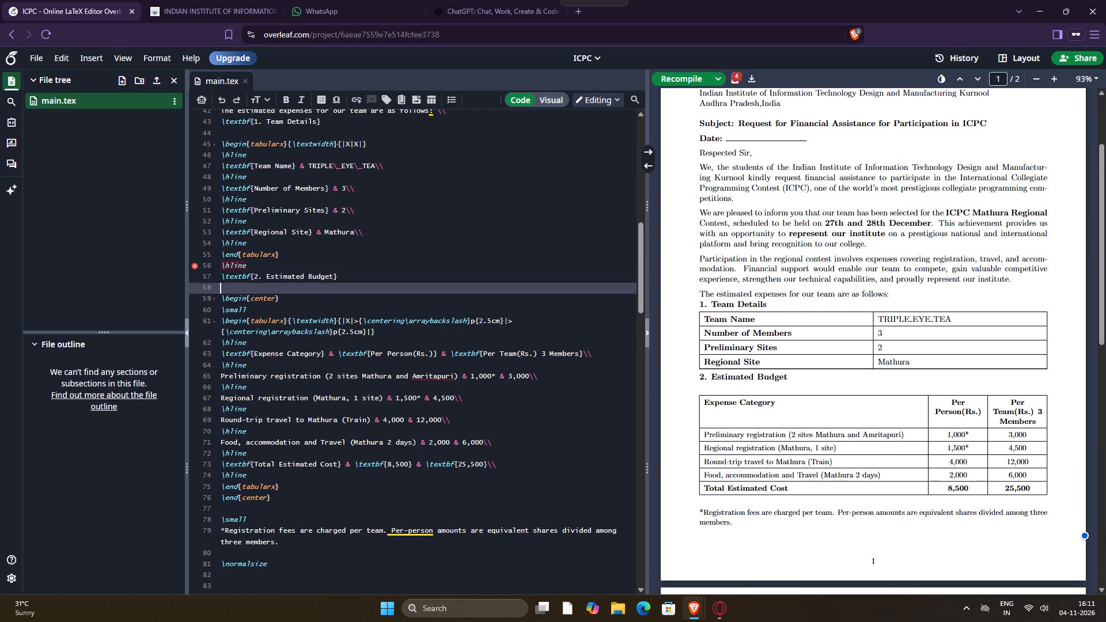
{"action": "key", "text": "BackSpace"}
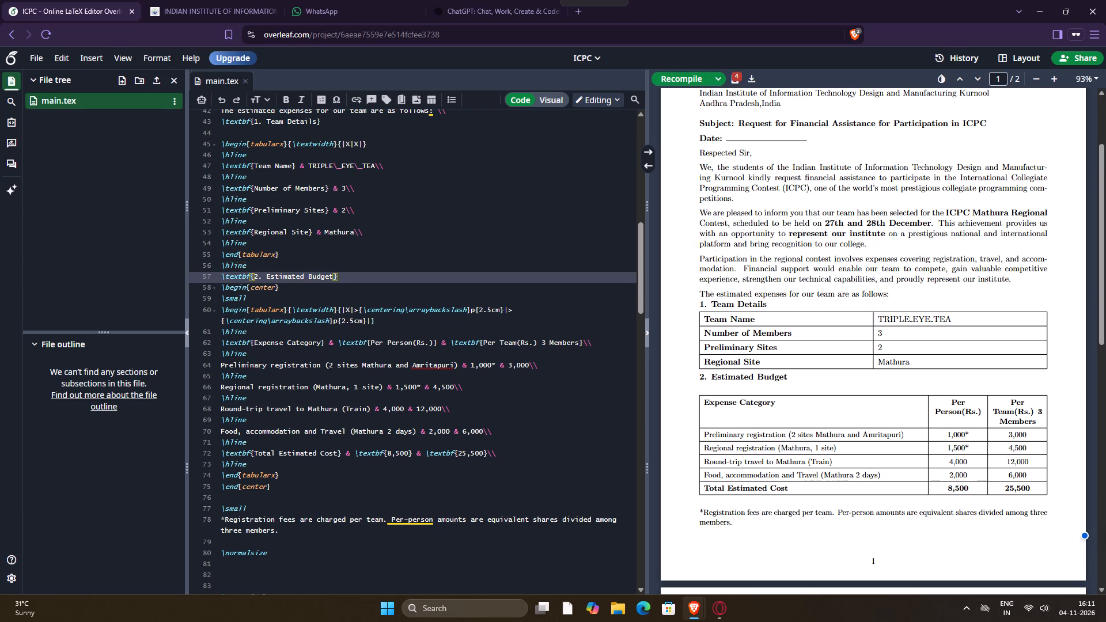
{"action": "left_click", "coordinate": [673, 74]}
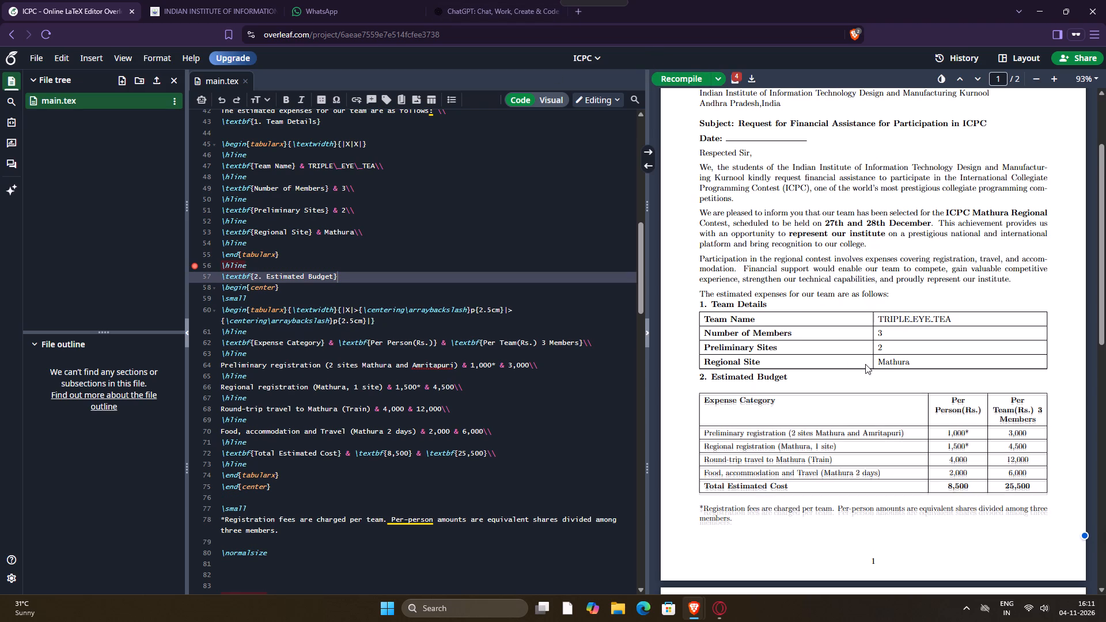
Review both pages of the recompiled letter, checking the reordered sections, table spacing, team members and signature blocks.
{"action": "scroll", "coordinate": [861, 356], "scroll_direction": "down", "scroll_amount": 1}
{"action": "scroll", "coordinate": [860, 357], "scroll_direction": "up", "scroll_amount": 1}
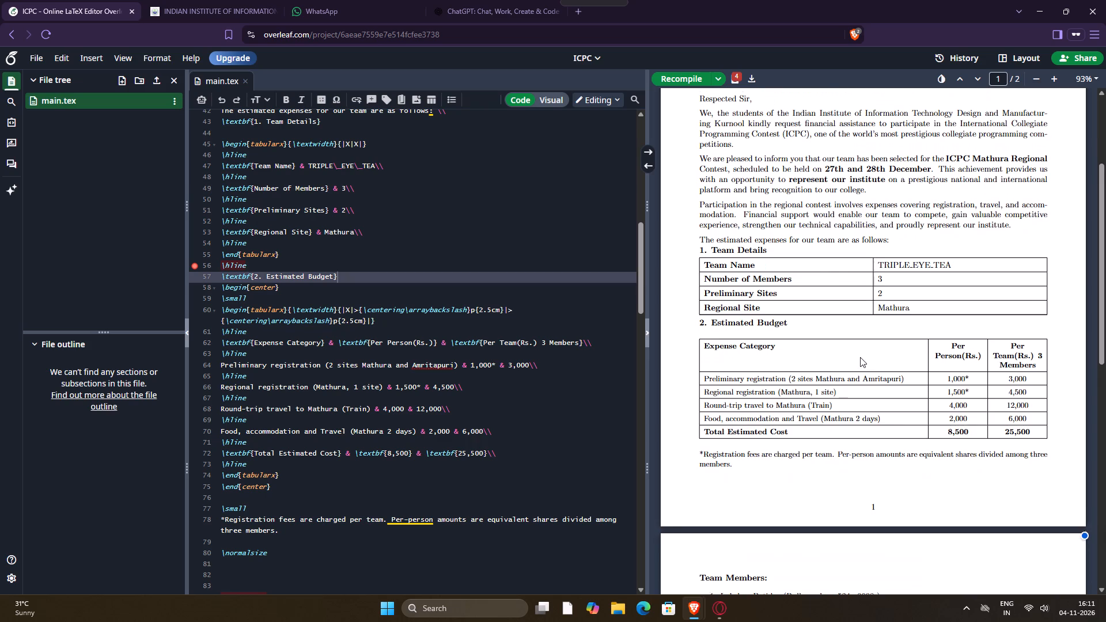
{"action": "scroll", "coordinate": [860, 357], "scroll_direction": "down", "scroll_amount": 13}
{"action": "scroll", "coordinate": [858, 354], "scroll_direction": "up", "scroll_amount": 3}
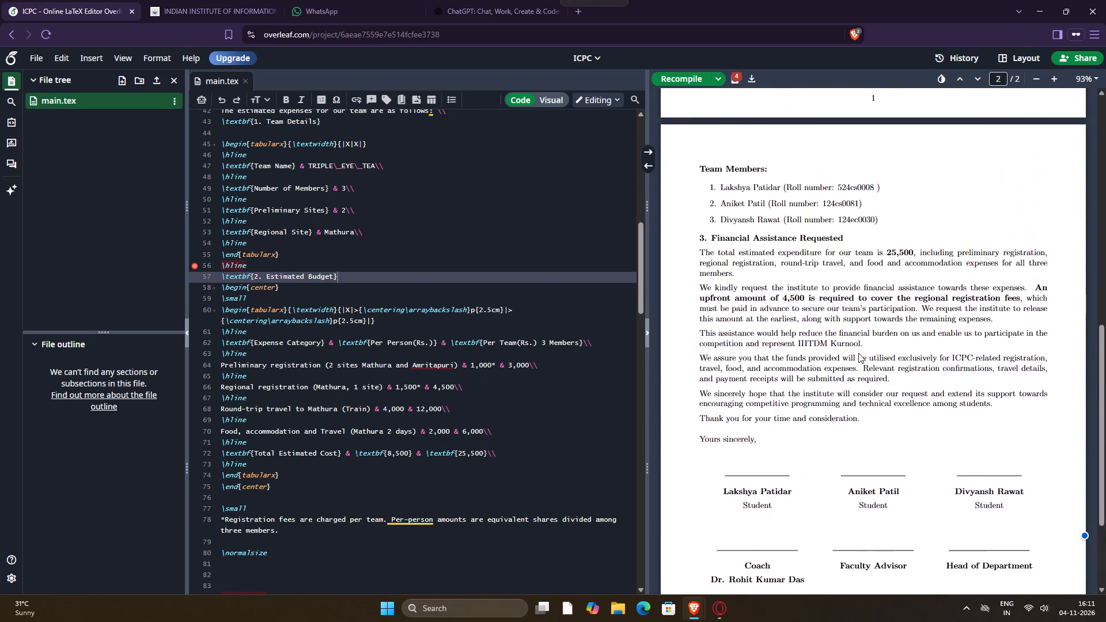
{"action": "scroll", "coordinate": [858, 180], "scroll_direction": "down", "scroll_amount": 4}
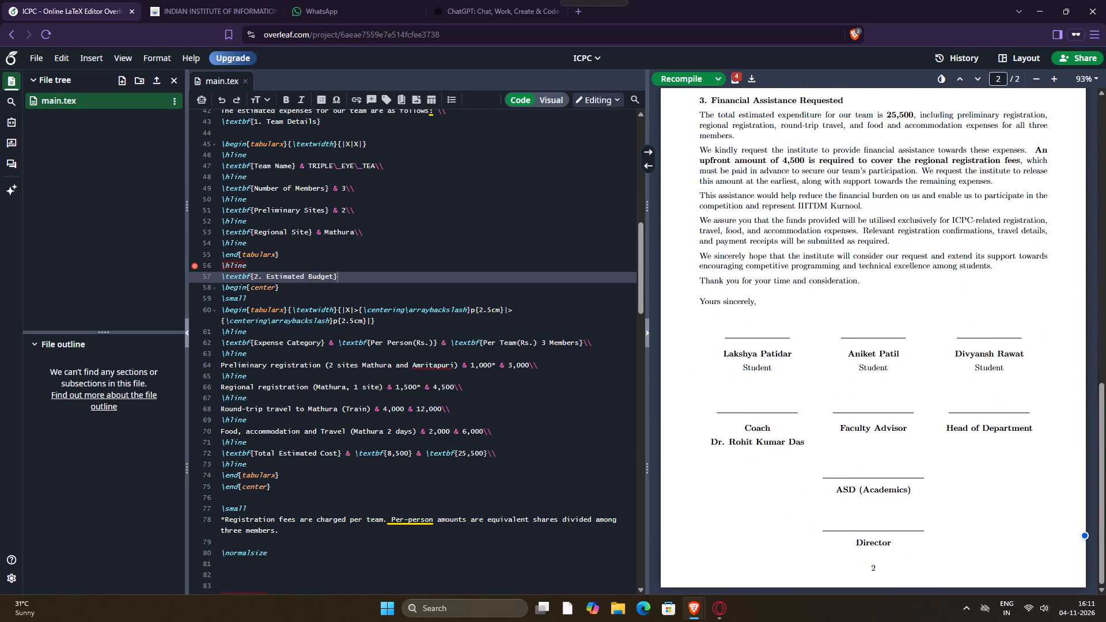
{"action": "scroll", "coordinate": [874, 201], "scroll_direction": "up", "scroll_amount": 7}
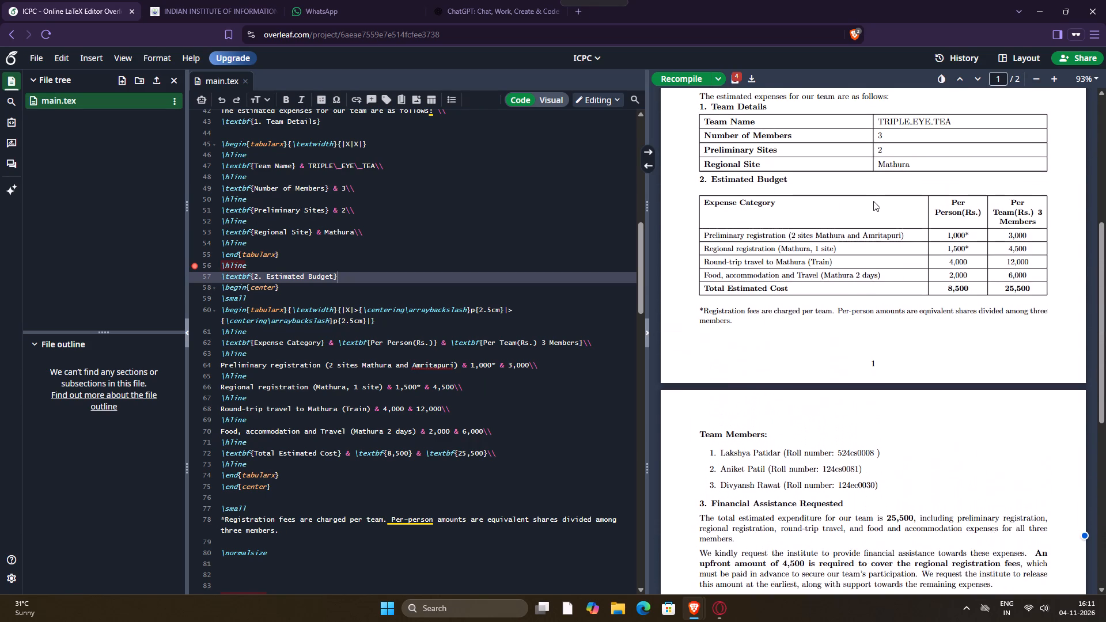
{"action": "scroll", "coordinate": [873, 201], "scroll_direction": "up", "scroll_amount": 5}
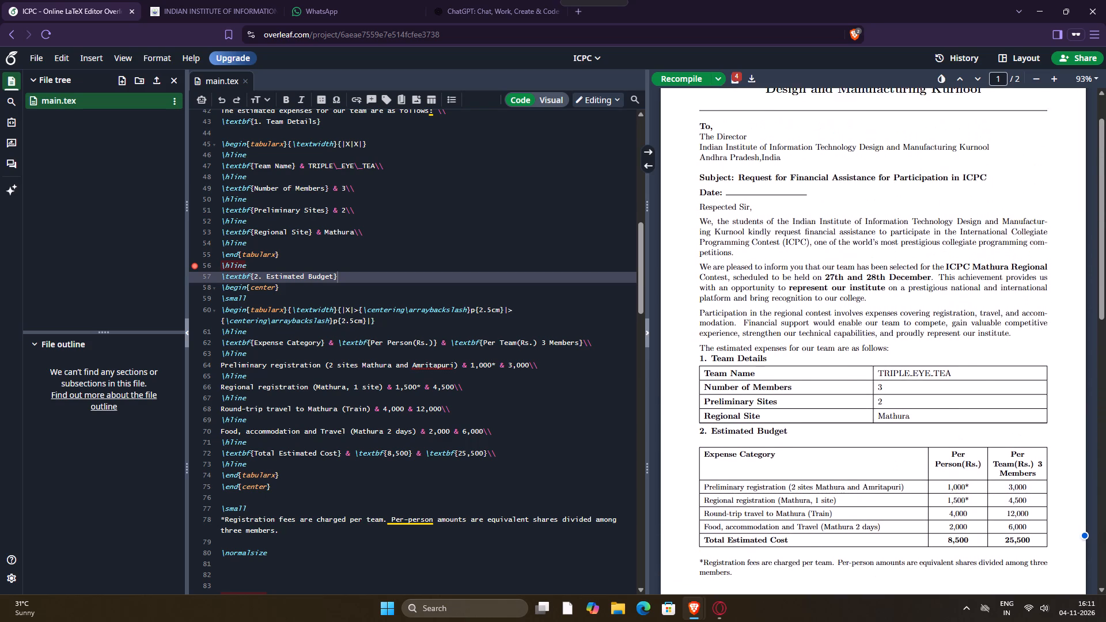
{"action": "scroll", "coordinate": [866, 197], "scroll_direction": "up", "scroll_amount": 2}
{"action": "scroll", "coordinate": [865, 195], "scroll_direction": "down", "scroll_amount": 7}
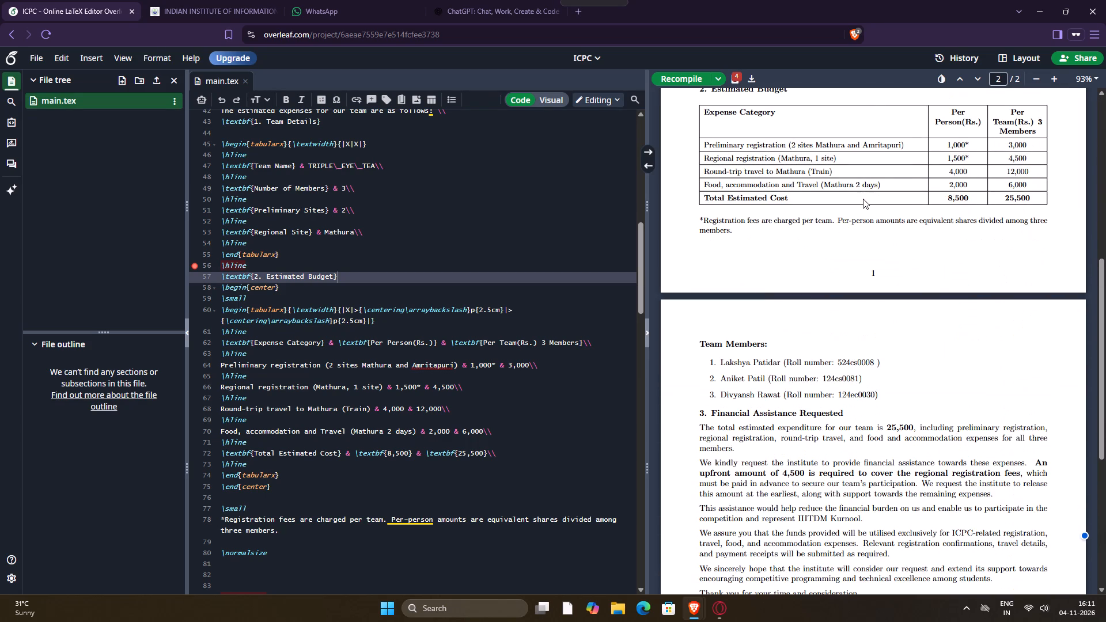
Check the Team Details and Estimated Budget tables on page 1, including the Number of Members entry.
{"action": "scroll", "coordinate": [862, 198], "scroll_direction": "up", "scroll_amount": 4}
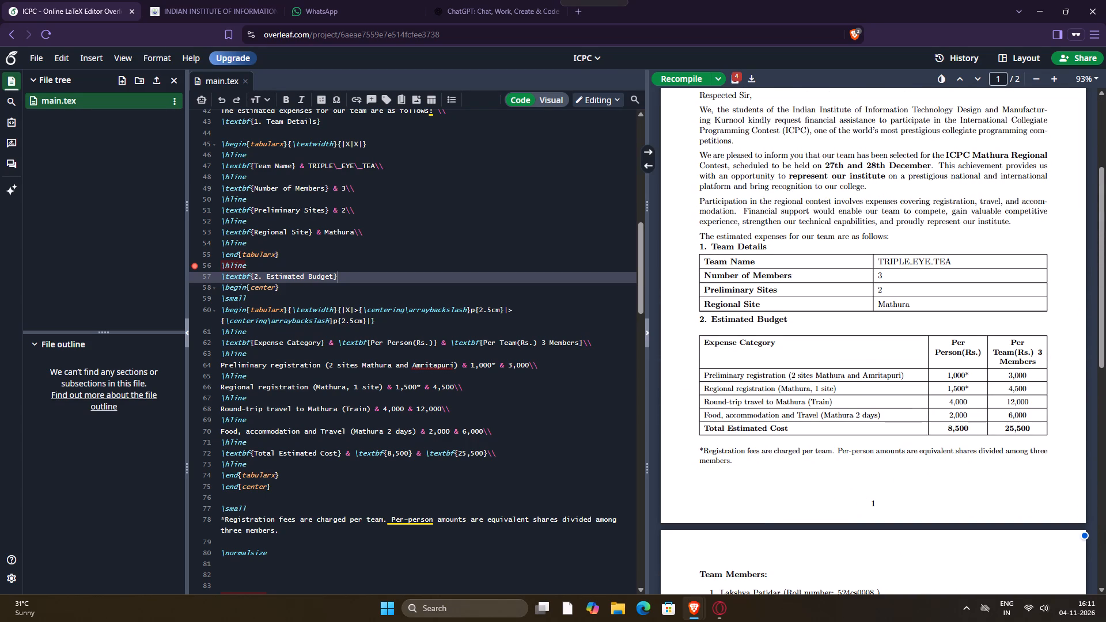
{"action": "scroll", "coordinate": [862, 197], "scroll_direction": "down", "scroll_amount": 4}
{"action": "scroll", "coordinate": [861, 196], "scroll_direction": "up", "scroll_amount": 2}
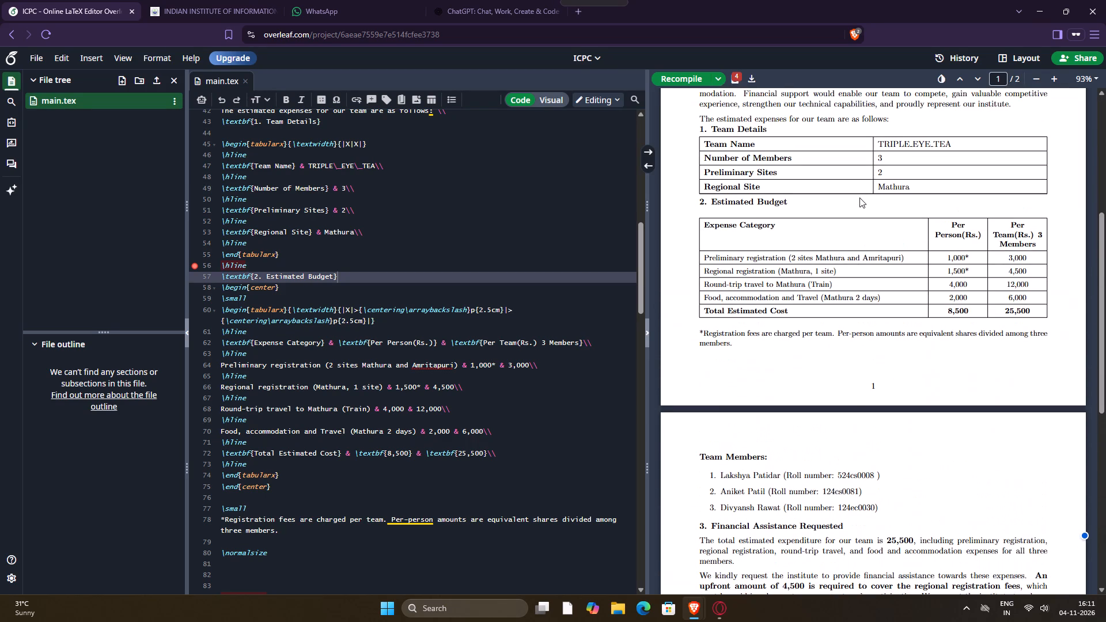
{"action": "scroll", "coordinate": [842, 291], "scroll_direction": "up", "scroll_amount": 2}
{"action": "left_click", "coordinate": [903, 279]}
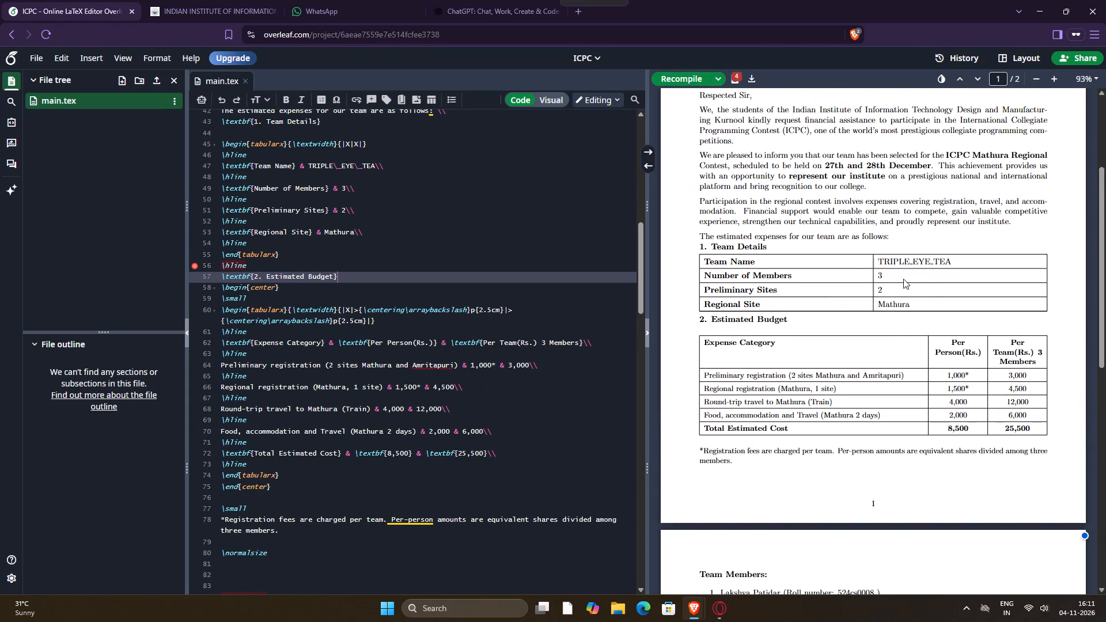
{"action": "left_click_drag", "start_coordinate": [902, 279], "coordinate": [869, 280]}
{"action": "left_click_drag", "start_coordinate": [885, 279], "coordinate": [876, 279]}
{"action": "scroll", "coordinate": [875, 301], "scroll_direction": "down", "scroll_amount": 2}
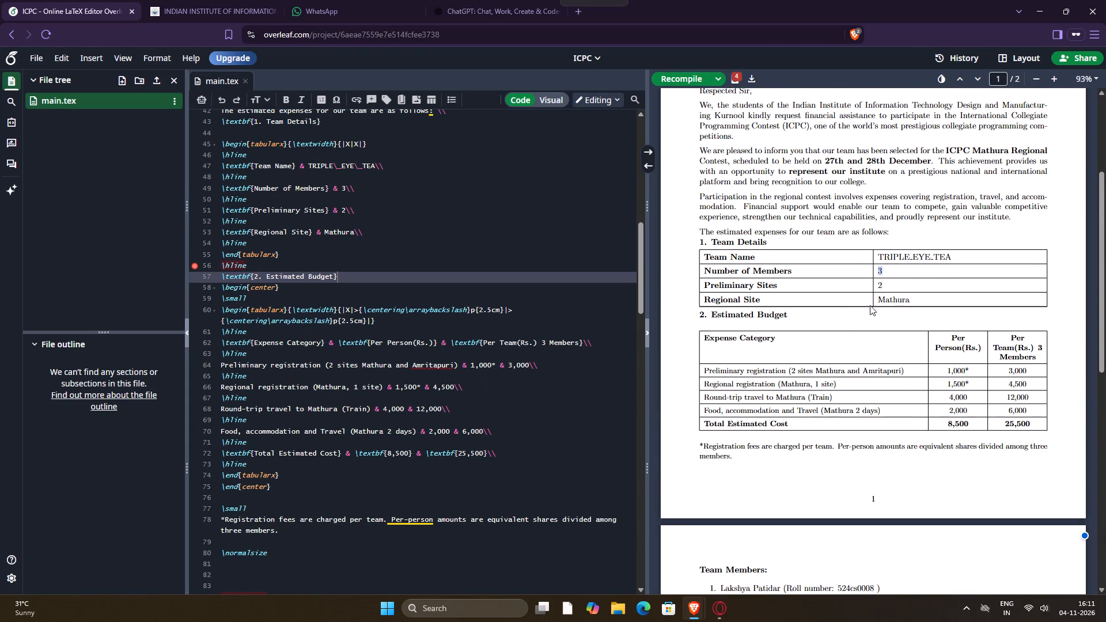
Proofread the Financial Assistance Requested section and closing lines on page 2 against their source text.
{"action": "scroll", "coordinate": [870, 305], "scroll_direction": "down", "scroll_amount": 2}
{"action": "scroll", "coordinate": [793, 405], "scroll_direction": "down", "scroll_amount": 2}
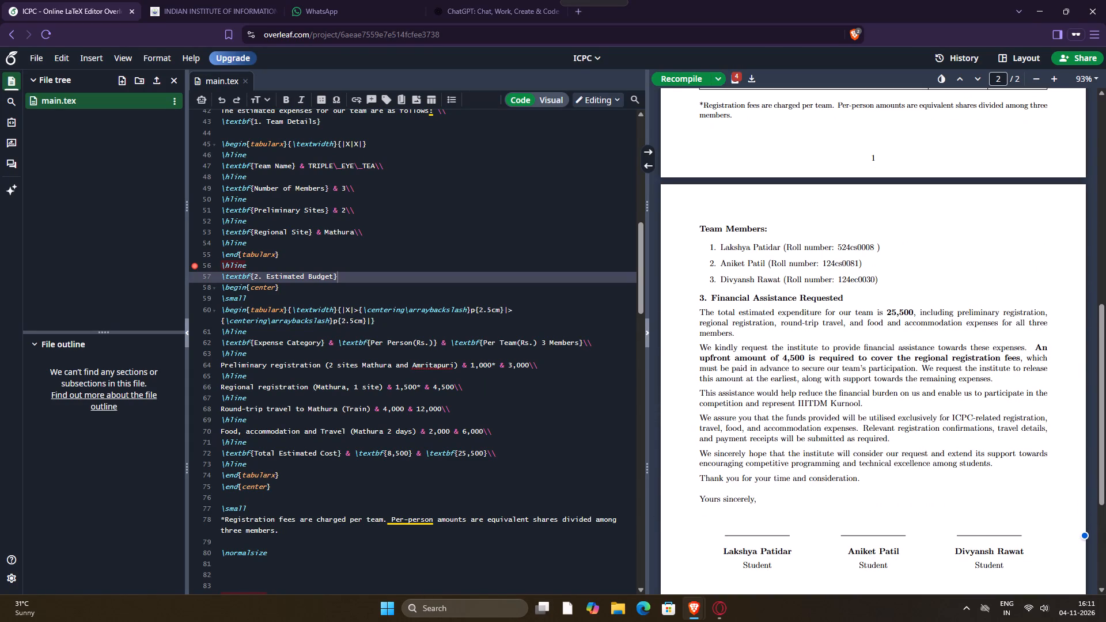
{"action": "left_click_drag", "start_coordinate": [707, 285], "coordinate": [899, 454]}
{"action": "left_click_drag", "start_coordinate": [889, 495], "coordinate": [850, 423]}
{"action": "left_click_drag", "start_coordinate": [850, 423], "coordinate": [824, 374]}
{"action": "double_click", "coordinate": [788, 480]}
{"action": "left_click_drag", "start_coordinate": [788, 480], "coordinate": [781, 382]}
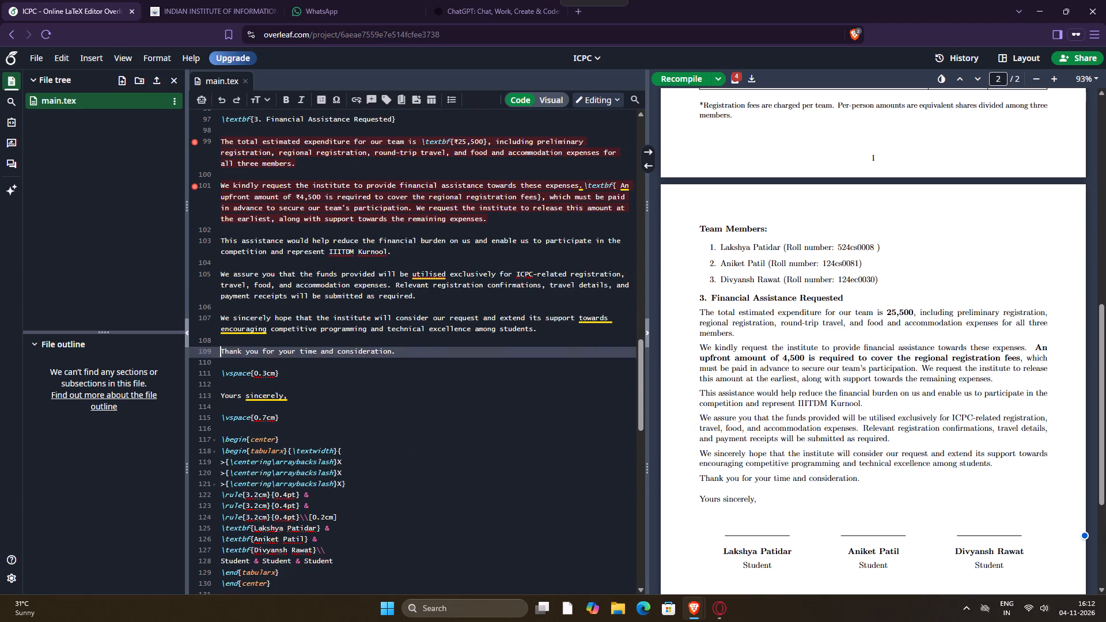
{"action": "left_click_drag", "start_coordinate": [781, 382], "coordinate": [781, 356]}
{"action": "left_click", "coordinate": [780, 356]}
{"action": "triple_click", "coordinate": [786, 323]}
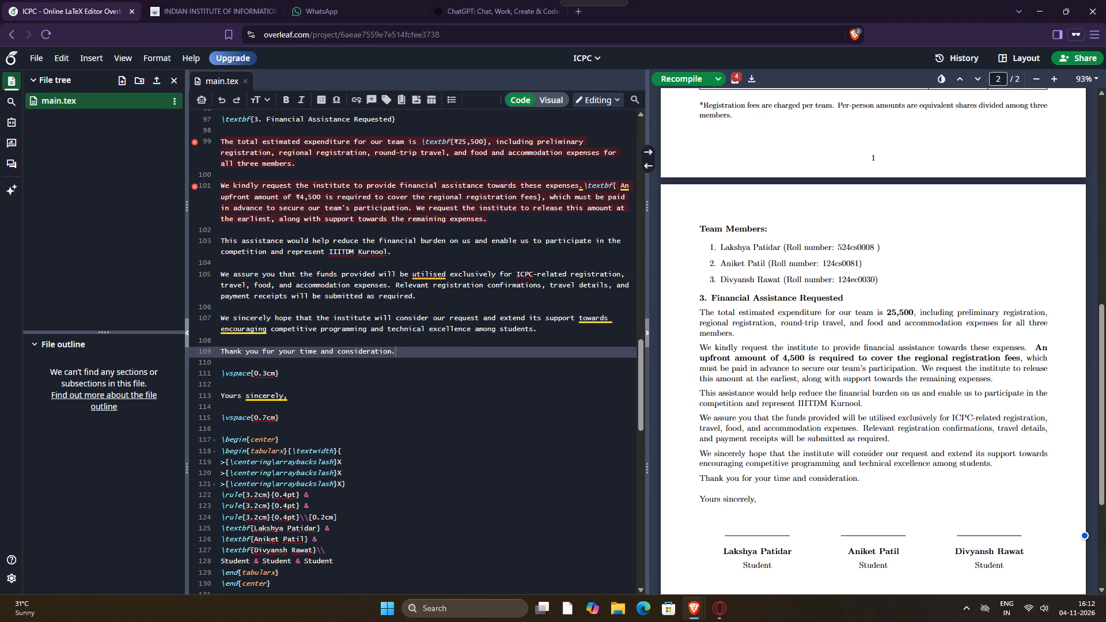
{"action": "left_click", "coordinate": [787, 312]}
Compare the Number of Members row in Team Details with the Estimated Budget column headings.
{"action": "scroll", "coordinate": [785, 316], "scroll_direction": "up", "scroll_amount": 6}
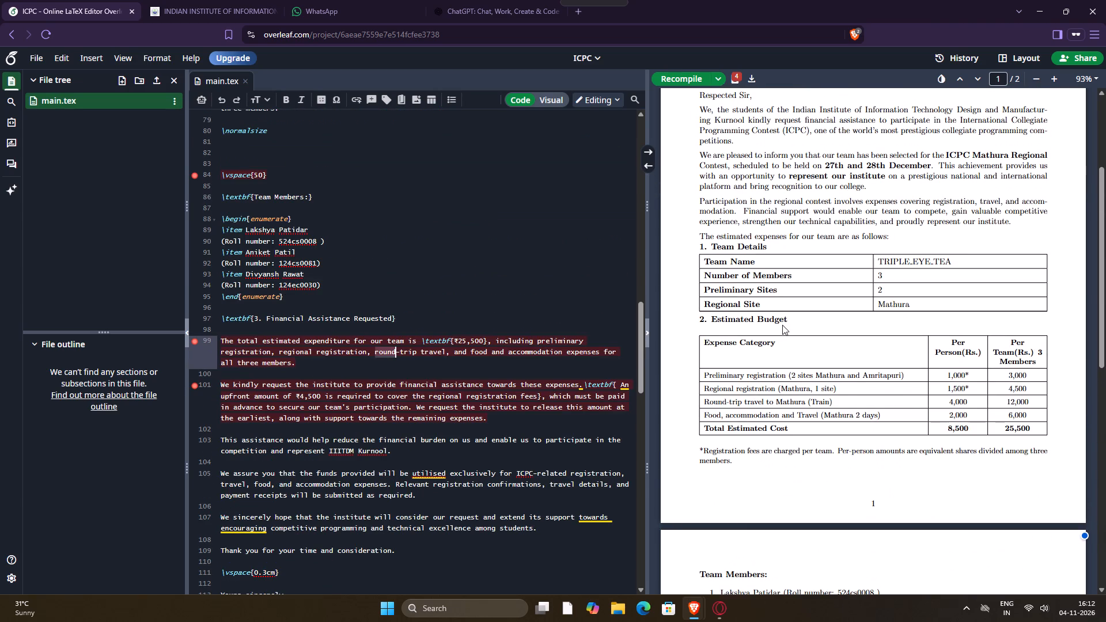
{"action": "scroll", "coordinate": [784, 324], "scroll_direction": "up", "scroll_amount": 3}
{"action": "scroll", "coordinate": [790, 313], "scroll_direction": "down", "scroll_amount": 6}
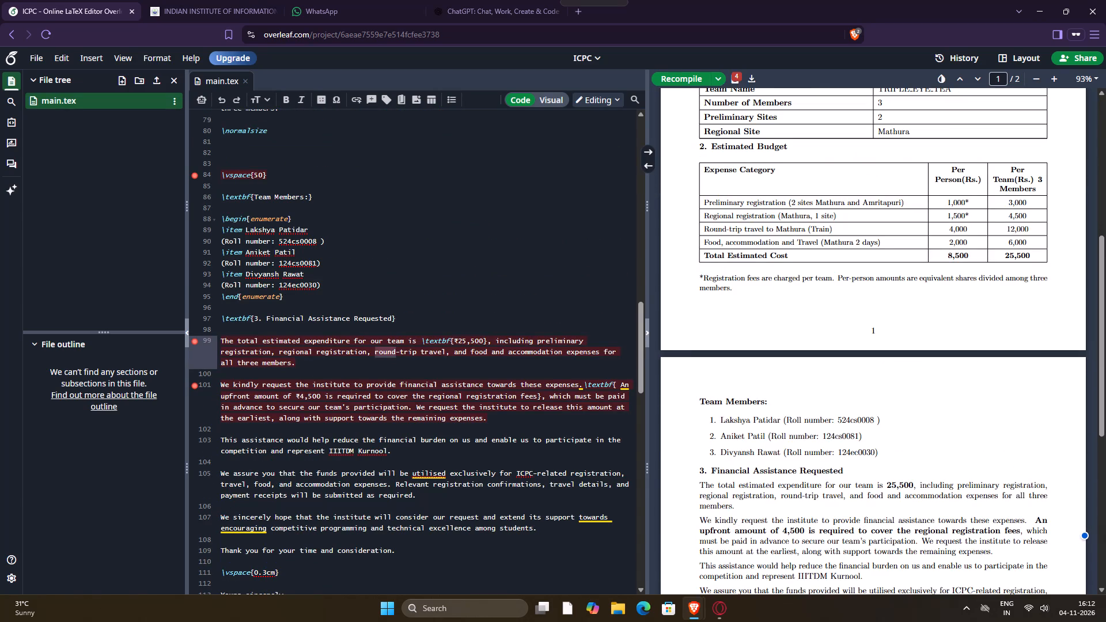
{"action": "scroll", "coordinate": [785, 275], "scroll_direction": "up", "scroll_amount": 2}
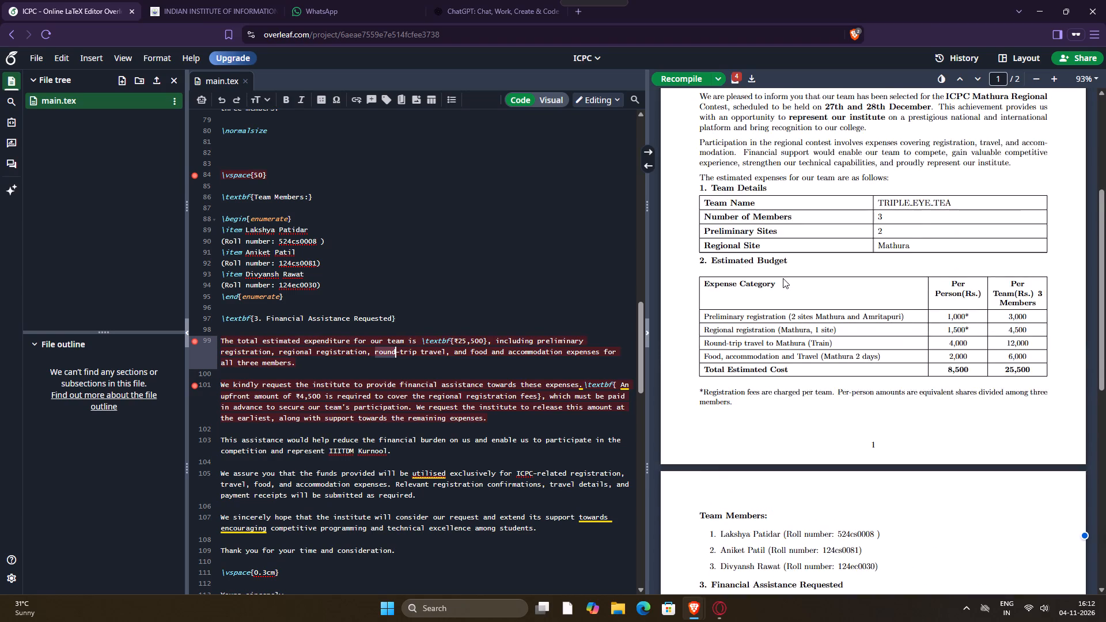
{"action": "scroll", "coordinate": [783, 278], "scroll_direction": "up", "scroll_amount": 1}
{"action": "left_click_drag", "start_coordinate": [795, 279], "coordinate": [870, 278]}
{"action": "left_click_drag", "start_coordinate": [873, 278], "coordinate": [896, 279]}
Remove "3 Members" from the "Per Team(Rs.)" column heading of the Estimated Budget table and recompile the letter.
{"action": "double_click", "coordinate": [1031, 365]}
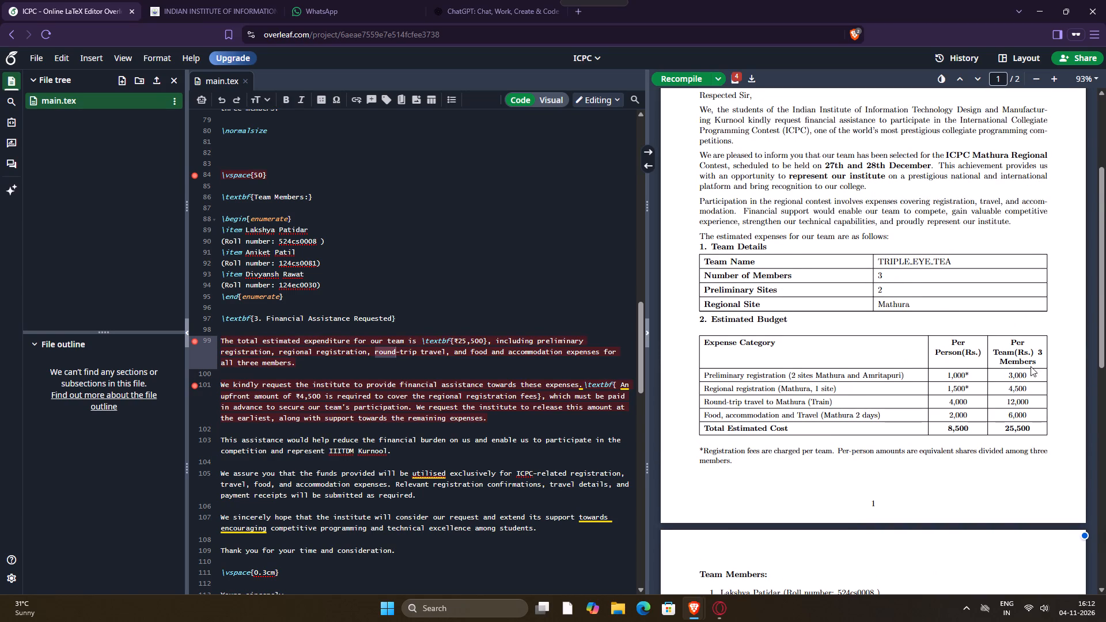
{"action": "scroll", "coordinate": [486, 355], "scroll_direction": "up", "scroll_amount": 2}
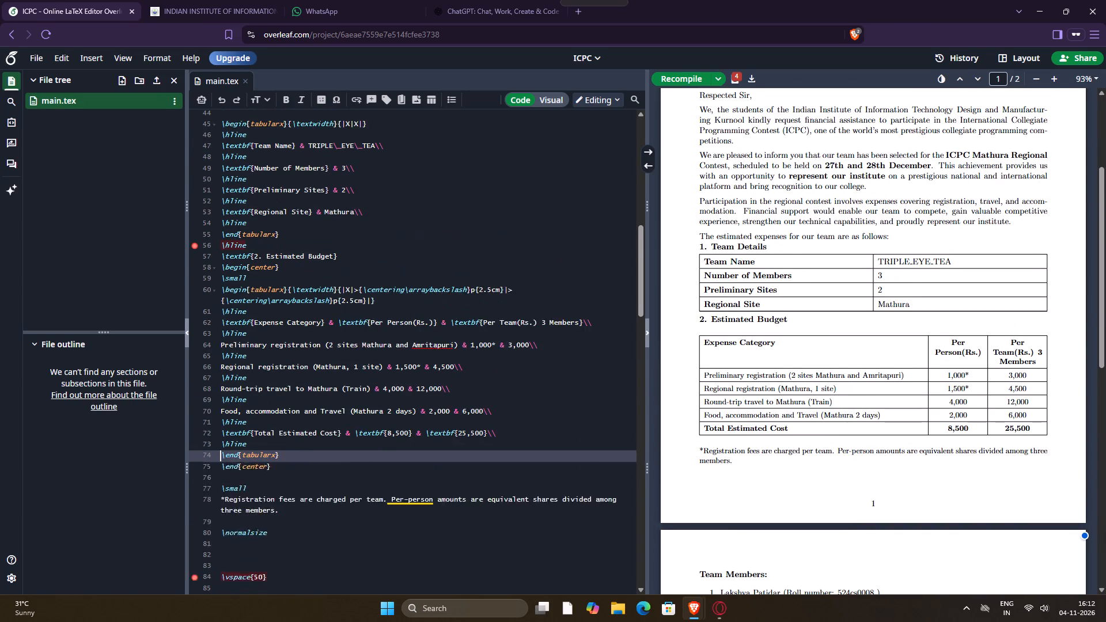
{"action": "left_click", "coordinate": [582, 336]}
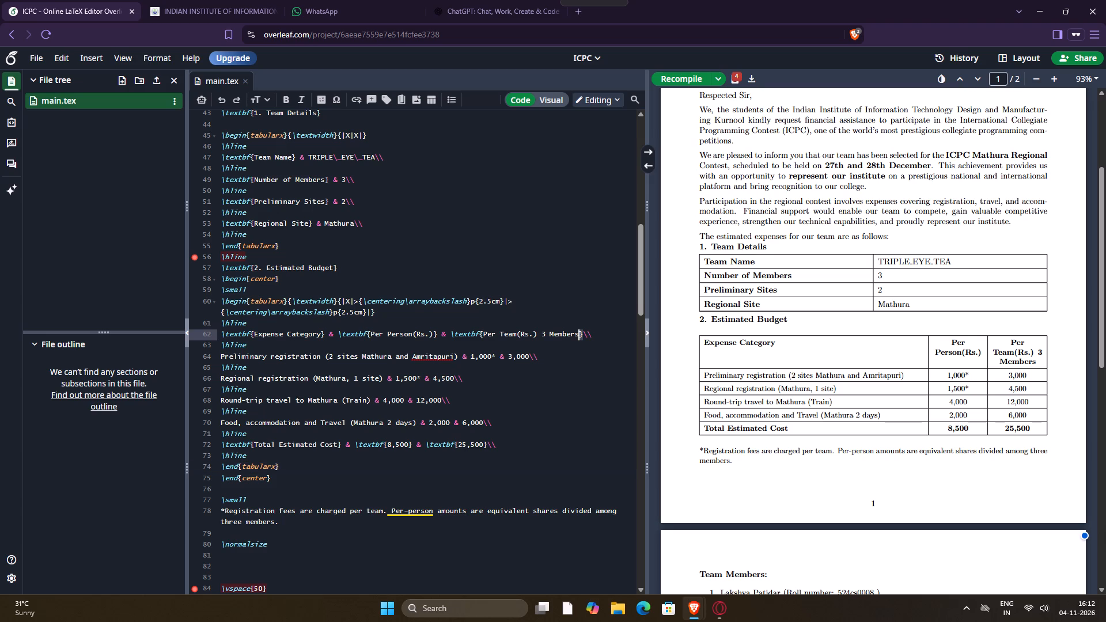
{"action": "left_click", "coordinate": [575, 336]}
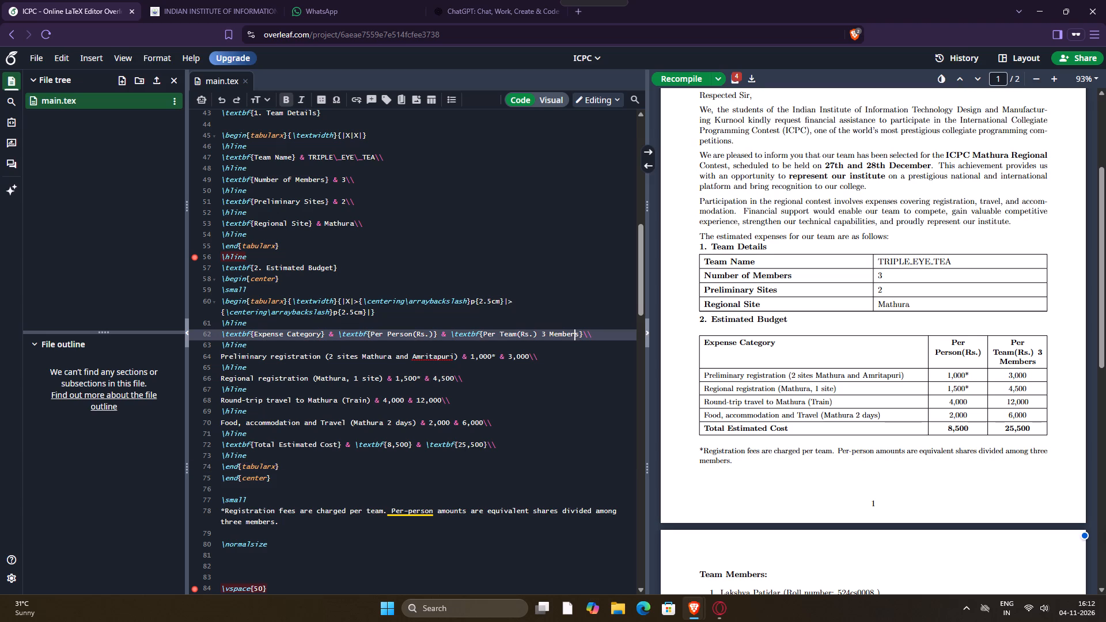
{"action": "key", "text": "Right"}
{"action": "key", "text": "ctrl+BackSpace"}
{"action": "key", "text": "ctrl+BackSpace"}
{"action": "key", "text": "BackSpace"}
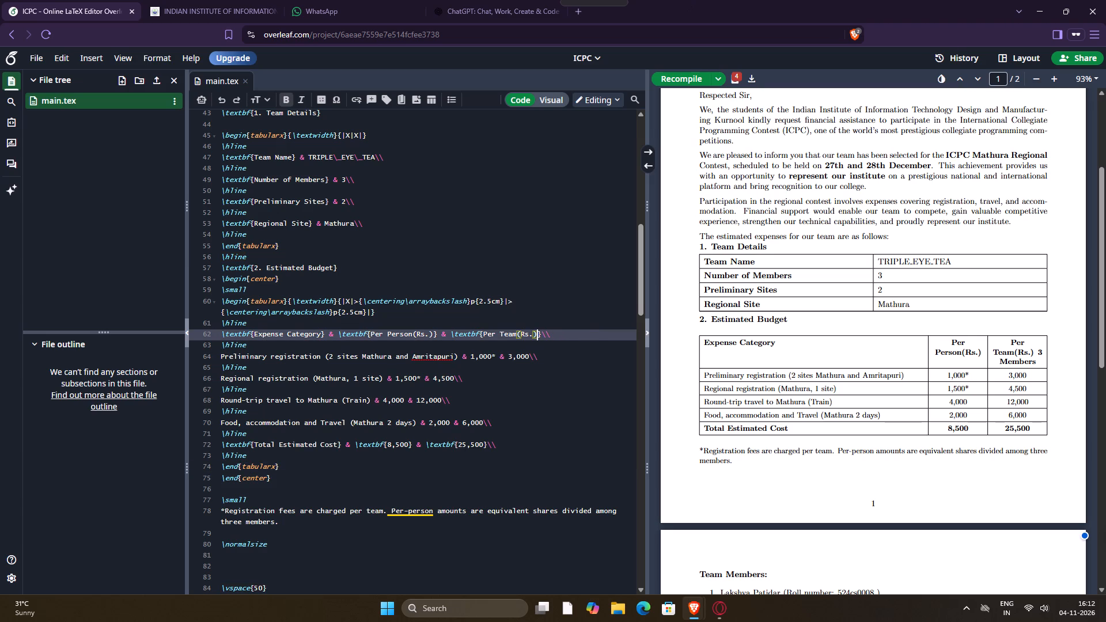
{"action": "left_click", "coordinate": [693, 78]}
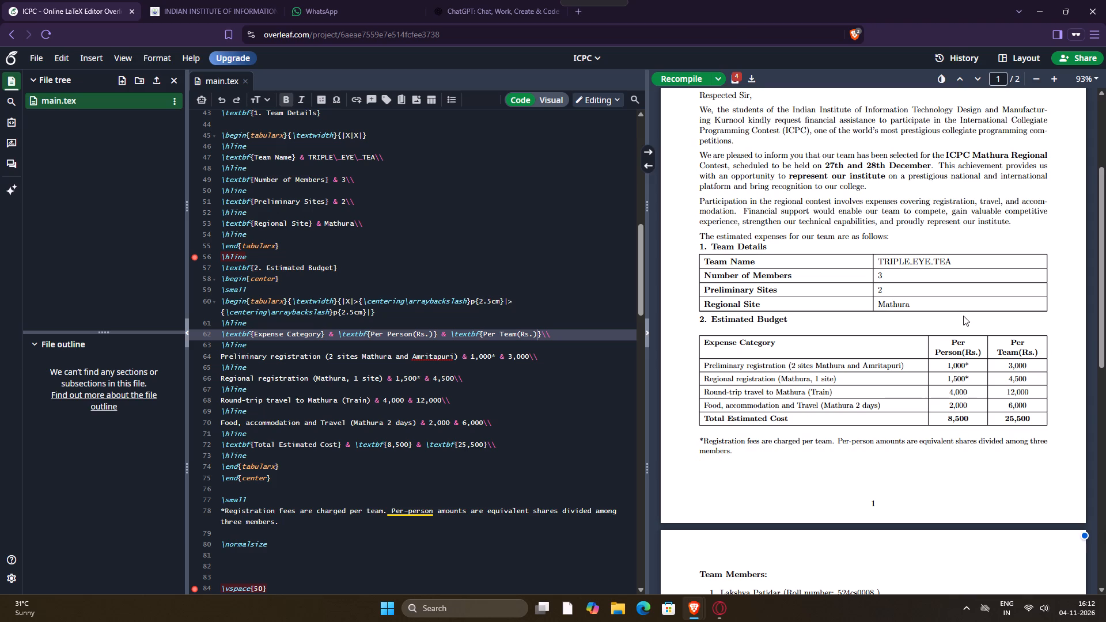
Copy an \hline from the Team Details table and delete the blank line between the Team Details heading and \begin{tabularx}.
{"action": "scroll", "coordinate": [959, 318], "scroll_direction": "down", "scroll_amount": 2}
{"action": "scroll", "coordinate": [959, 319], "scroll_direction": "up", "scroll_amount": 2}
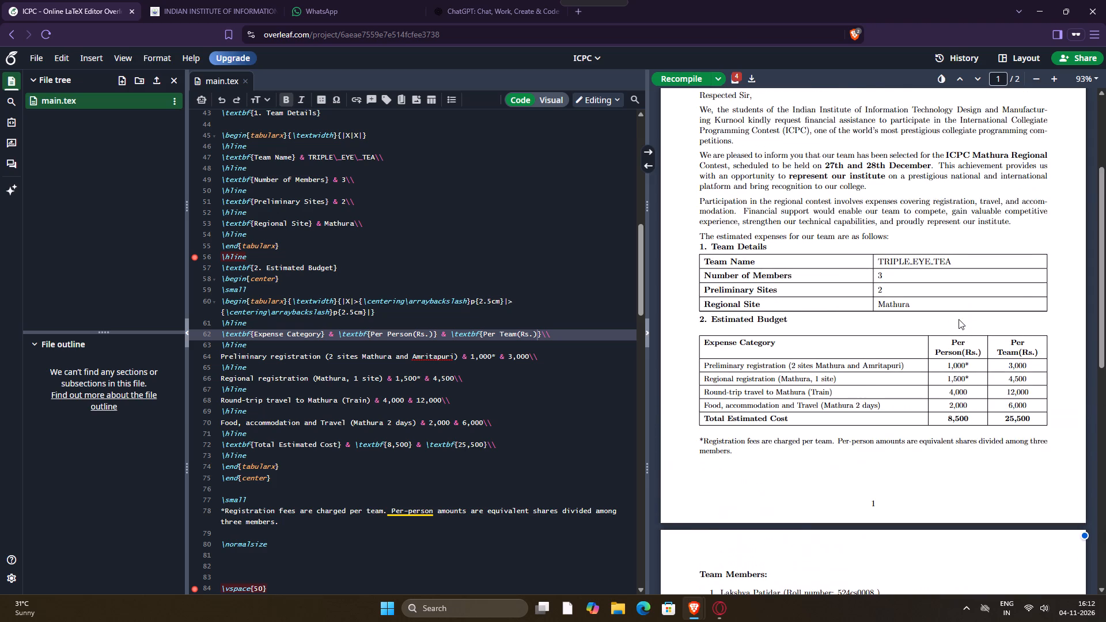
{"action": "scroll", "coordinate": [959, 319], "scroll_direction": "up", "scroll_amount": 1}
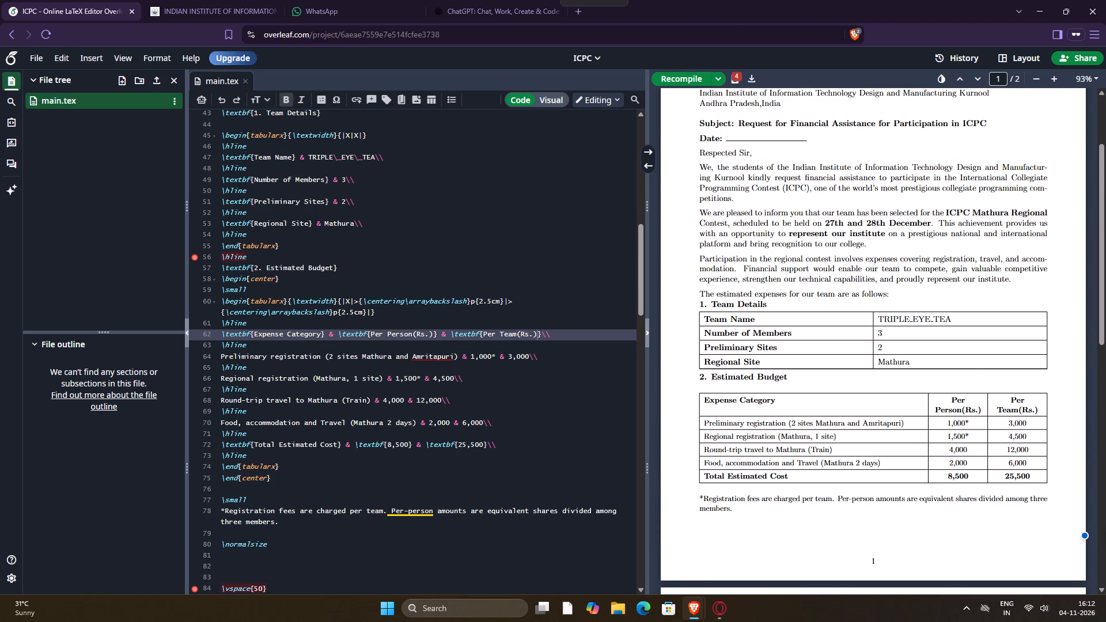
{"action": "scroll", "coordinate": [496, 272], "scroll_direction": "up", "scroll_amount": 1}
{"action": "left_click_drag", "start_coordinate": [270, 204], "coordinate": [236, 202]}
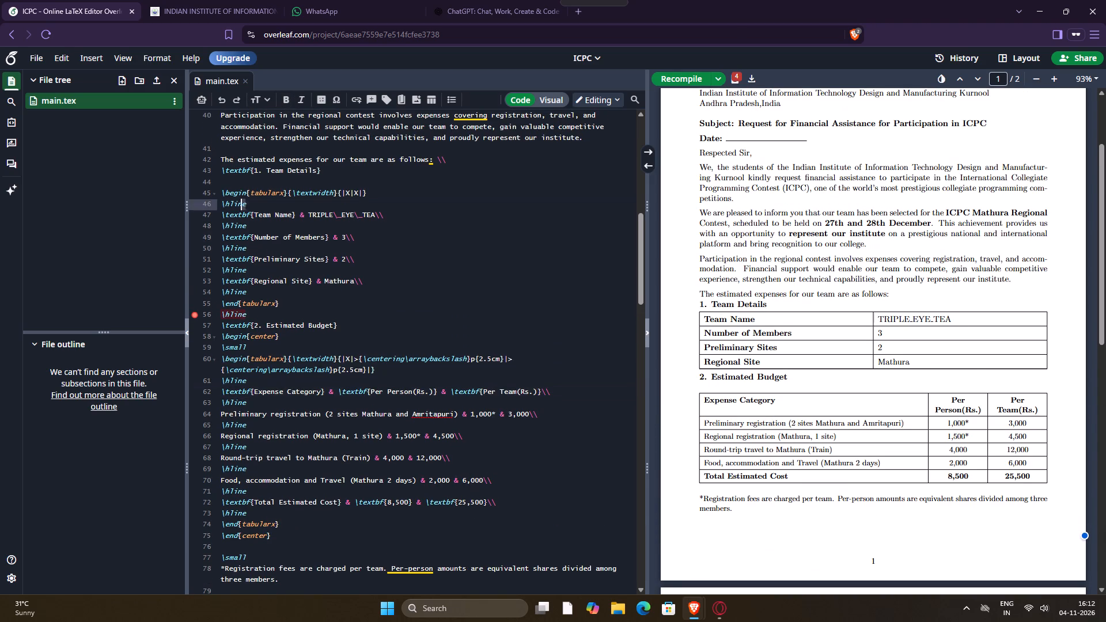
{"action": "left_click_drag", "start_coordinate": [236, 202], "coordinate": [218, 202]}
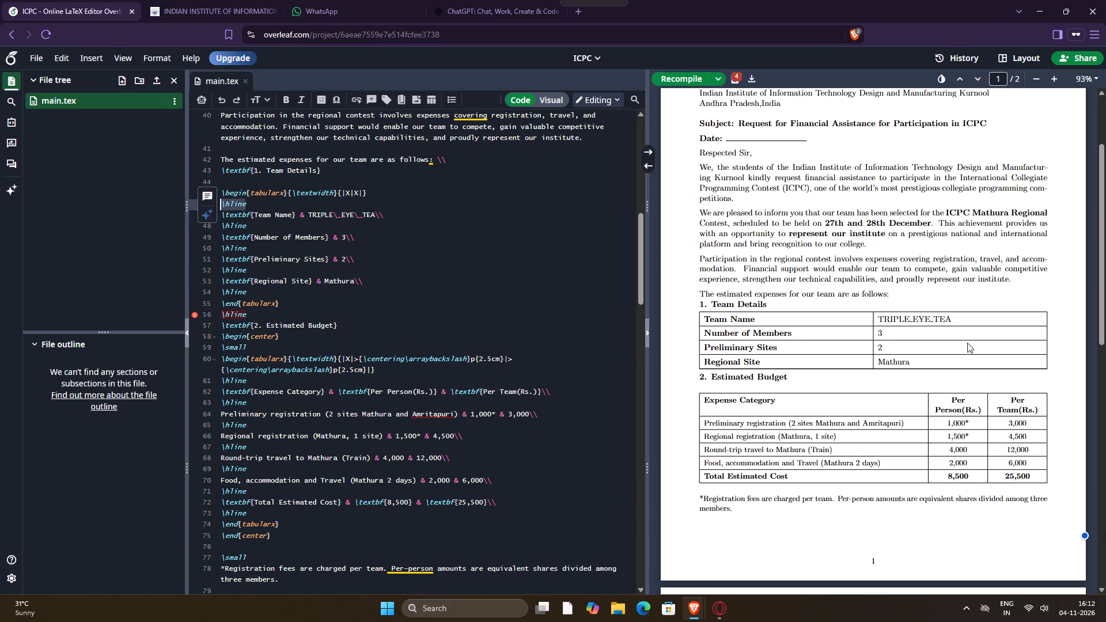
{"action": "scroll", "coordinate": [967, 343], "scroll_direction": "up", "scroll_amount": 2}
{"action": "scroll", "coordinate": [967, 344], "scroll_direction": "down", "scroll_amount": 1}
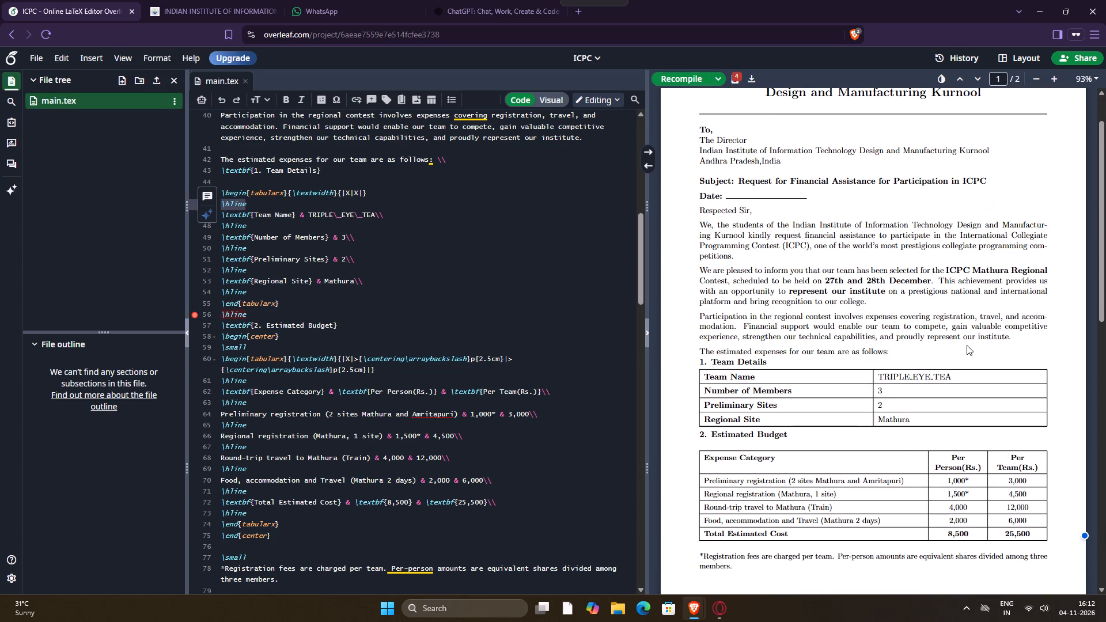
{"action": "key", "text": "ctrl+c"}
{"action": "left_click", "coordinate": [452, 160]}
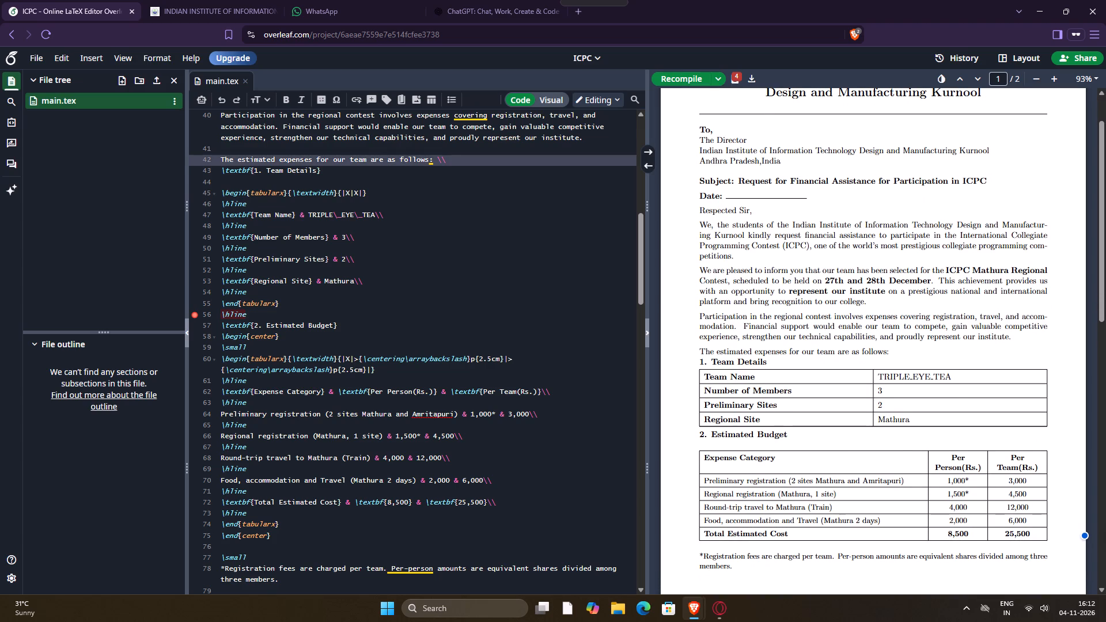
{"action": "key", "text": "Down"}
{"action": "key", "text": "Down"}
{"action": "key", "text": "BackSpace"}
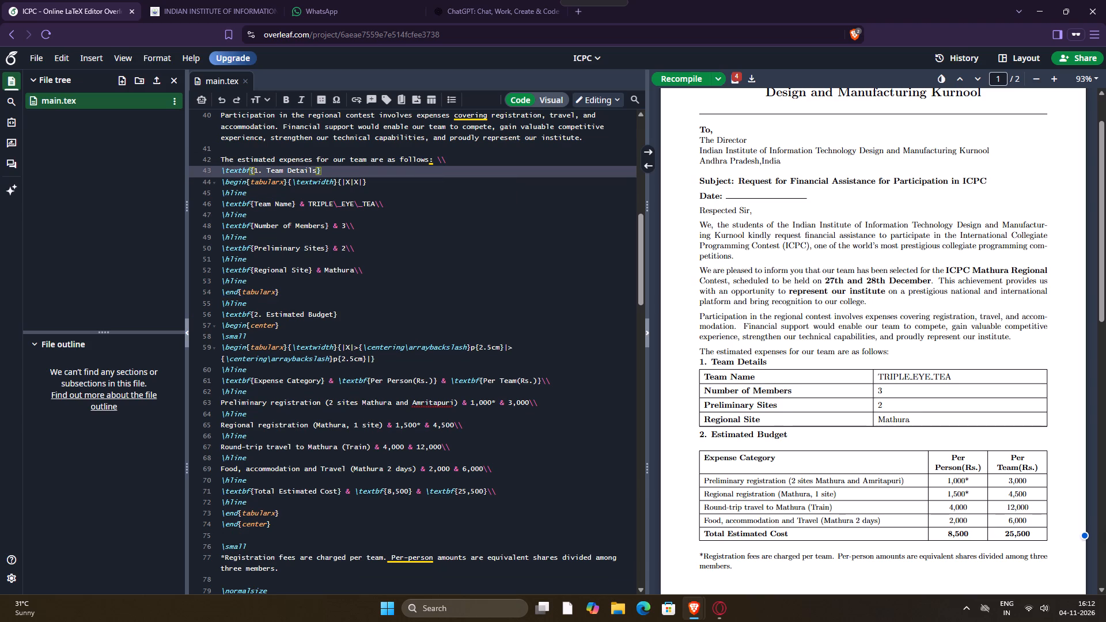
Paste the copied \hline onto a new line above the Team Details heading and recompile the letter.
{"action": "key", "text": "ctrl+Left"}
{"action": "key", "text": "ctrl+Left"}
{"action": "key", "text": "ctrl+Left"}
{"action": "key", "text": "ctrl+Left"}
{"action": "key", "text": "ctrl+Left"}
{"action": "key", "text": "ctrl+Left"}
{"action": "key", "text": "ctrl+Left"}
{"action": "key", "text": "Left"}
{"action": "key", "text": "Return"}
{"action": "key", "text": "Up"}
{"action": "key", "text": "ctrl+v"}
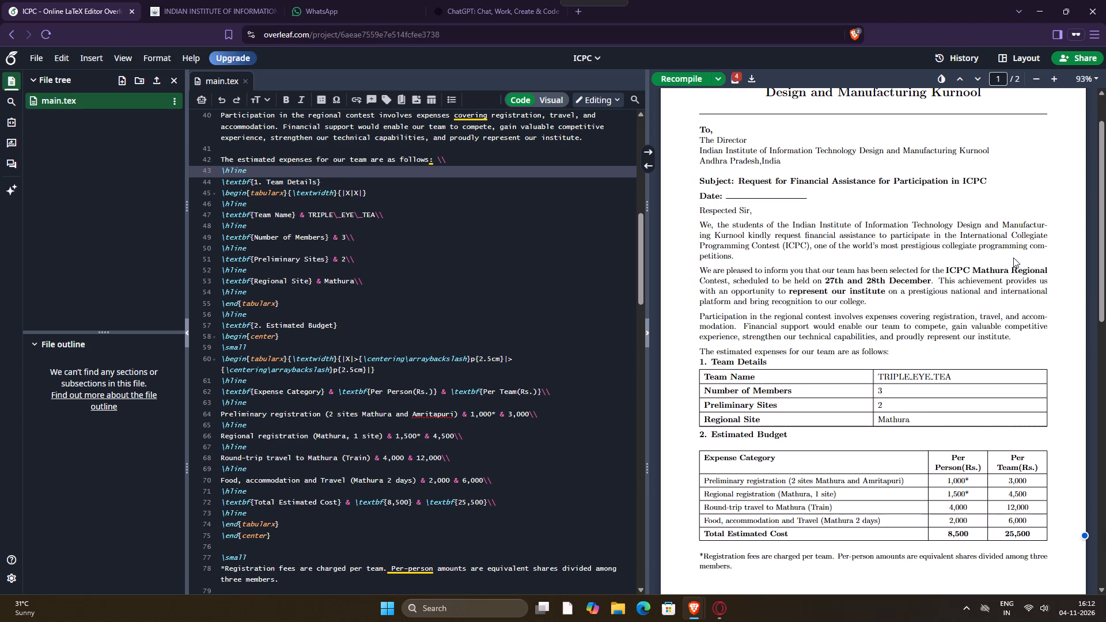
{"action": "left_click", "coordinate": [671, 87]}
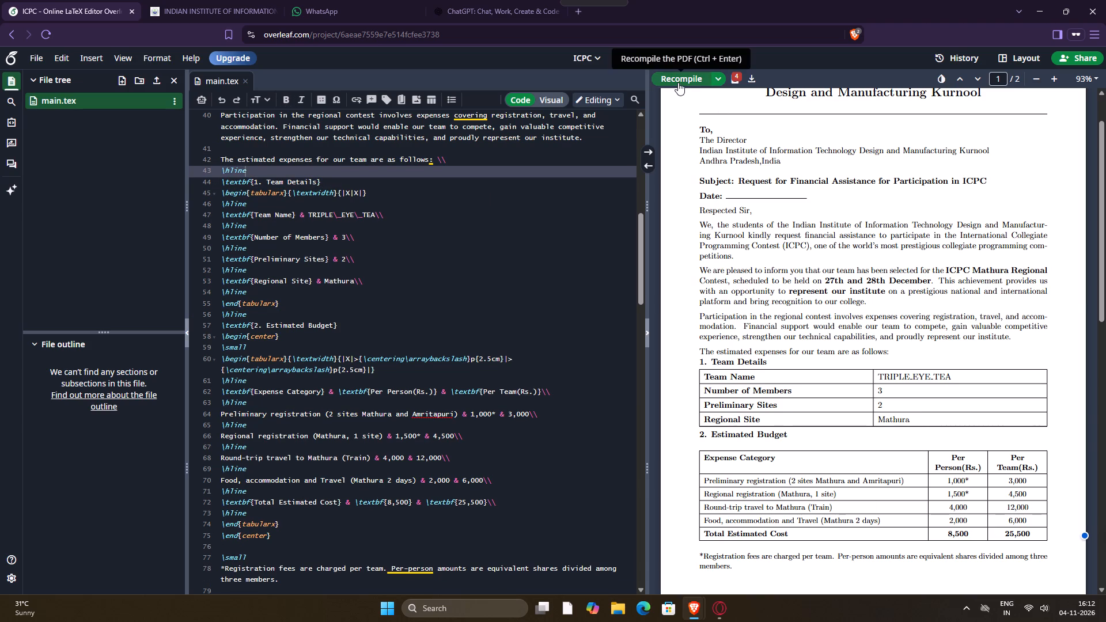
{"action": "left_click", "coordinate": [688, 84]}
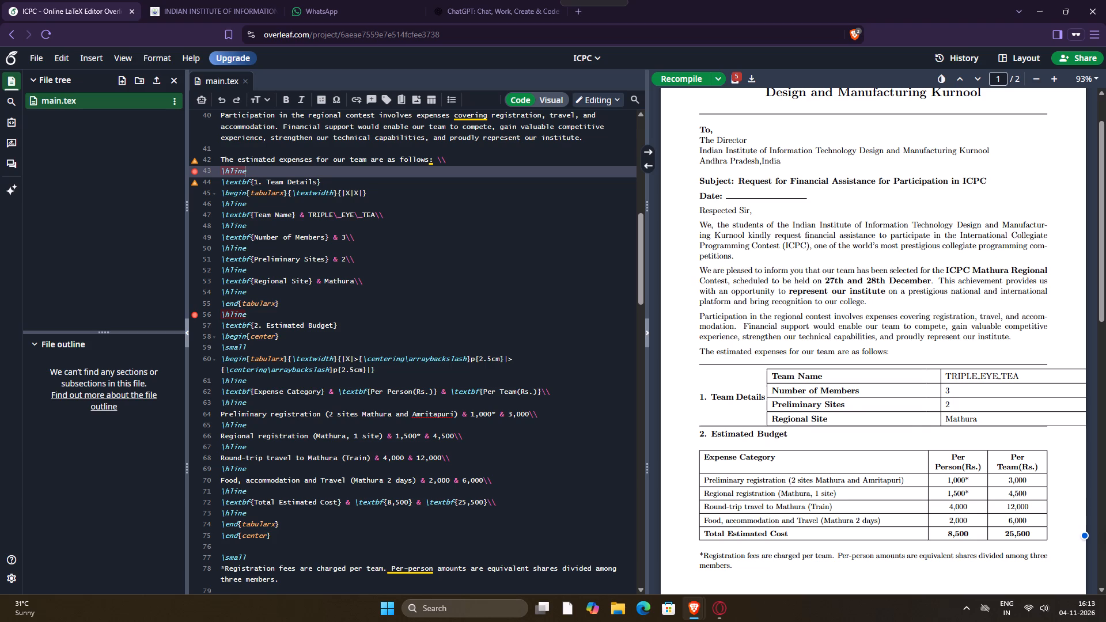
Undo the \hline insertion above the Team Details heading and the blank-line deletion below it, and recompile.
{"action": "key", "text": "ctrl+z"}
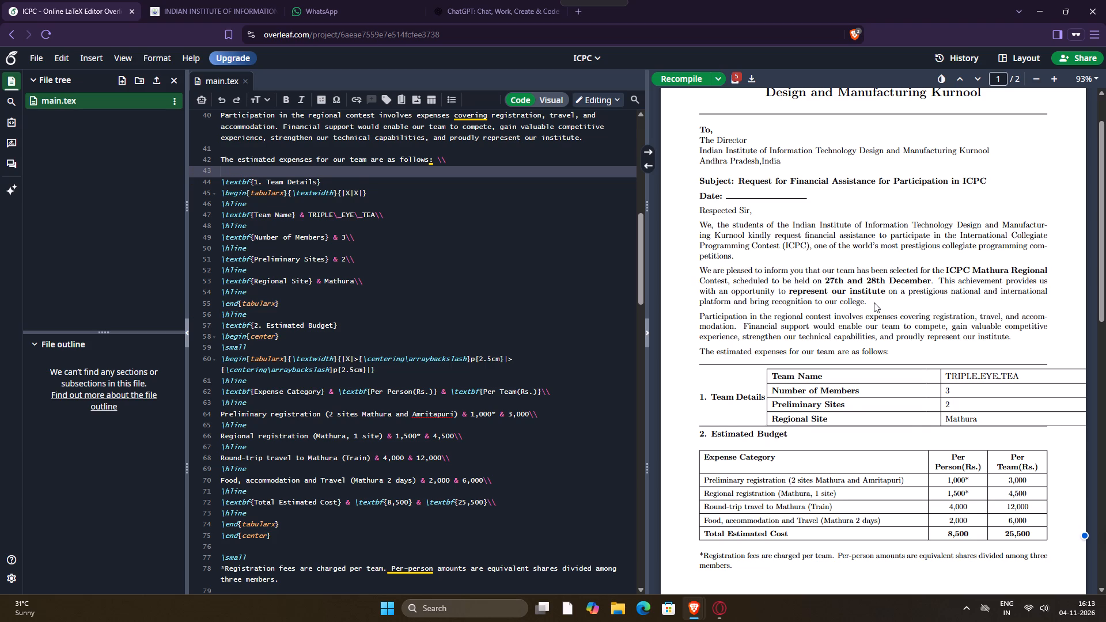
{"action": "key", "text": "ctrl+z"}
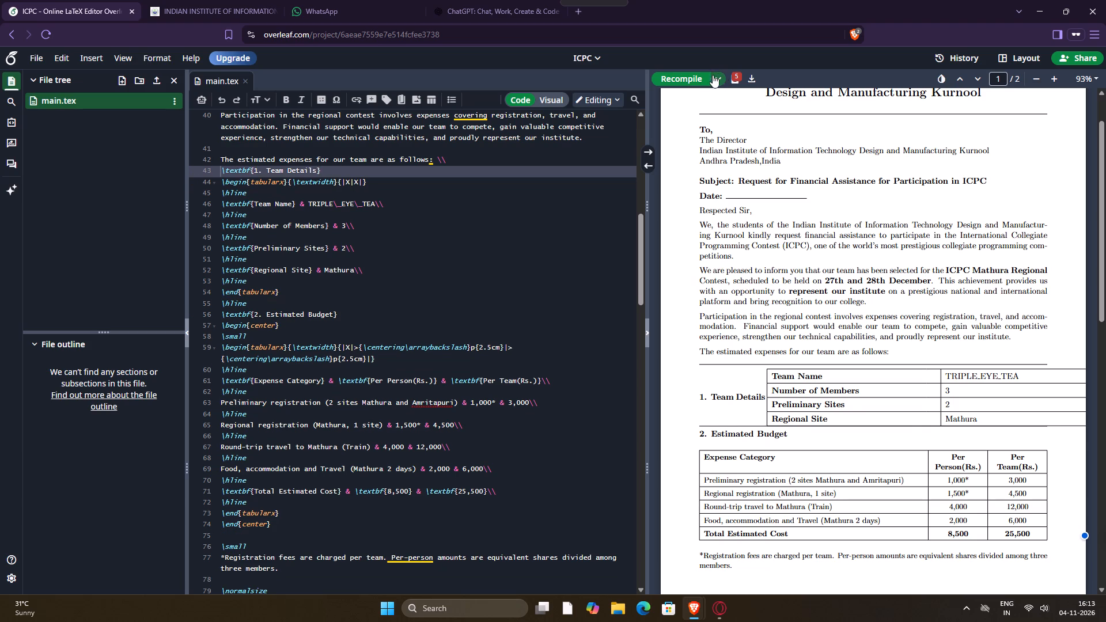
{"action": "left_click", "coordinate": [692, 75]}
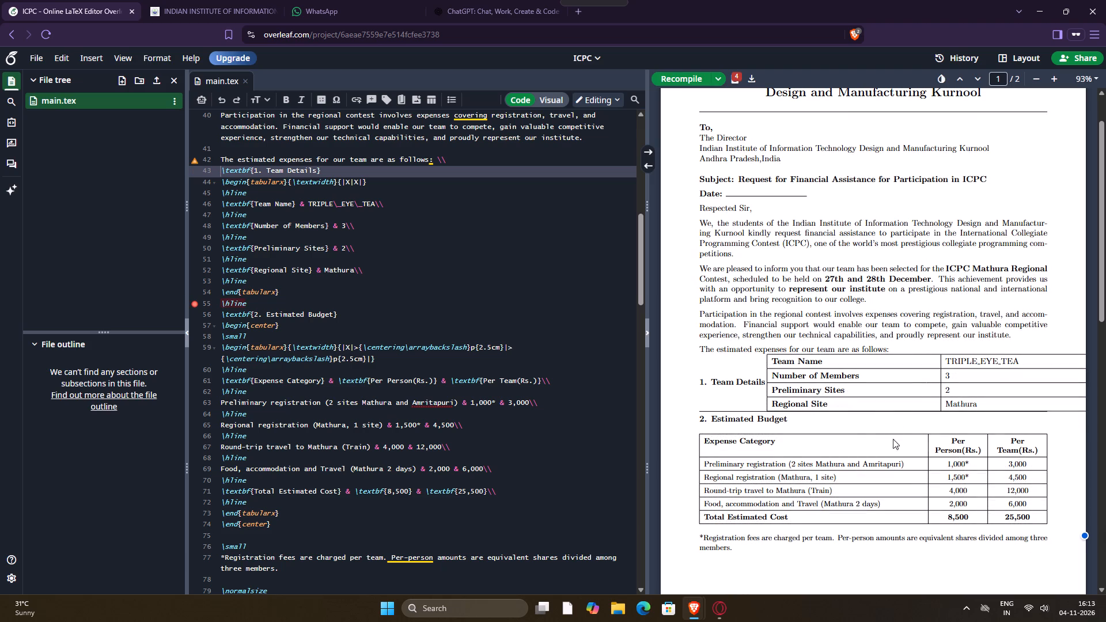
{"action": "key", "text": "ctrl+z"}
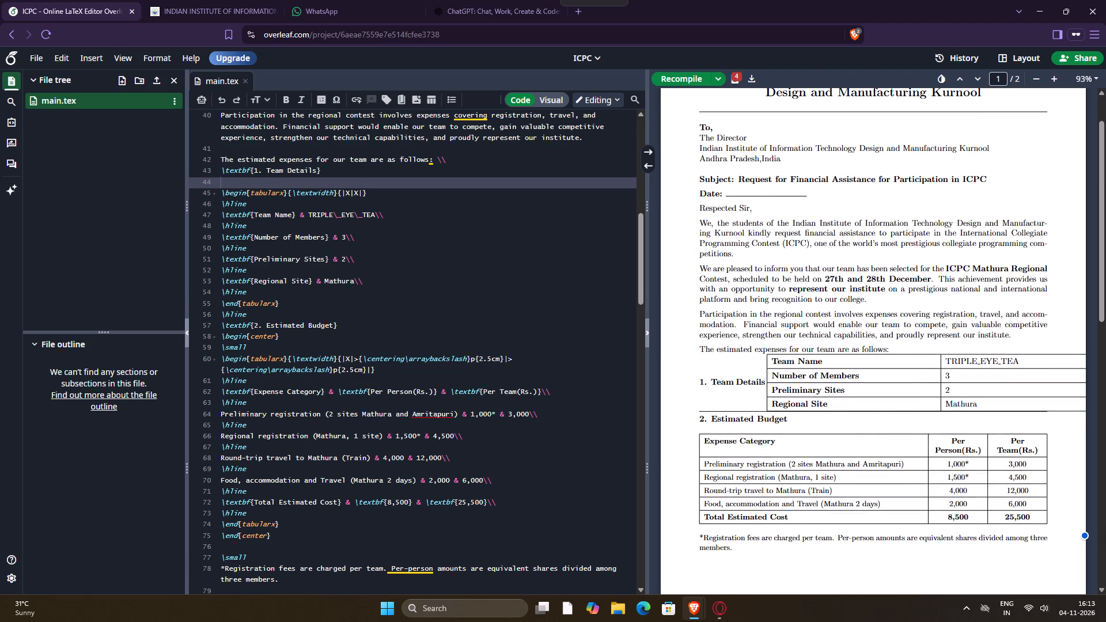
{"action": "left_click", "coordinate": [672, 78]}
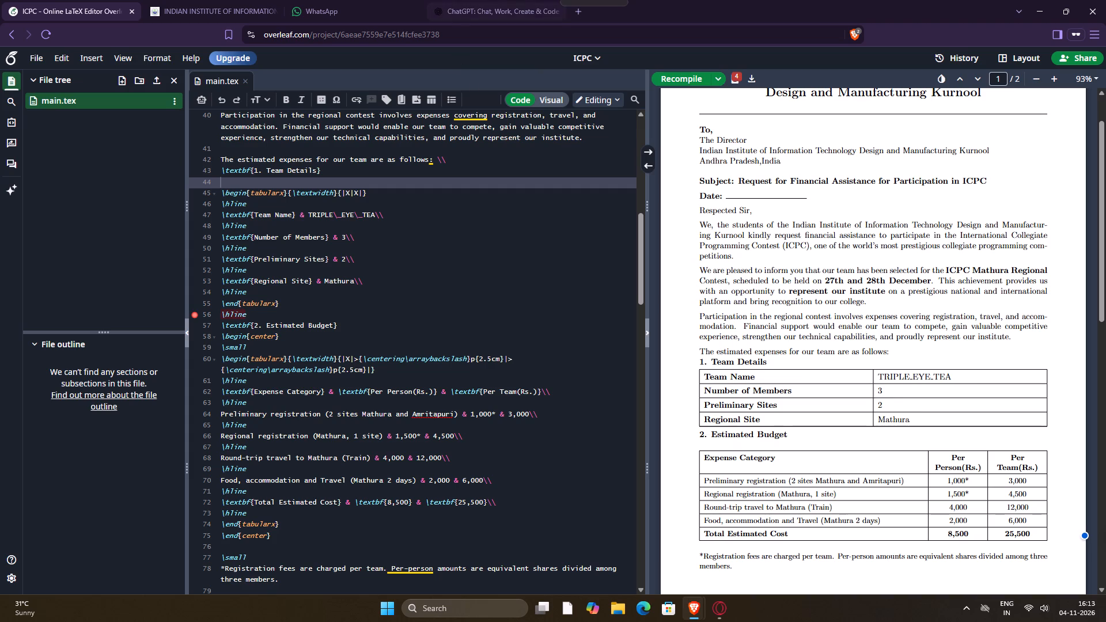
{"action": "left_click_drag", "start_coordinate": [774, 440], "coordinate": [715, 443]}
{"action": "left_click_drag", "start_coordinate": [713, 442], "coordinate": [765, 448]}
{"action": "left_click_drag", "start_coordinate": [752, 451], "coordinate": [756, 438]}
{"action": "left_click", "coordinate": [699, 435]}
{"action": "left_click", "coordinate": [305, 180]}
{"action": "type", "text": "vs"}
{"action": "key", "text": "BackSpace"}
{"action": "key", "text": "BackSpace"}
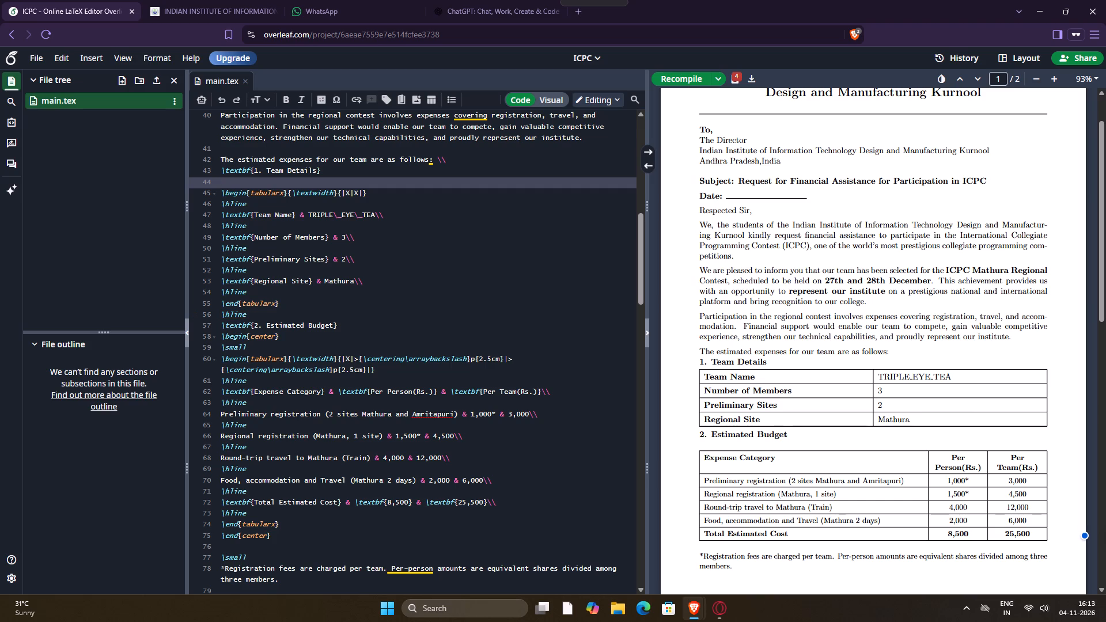
Copy \vspace{0.4cm} from below the header's \hrule onto the blank line between the Team Details heading and its table, and recompile.
{"action": "scroll", "coordinate": [573, 433], "scroll_direction": "up", "scroll_amount": 3}
{"action": "scroll", "coordinate": [534, 407], "scroll_direction": "up", "scroll_amount": 3}
{"action": "left_click_drag", "start_coordinate": [289, 174], "coordinate": [287, 173]}
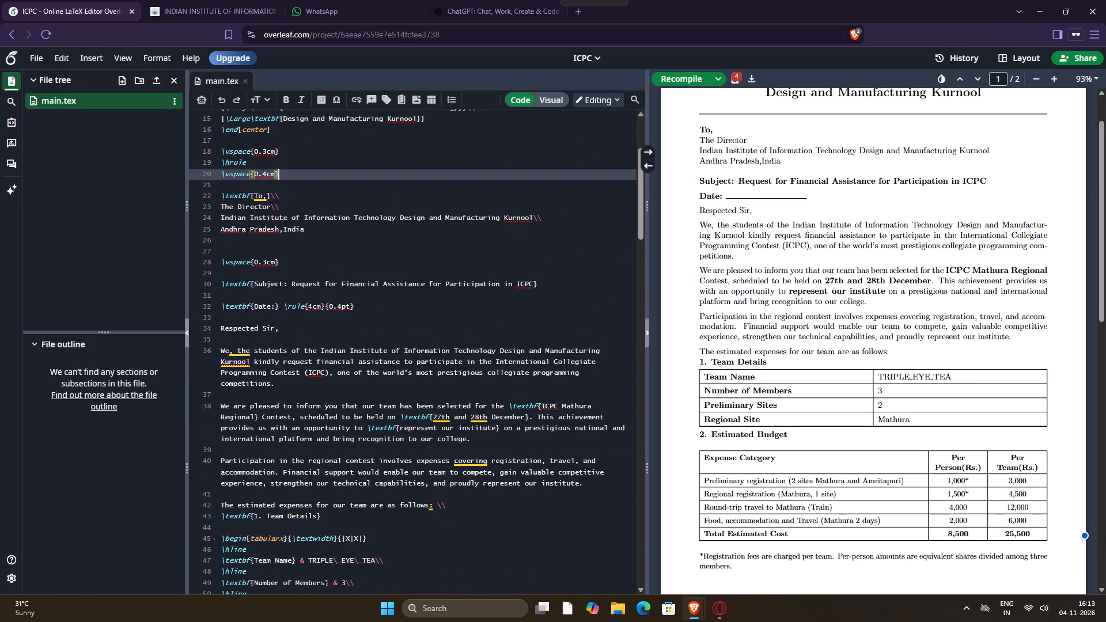
{"action": "left_click_drag", "start_coordinate": [287, 173], "coordinate": [212, 172]}
{"action": "key", "text": "ctrl+c"}
{"action": "scroll", "coordinate": [365, 233], "scroll_direction": "down", "scroll_amount": 4}
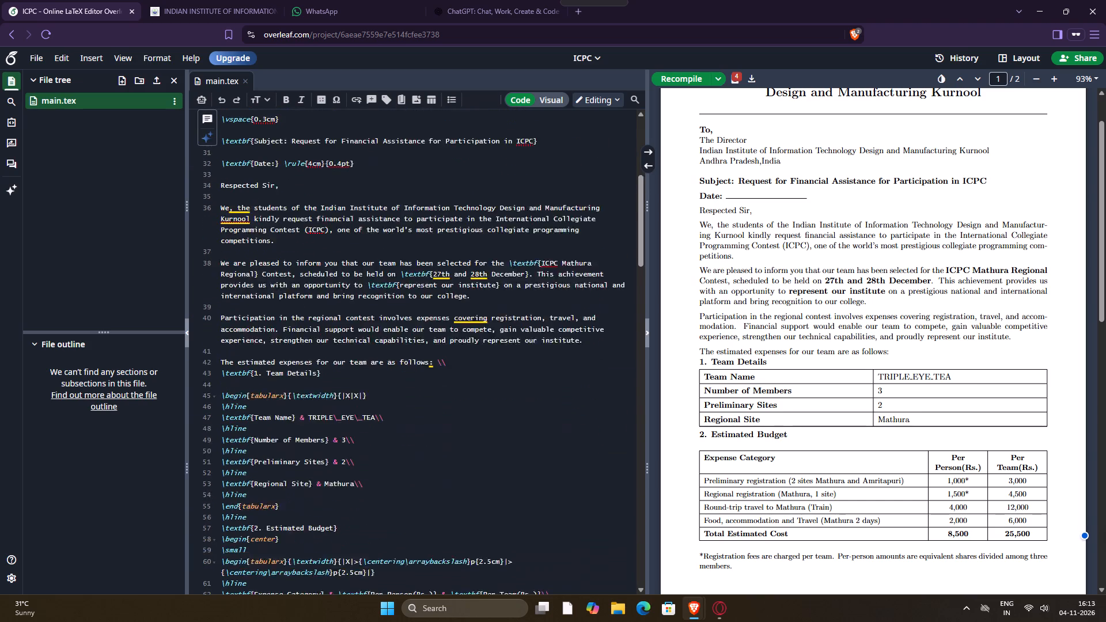
{"action": "scroll", "coordinate": [370, 260], "scroll_direction": "down", "scroll_amount": 1}
{"action": "left_click", "coordinate": [268, 236]}
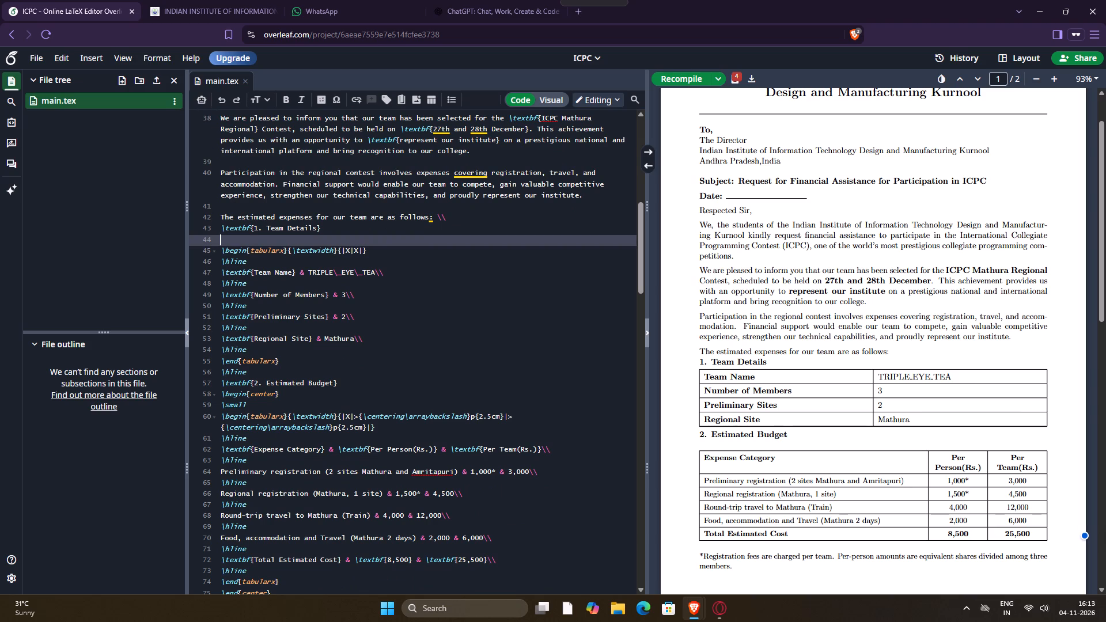
{"action": "key", "text": "ctrl+v"}
{"action": "left_click", "coordinate": [672, 79]}
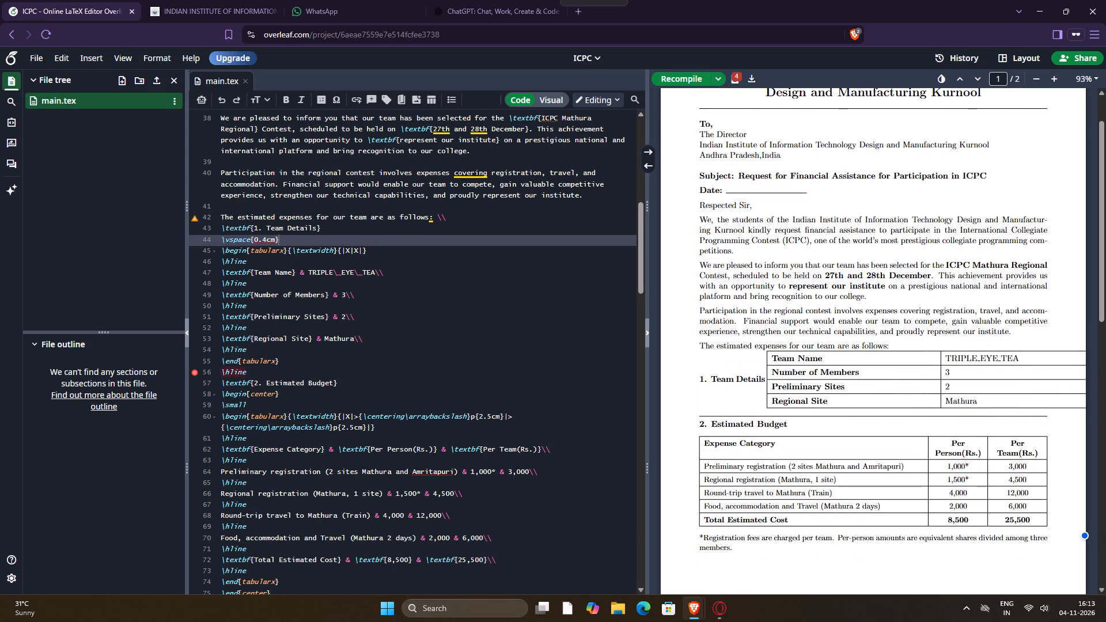
Set the vertical space below the Team Details heading to 0.2cm.
{"action": "left_click", "coordinate": [266, 239]}
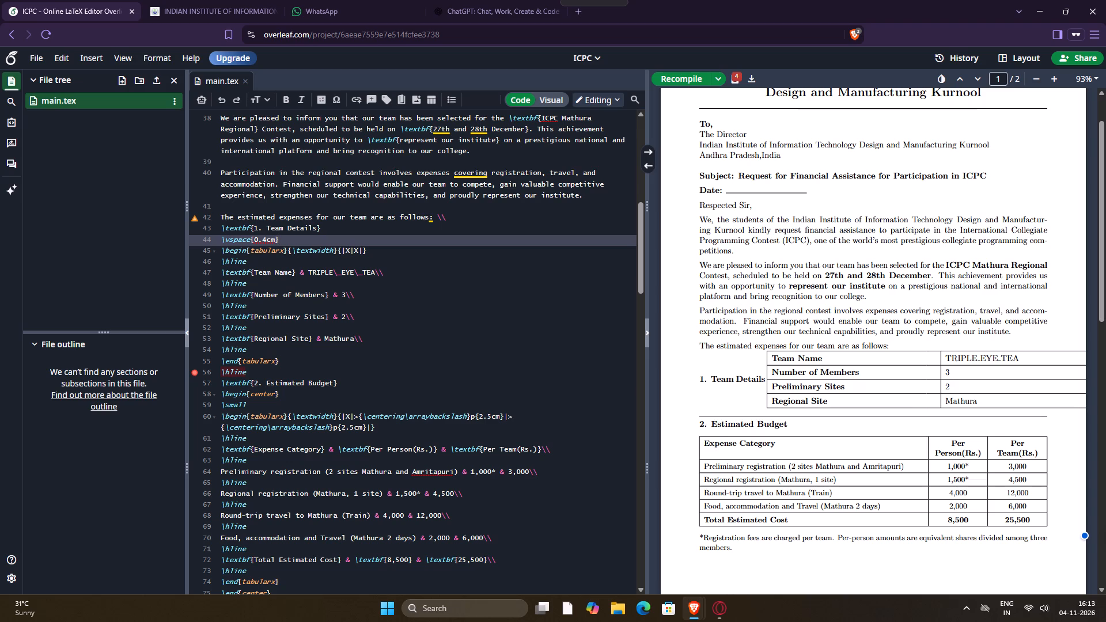
{"action": "key", "text": "BackSpace"}
{"action": "key", "text": "2"}
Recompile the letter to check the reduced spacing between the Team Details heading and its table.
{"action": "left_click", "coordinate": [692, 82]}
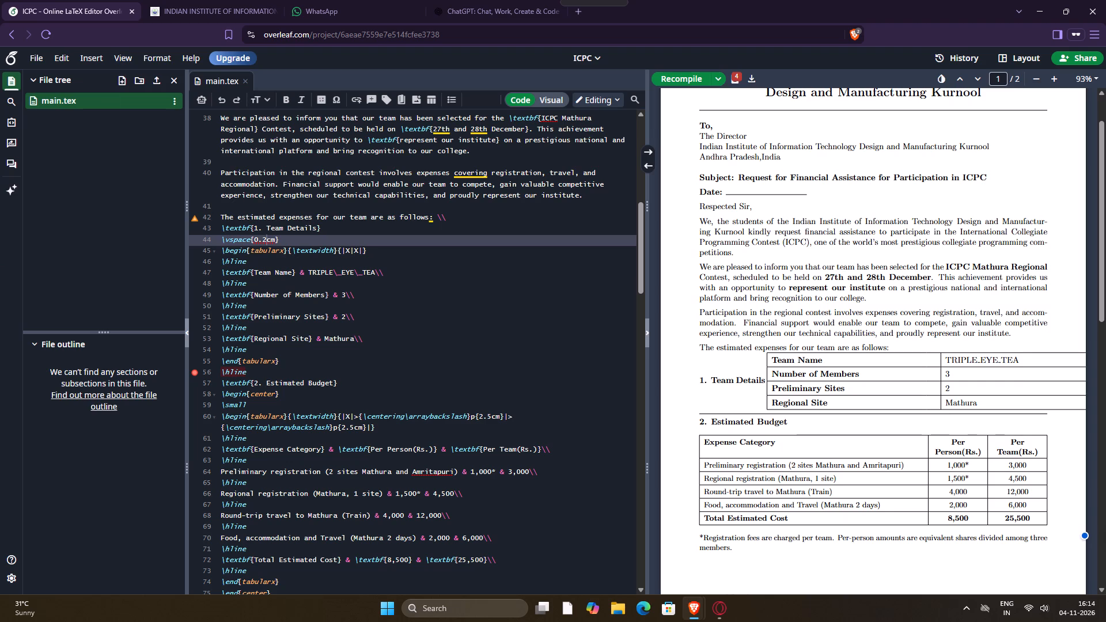
Delete the \vspace{0.2cm} command below the Team Details heading, leaving a blank line, and recompile the letter.
{"action": "left_click_drag", "start_coordinate": [381, 239], "coordinate": [199, 242]}
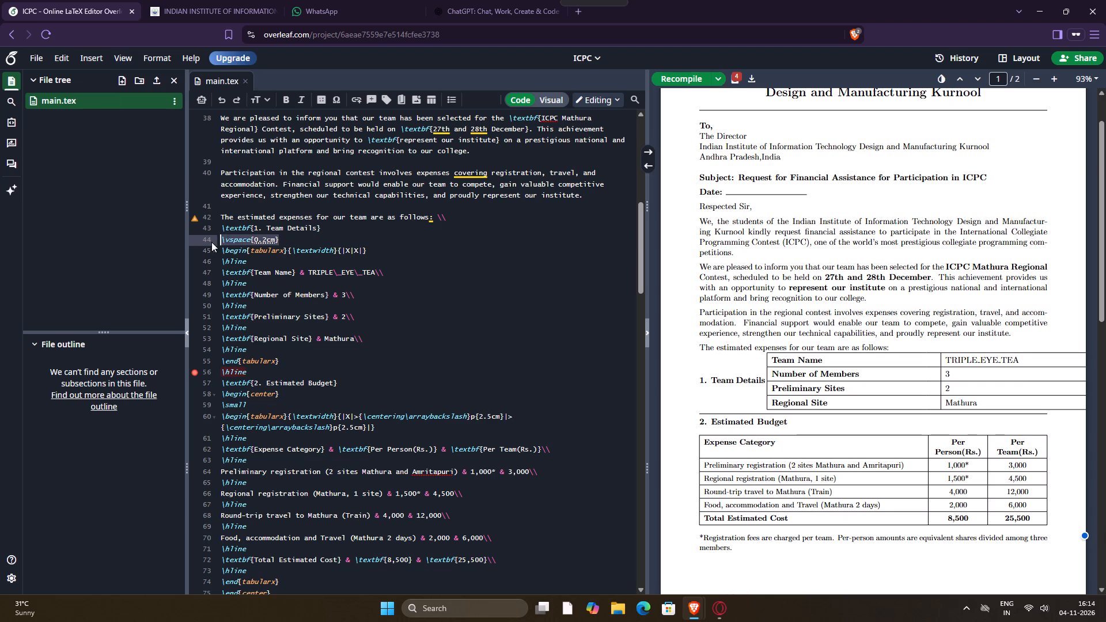
{"action": "key", "text": "BackSpace"}
{"action": "left_click", "coordinate": [661, 82]}
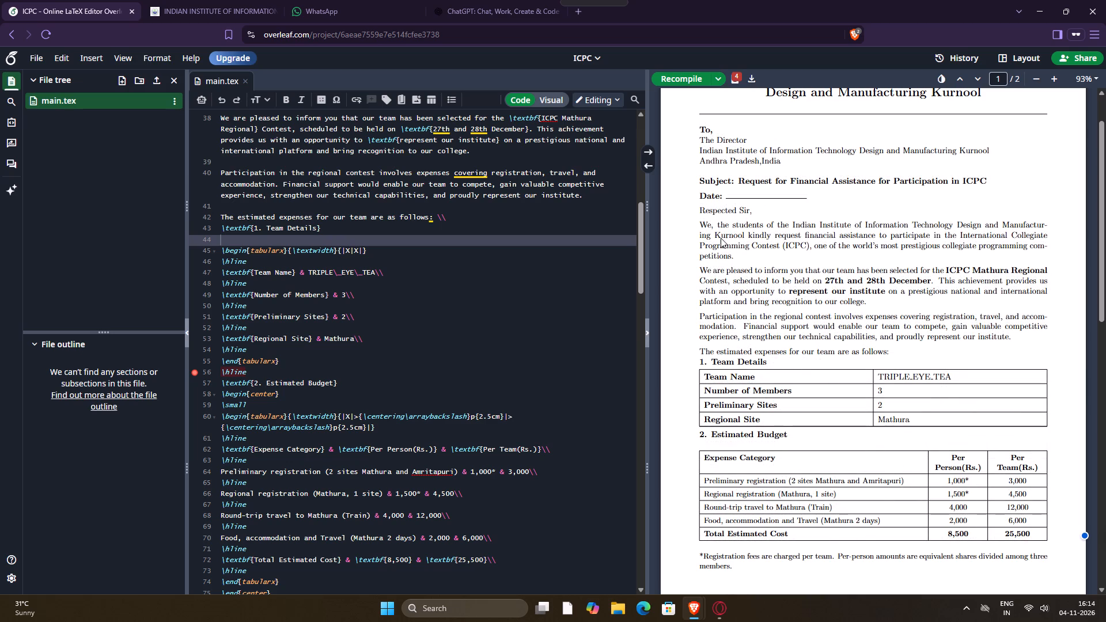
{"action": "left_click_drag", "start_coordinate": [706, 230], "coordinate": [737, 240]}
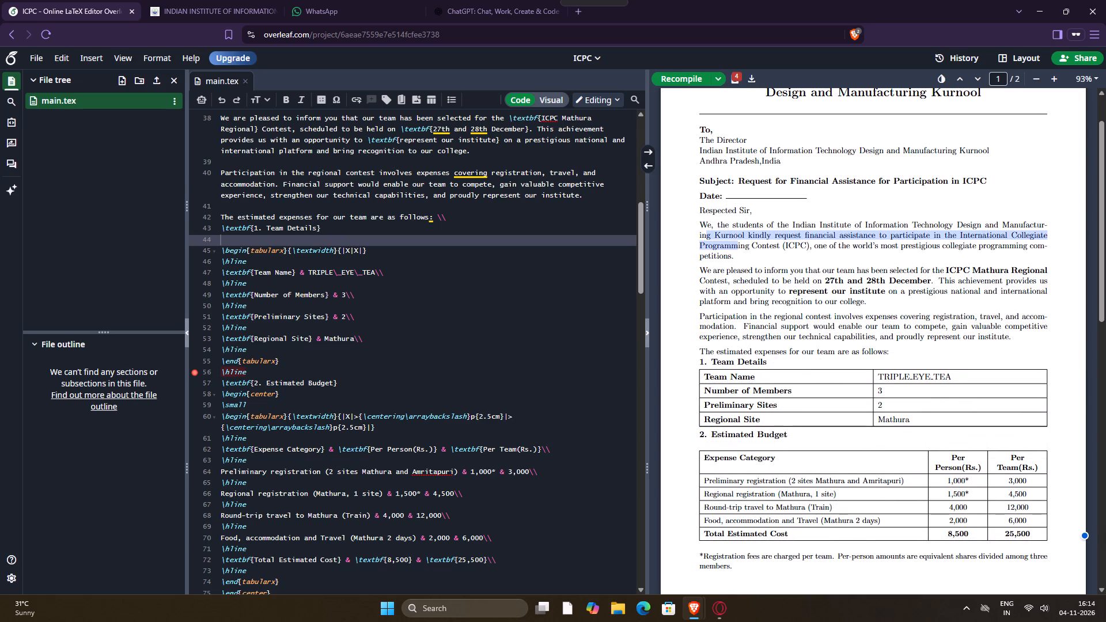
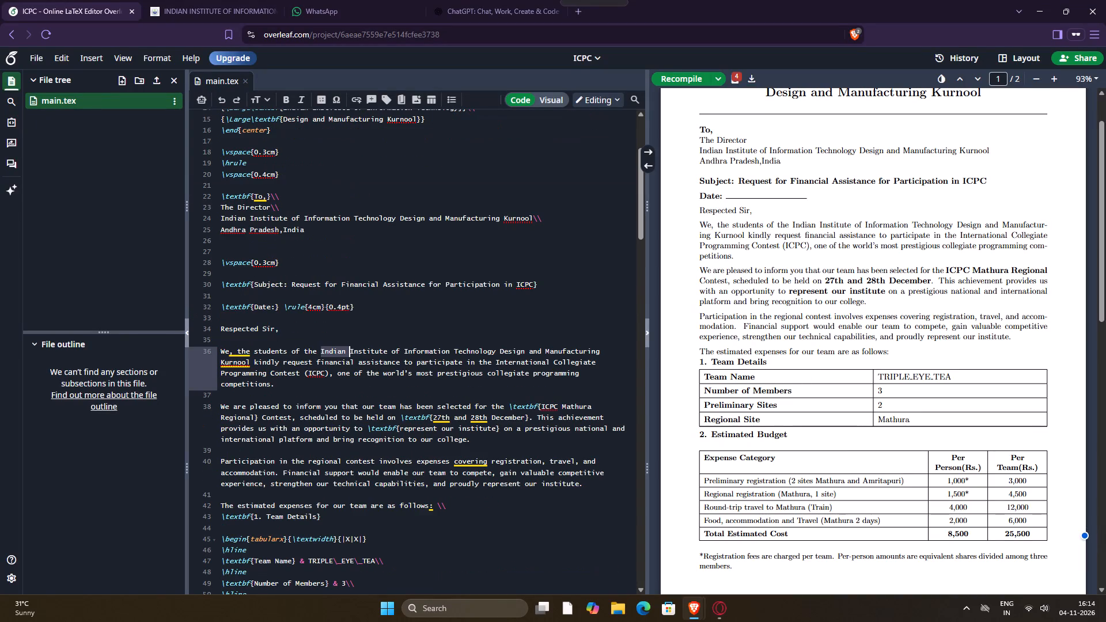
Select the institute name, from Indian Institute through Kurnool, in the source of the letter's opening paragraph.
{"action": "left_click_drag", "start_coordinate": [316, 347], "coordinate": [254, 362]}
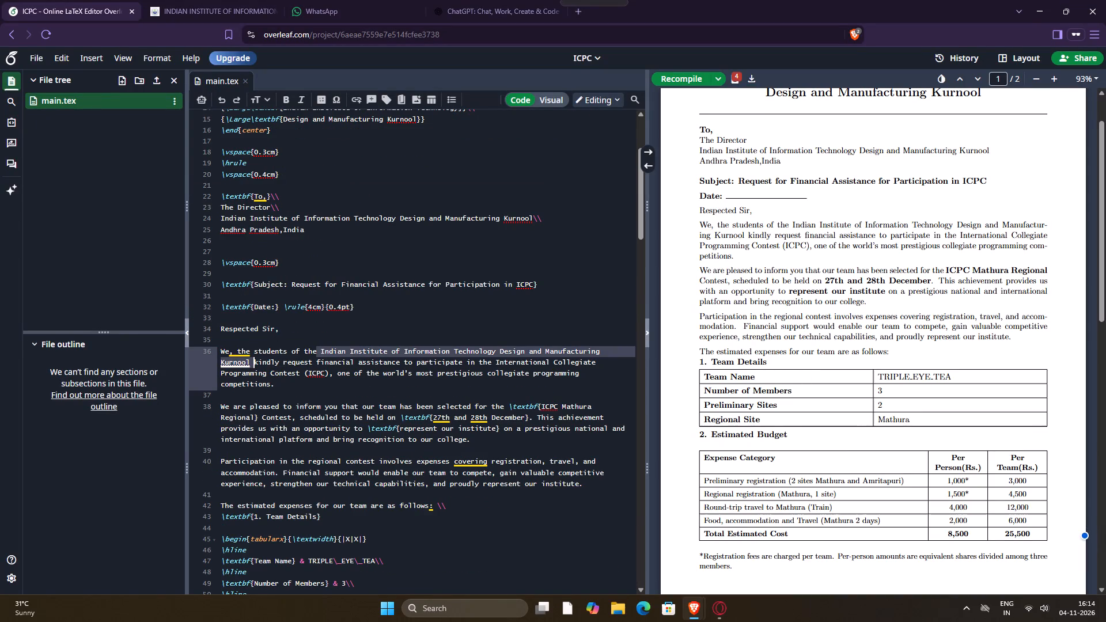
{"action": "left_click_drag", "start_coordinate": [254, 362], "coordinate": [252, 362]}
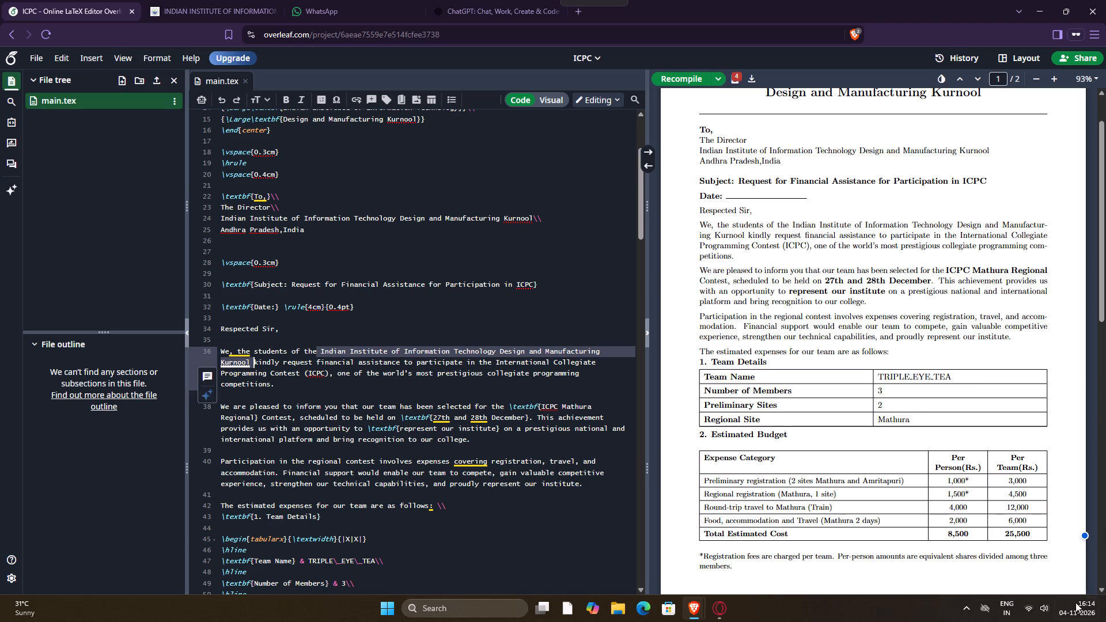
Replace the selected institute name in the opening paragraph with the copied "Indian Institute of Information Technology Design and Manufacturing Kurnool, Andhra Pradesh", followed by a space.
{"action": "key", "text": "ctrl+v"}
{"action": "key", "text": "space"}
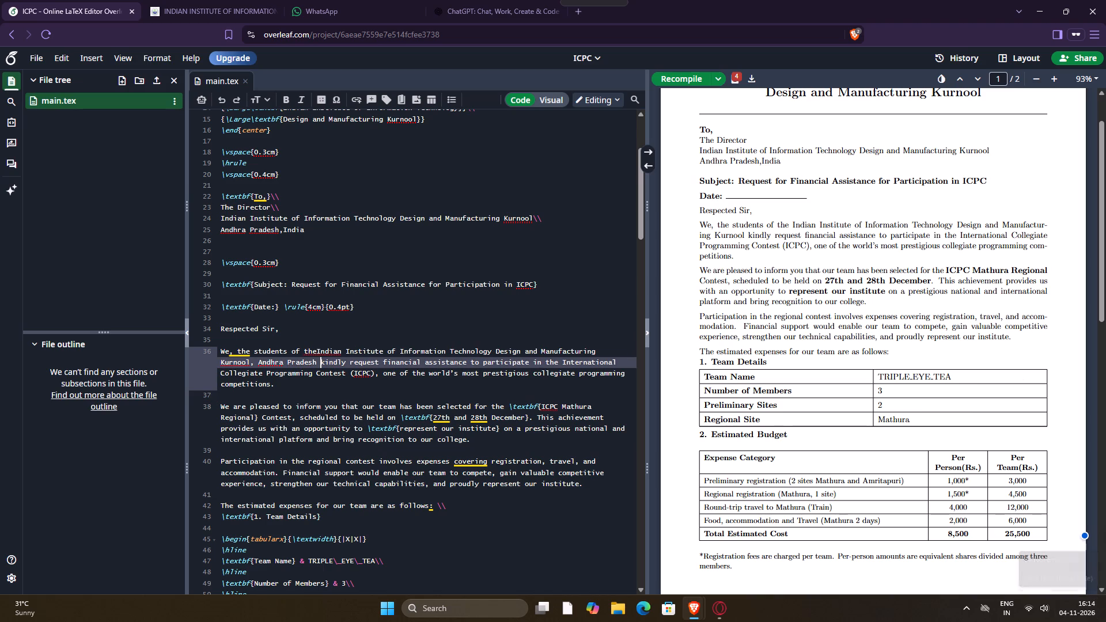
Insert a space after the comma in the address line so it reads "Andhra Pradesh, India", and recompile the letter.
{"action": "scroll", "coordinate": [751, 488], "scroll_direction": "up", "scroll_amount": 1}
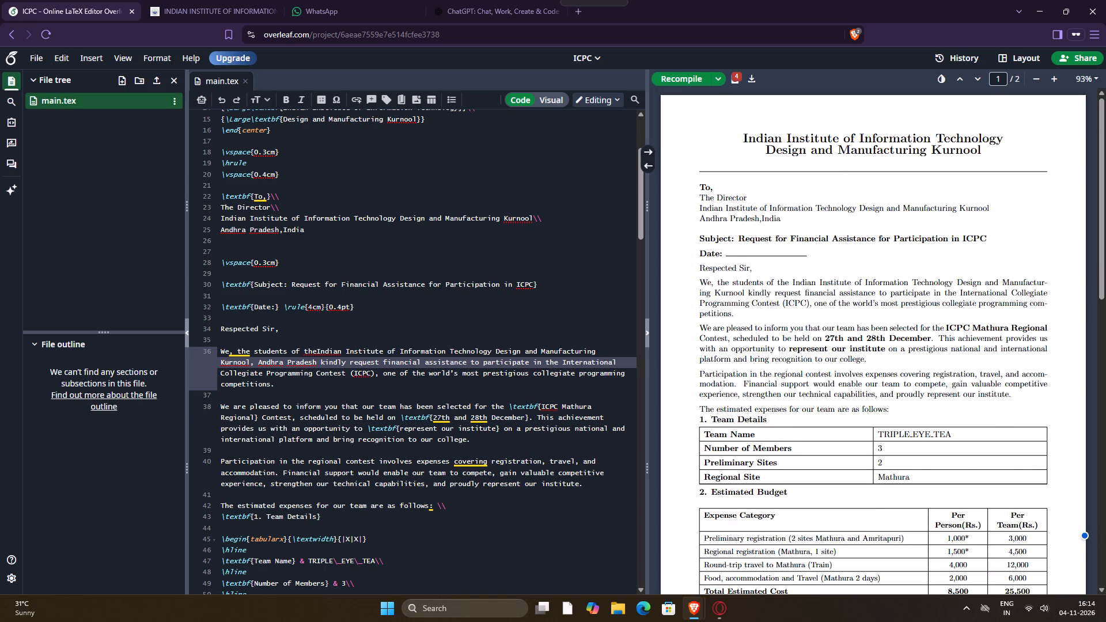
{"action": "left_click", "coordinate": [282, 227]}
{"action": "key", "text": "space"}
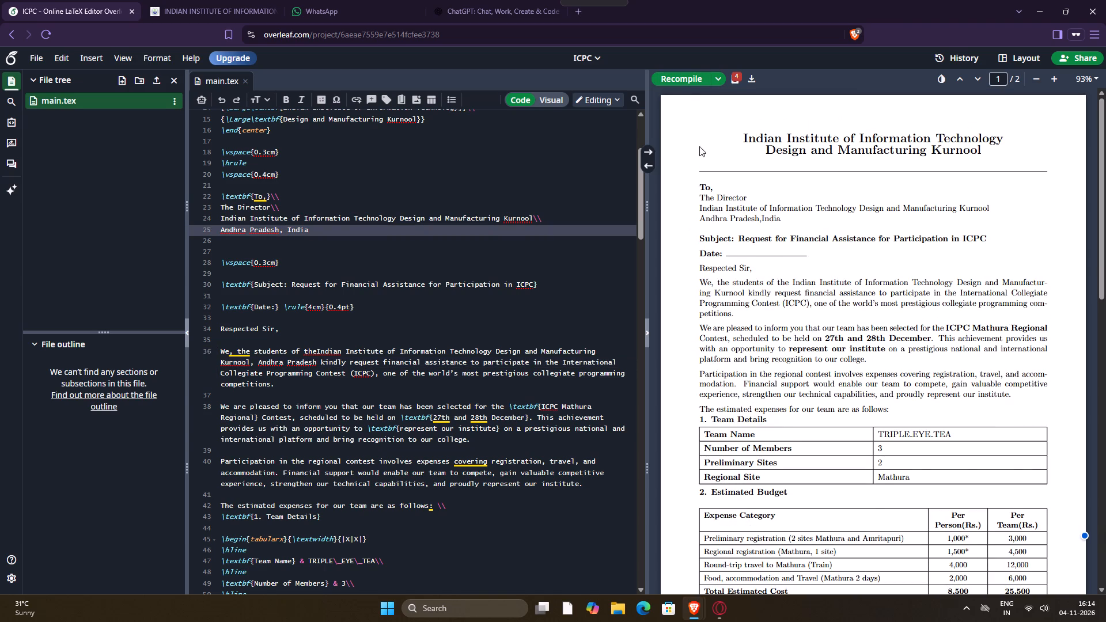
{"action": "left_click", "coordinate": [690, 78]}
Delete the stray \hline between the Team Details table and the Estimated Budget heading, and recompile the letter.
{"action": "scroll", "coordinate": [524, 350], "scroll_direction": "down", "scroll_amount": 5}
{"action": "scroll", "coordinate": [481, 373], "scroll_direction": "down", "scroll_amount": 2}
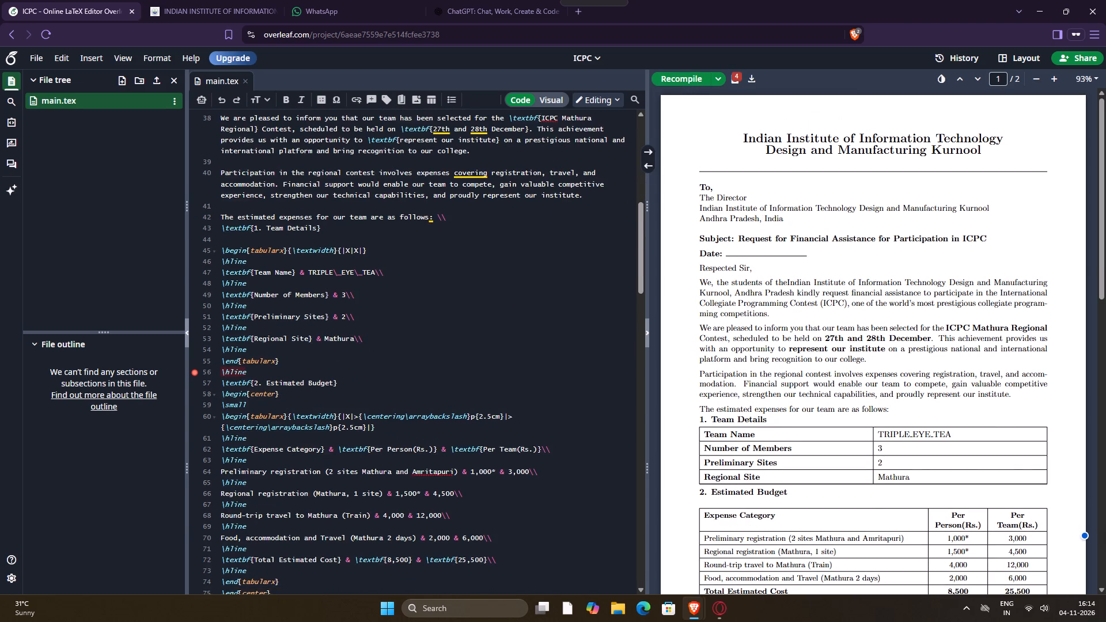
{"action": "scroll", "coordinate": [479, 376], "scroll_direction": "down", "scroll_amount": 1}
{"action": "scroll", "coordinate": [471, 384], "scroll_direction": "up", "scroll_amount": 2}
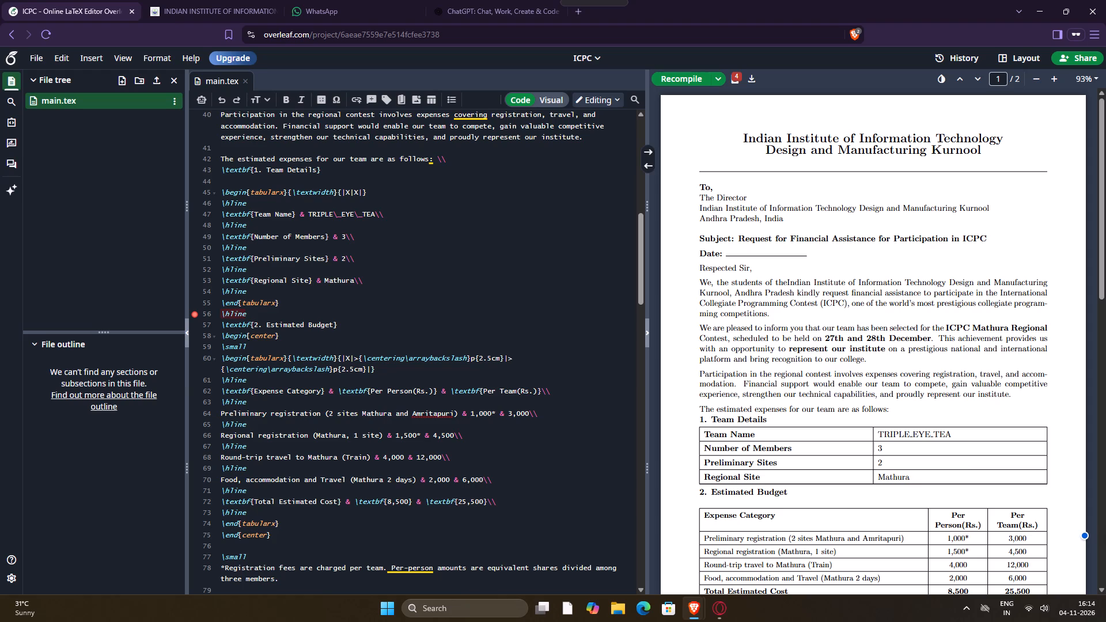
{"action": "left_click", "coordinate": [259, 378]}
{"action": "left_click", "coordinate": [270, 348]}
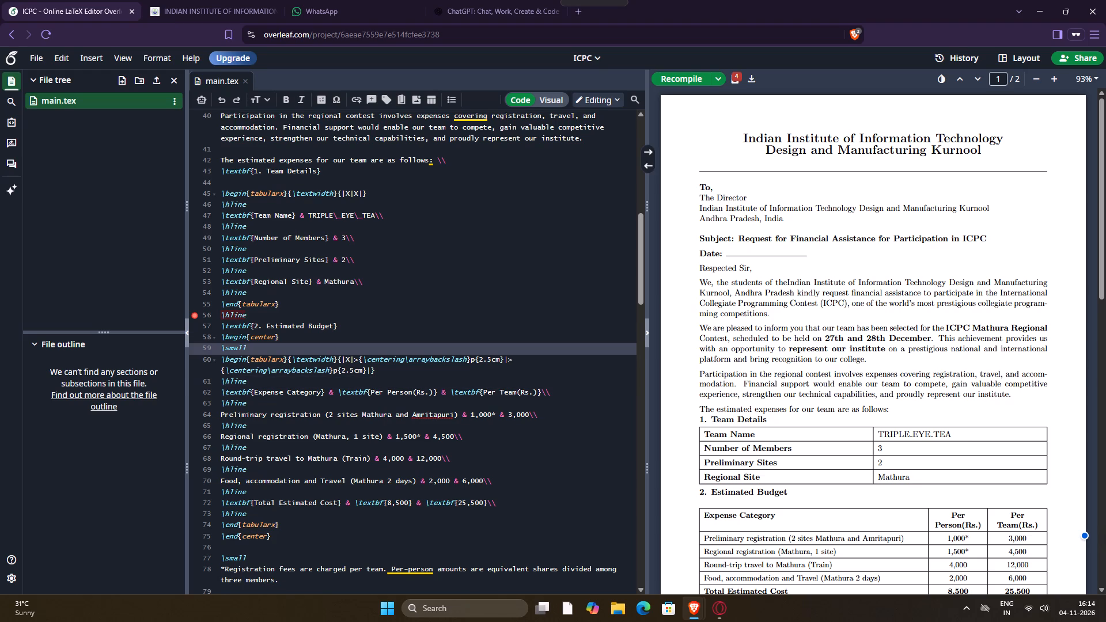
{"action": "left_click", "coordinate": [262, 324]}
{"action": "left_click", "coordinate": [259, 321]}
{"action": "left_click_drag", "start_coordinate": [258, 321], "coordinate": [215, 320]}
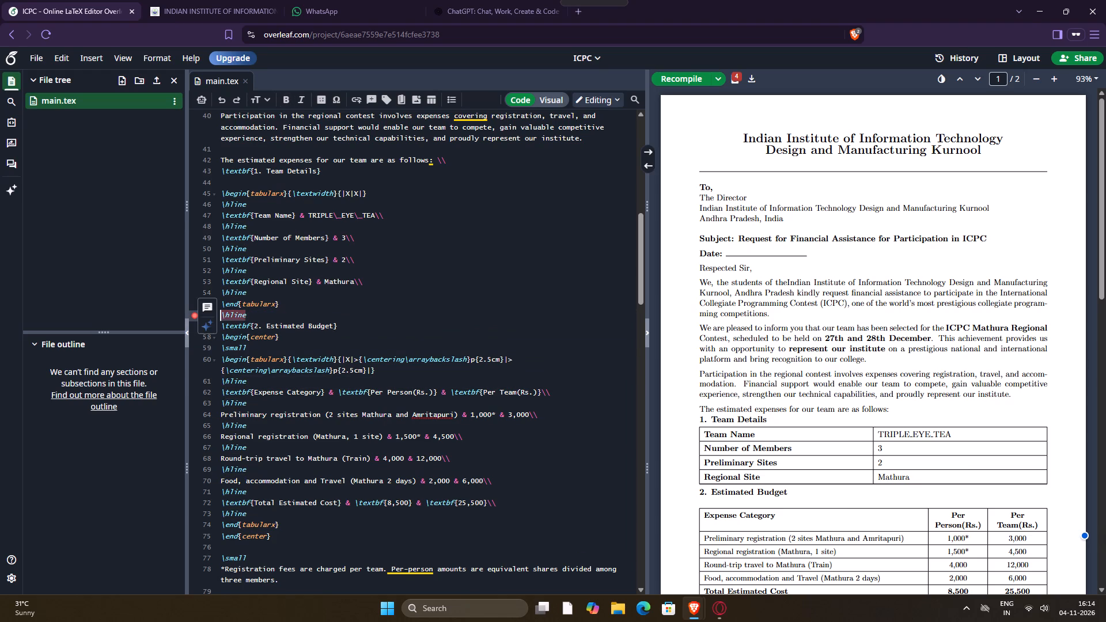
{"action": "key", "text": "BackSpace"}
{"action": "left_click", "coordinate": [678, 80]}
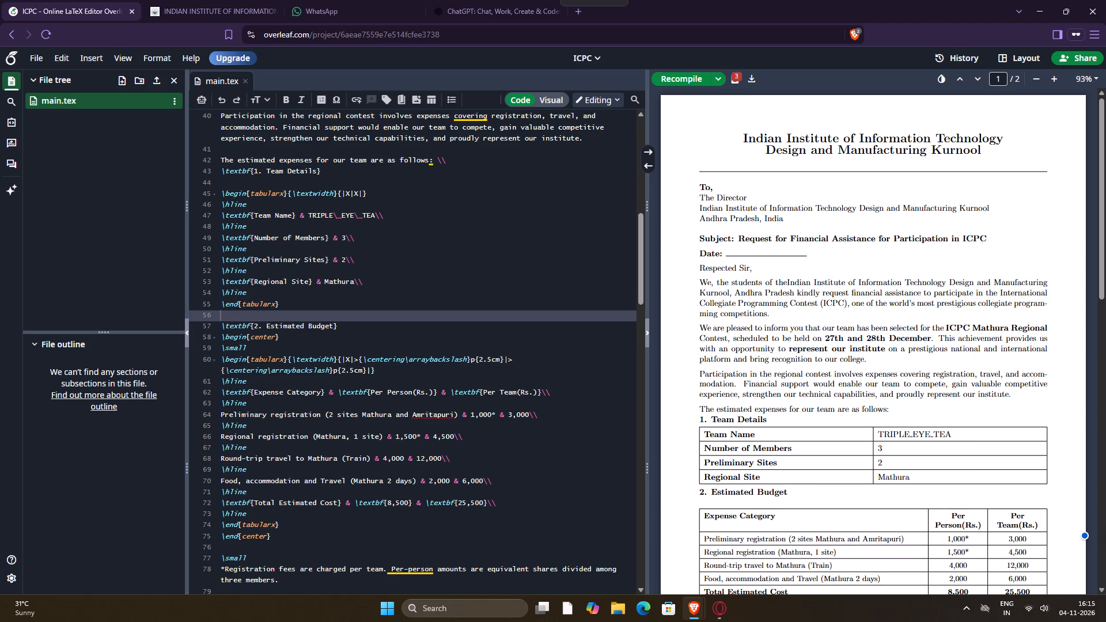
{"action": "left_click", "coordinate": [681, 75]}
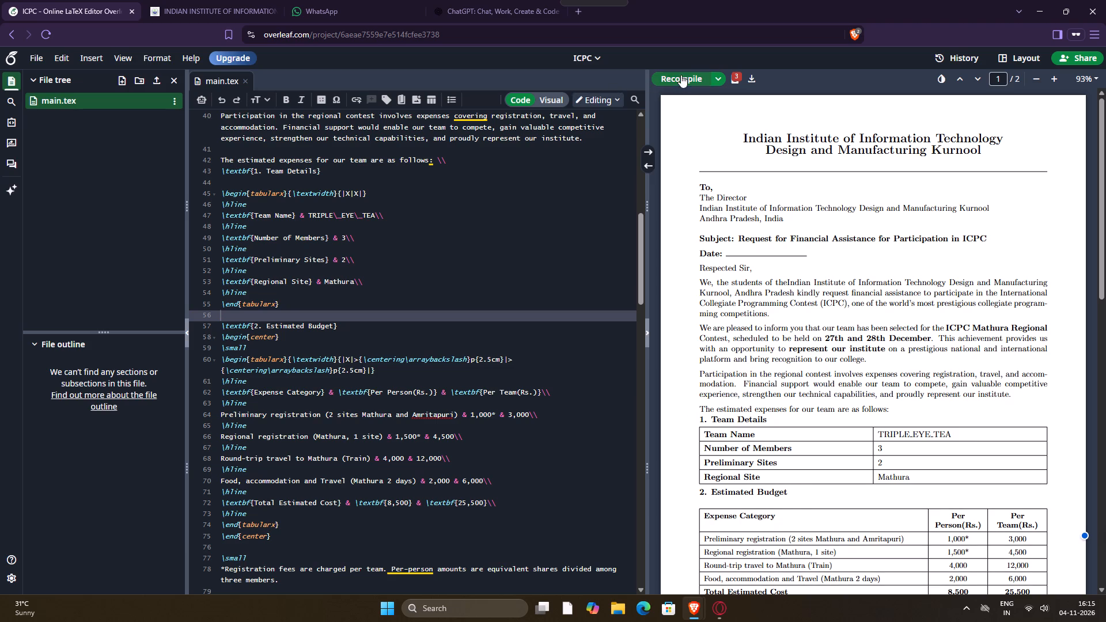
{"action": "double_click", "coordinate": [676, 81]}
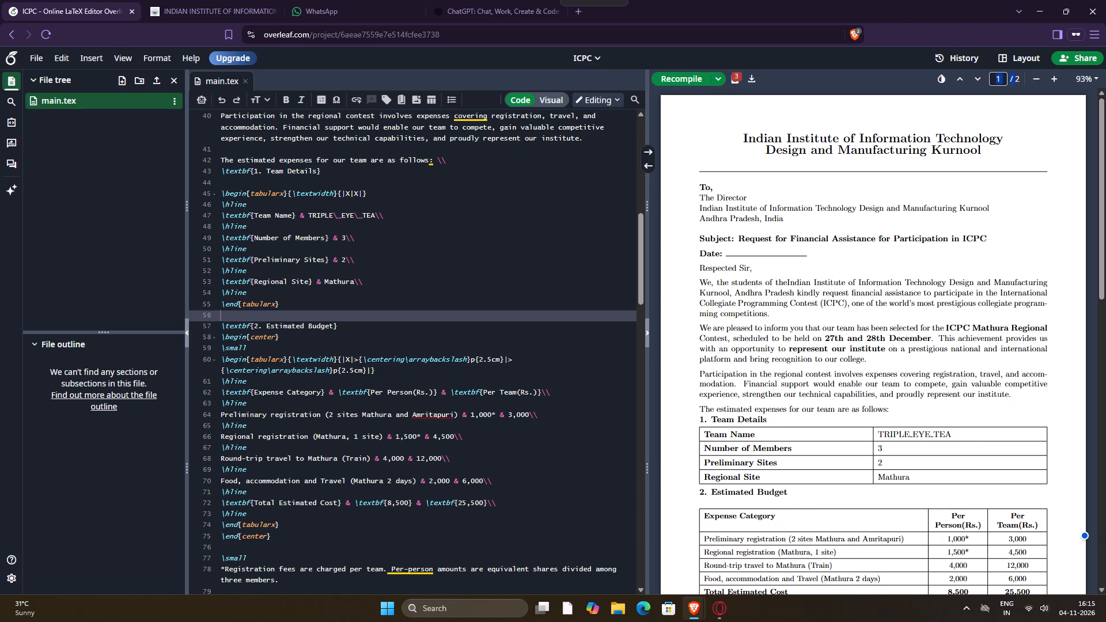
Add \vspace{4} on the blank line above the Estimated Budget heading and recompile the letter.
{"action": "key", "text": "c"}
{"action": "left_click", "coordinate": [271, 312]}
{"action": "key", "text": "v"}
{"action": "type", "text": "space{"}
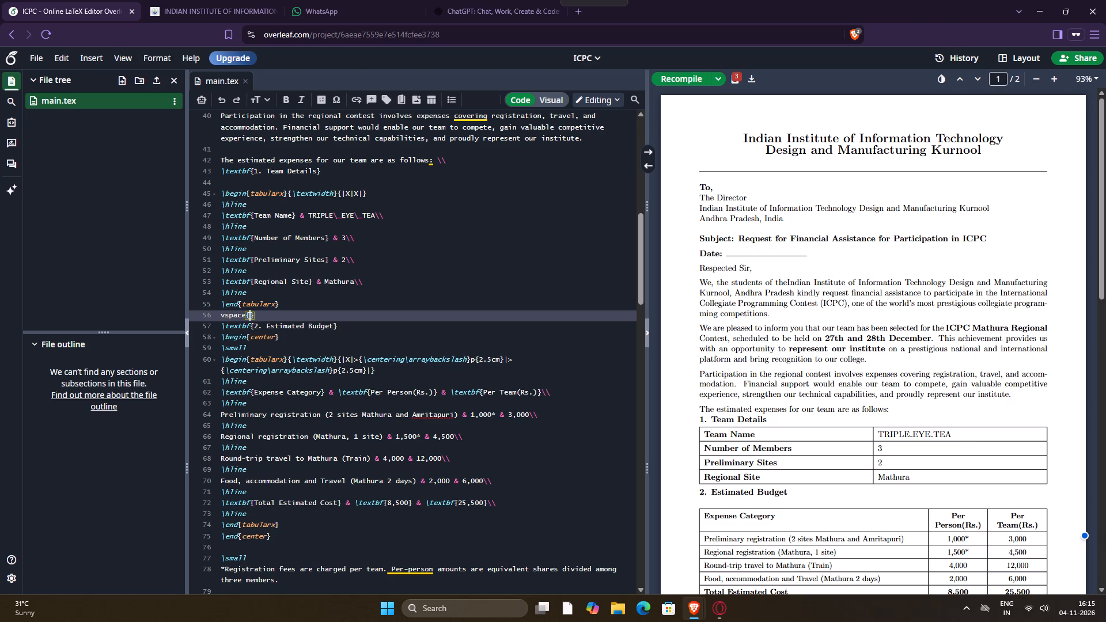
{"action": "scroll", "coordinate": [313, 282], "scroll_direction": "up", "scroll_amount": 4}
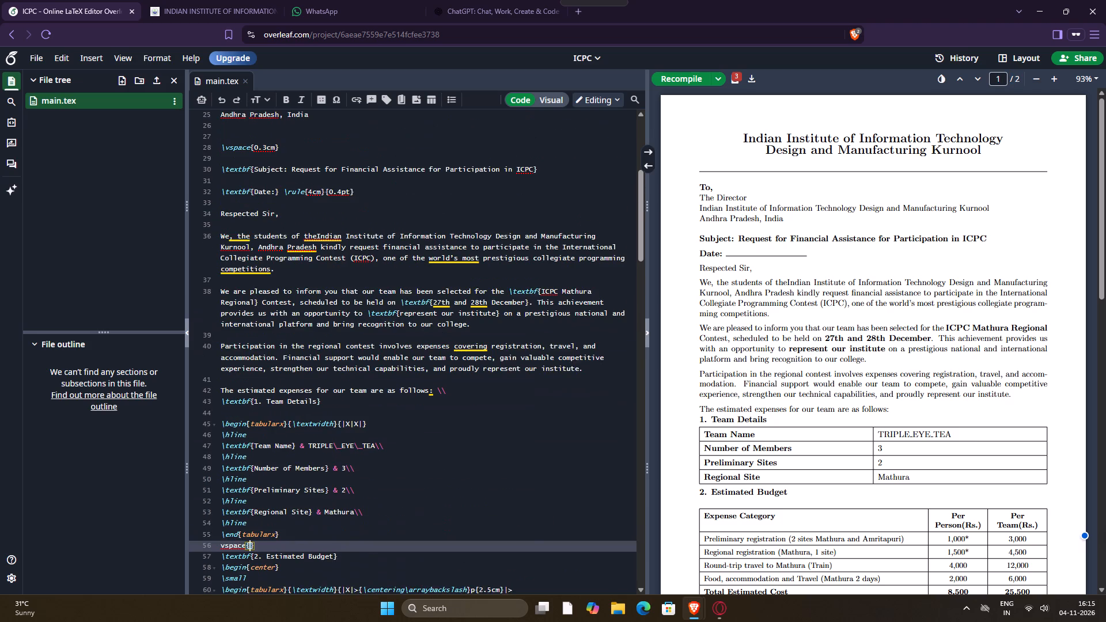
{"action": "scroll", "coordinate": [313, 282], "scroll_direction": "down", "scroll_amount": 4}
{"action": "key", "text": "ctrl+Left"}
{"action": "key", "text": "ctrl+Left"}
{"action": "key", "text": "ctrl+Left"}
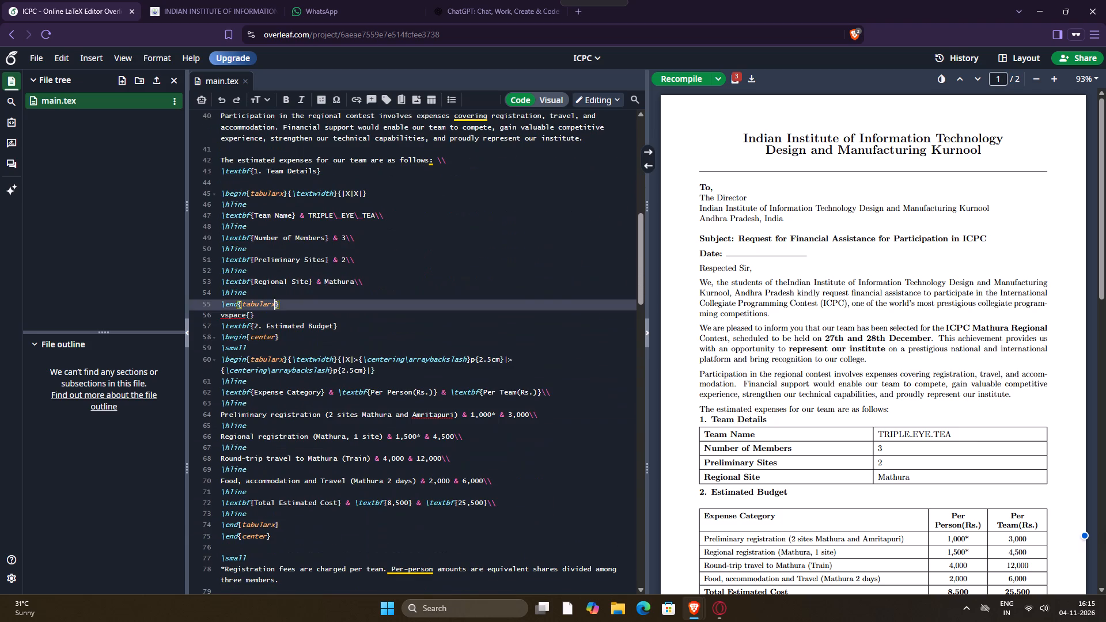
{"action": "key", "text": "ctrl+Right"}
{"action": "key", "text": "ctrl+Right"}
{"action": "key", "text": "ctrl+Left"}
{"action": "key", "text": "backslash"}
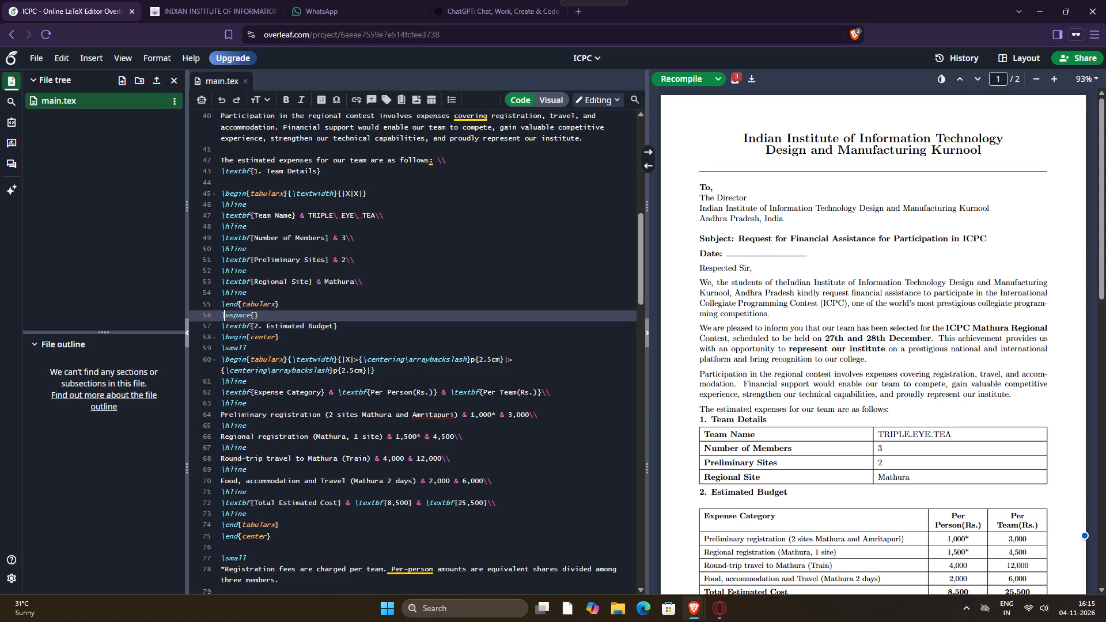
{"action": "key", "text": "ctrl+Right"}
{"action": "key", "text": "ctrl+Right"}
{"action": "key", "text": "Left"}
{"action": "key", "text": "1"}
{"action": "key", "text": "BackSpace"}
{"action": "key", "text": "4"}
{"action": "left_click", "coordinate": [684, 78]}
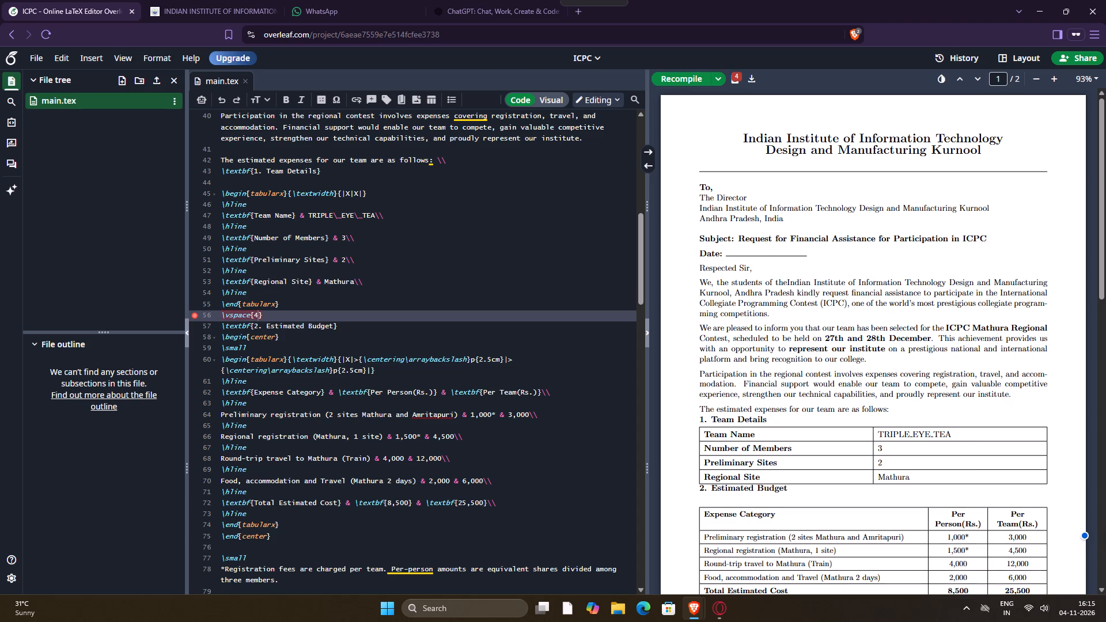
Set the \vspace value above the Estimated Budget heading to -4, recompile, and check the spacing in the preview.
{"action": "left_click", "coordinate": [254, 314]}
{"action": "key", "text": "minus"}
{"action": "left_click", "coordinate": [675, 84]}
{"action": "scroll", "coordinate": [865, 469], "scroll_direction": "down", "scroll_amount": 1}
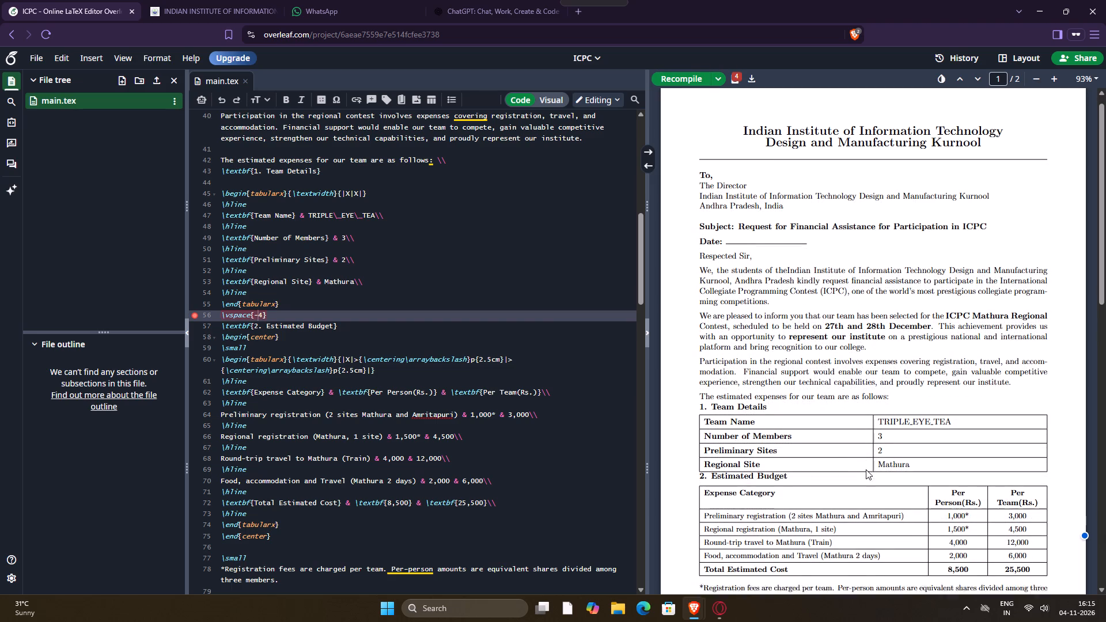
{"action": "scroll", "coordinate": [866, 470], "scroll_direction": "down", "scroll_amount": 1}
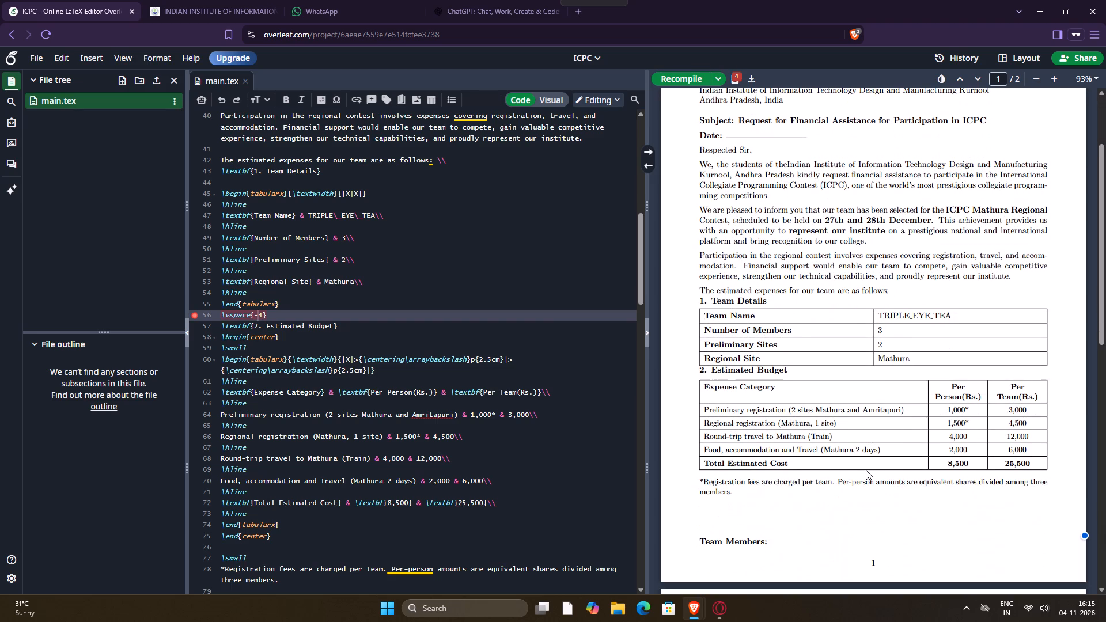
{"action": "scroll", "coordinate": [866, 470], "scroll_direction": "up", "scroll_amount": 1}
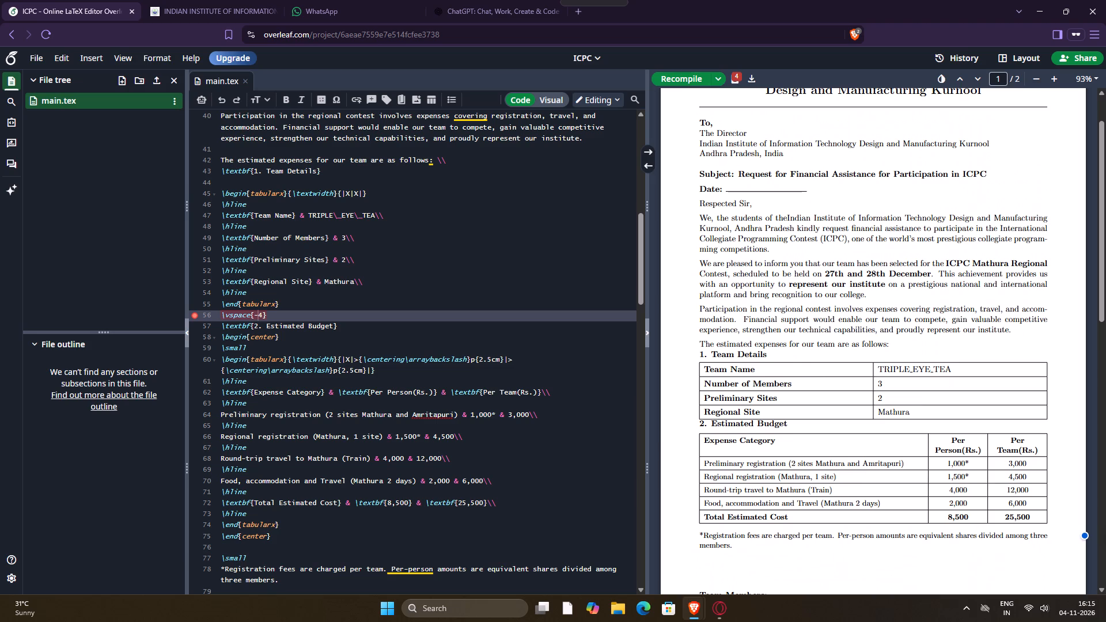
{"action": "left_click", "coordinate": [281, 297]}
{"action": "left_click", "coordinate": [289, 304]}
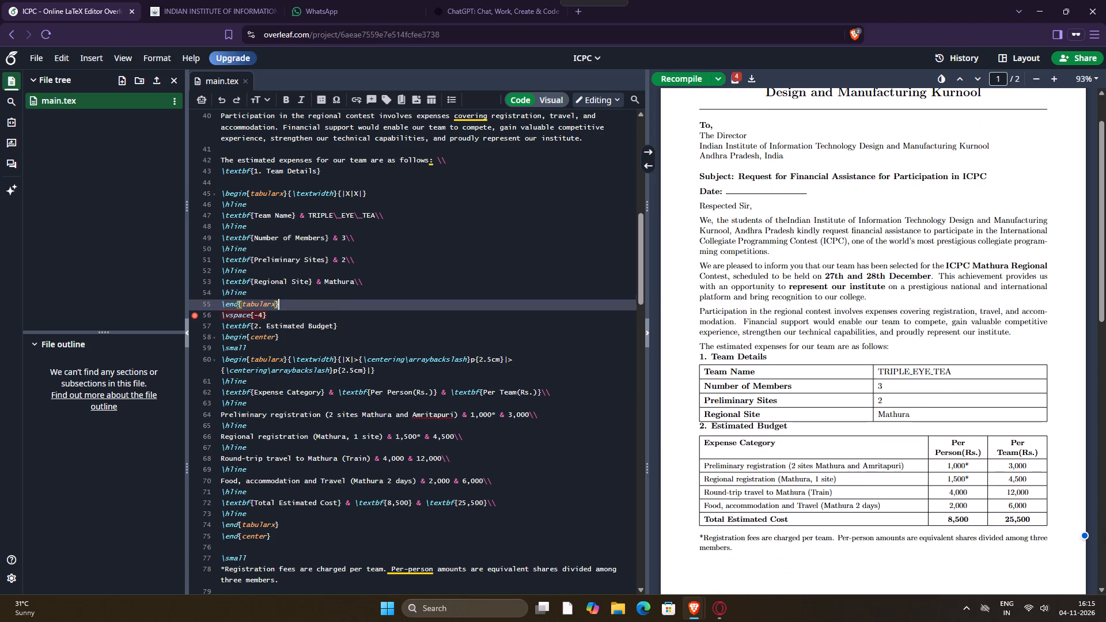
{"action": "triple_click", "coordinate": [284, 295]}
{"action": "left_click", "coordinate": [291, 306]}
Copy the site names "Mathura and Amritapuri" from the preliminary registration row in the compiled preview.
{"action": "double_click", "coordinate": [326, 263]}
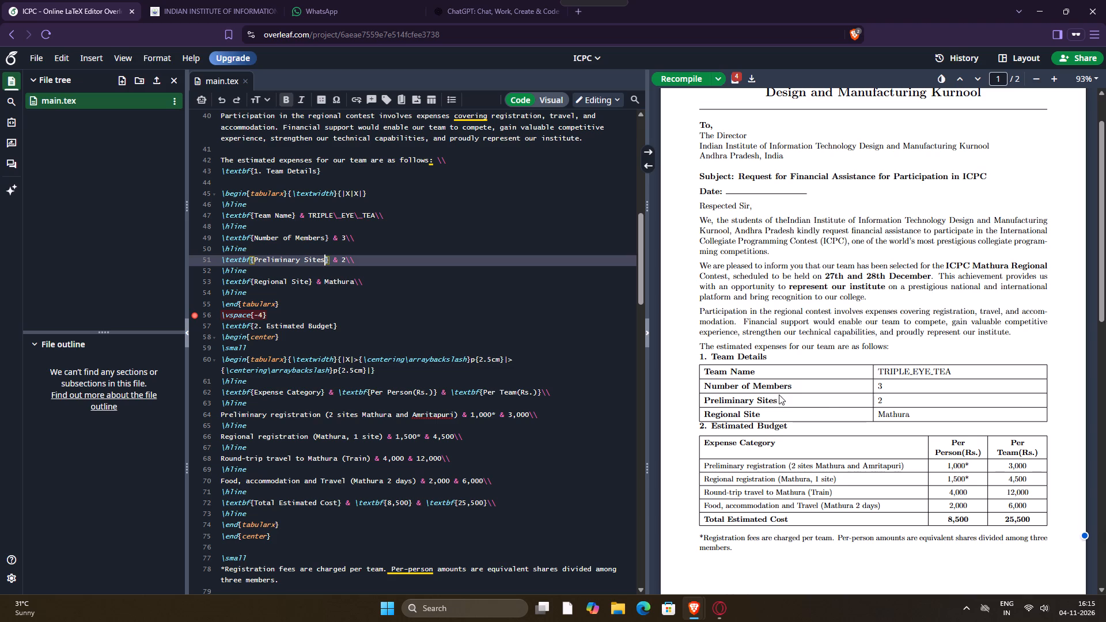
{"action": "triple_click", "coordinate": [762, 399]}
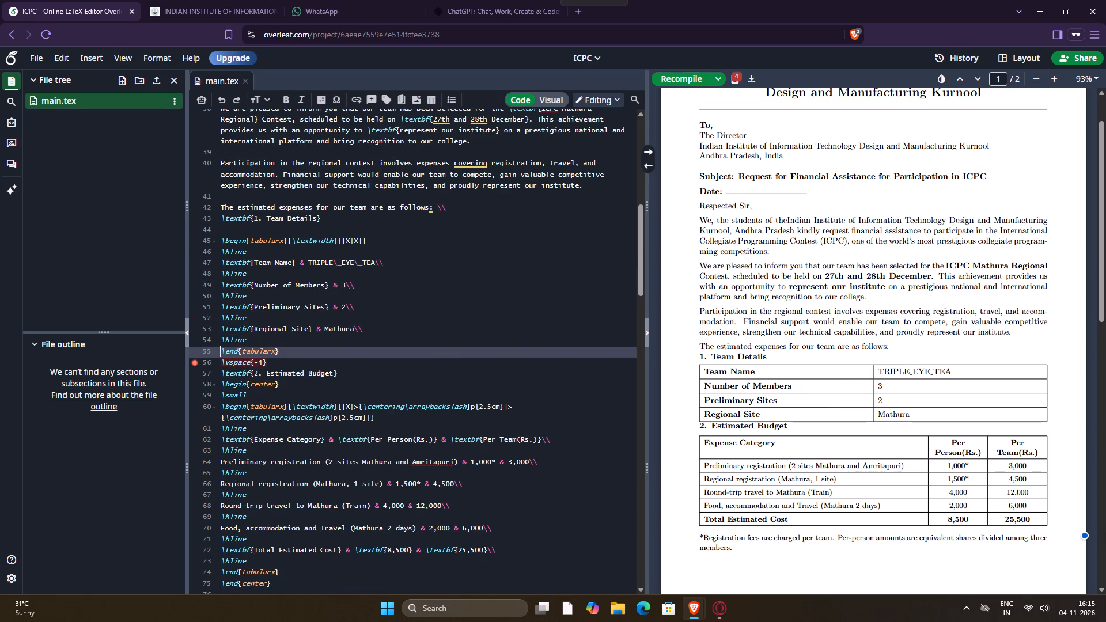
{"action": "left_click_drag", "start_coordinate": [817, 466], "coordinate": [895, 465]}
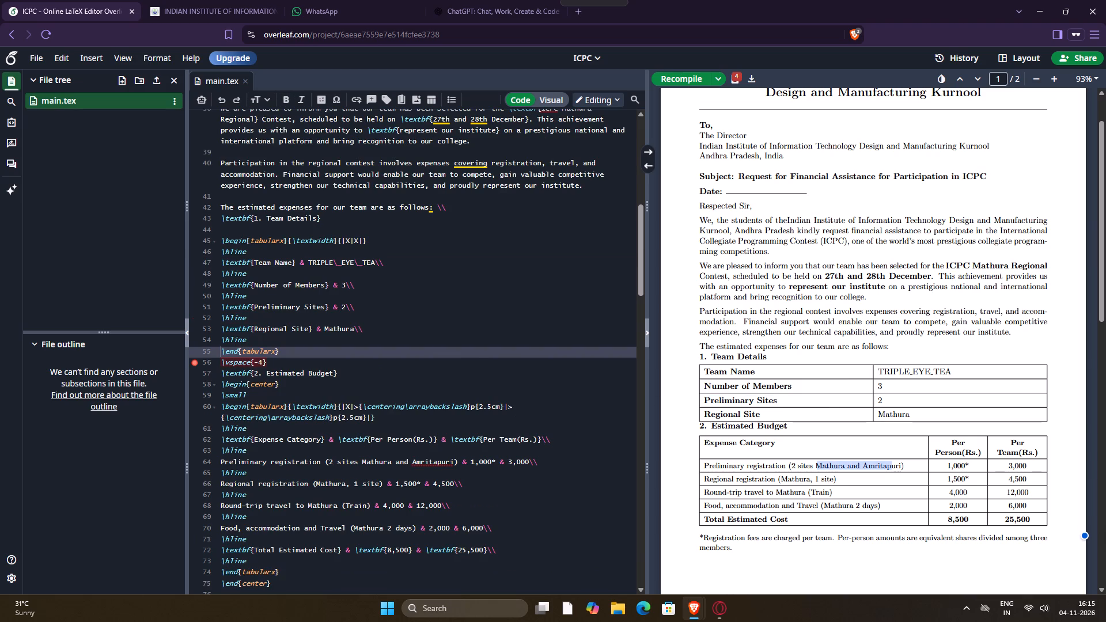
{"action": "left_click_drag", "start_coordinate": [895, 465], "coordinate": [900, 465]}
{"action": "key", "text": "ctrl+c"}
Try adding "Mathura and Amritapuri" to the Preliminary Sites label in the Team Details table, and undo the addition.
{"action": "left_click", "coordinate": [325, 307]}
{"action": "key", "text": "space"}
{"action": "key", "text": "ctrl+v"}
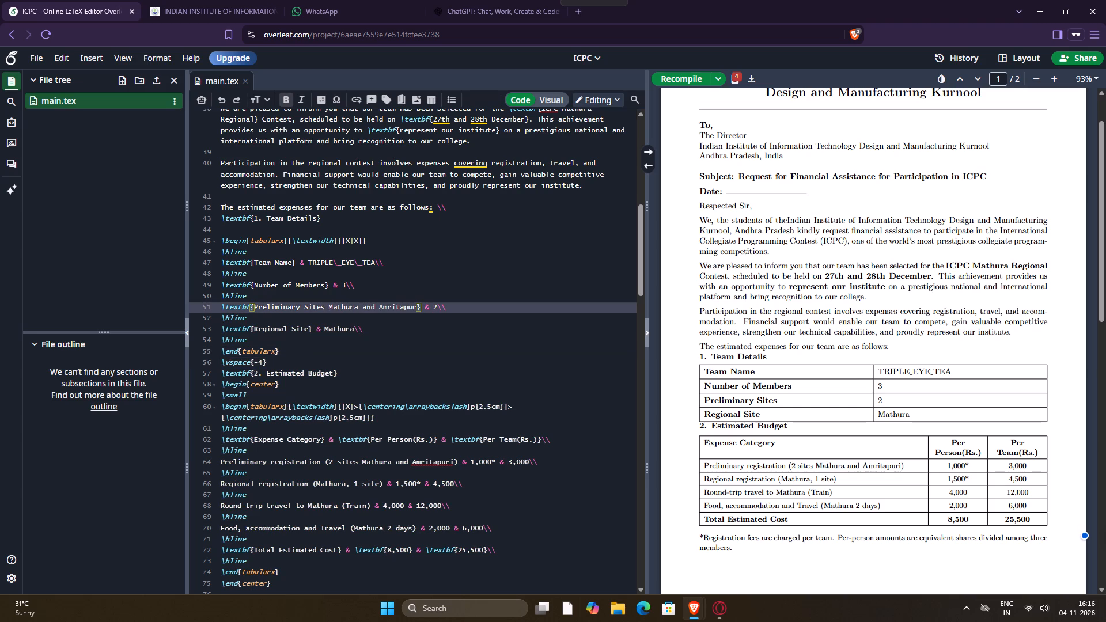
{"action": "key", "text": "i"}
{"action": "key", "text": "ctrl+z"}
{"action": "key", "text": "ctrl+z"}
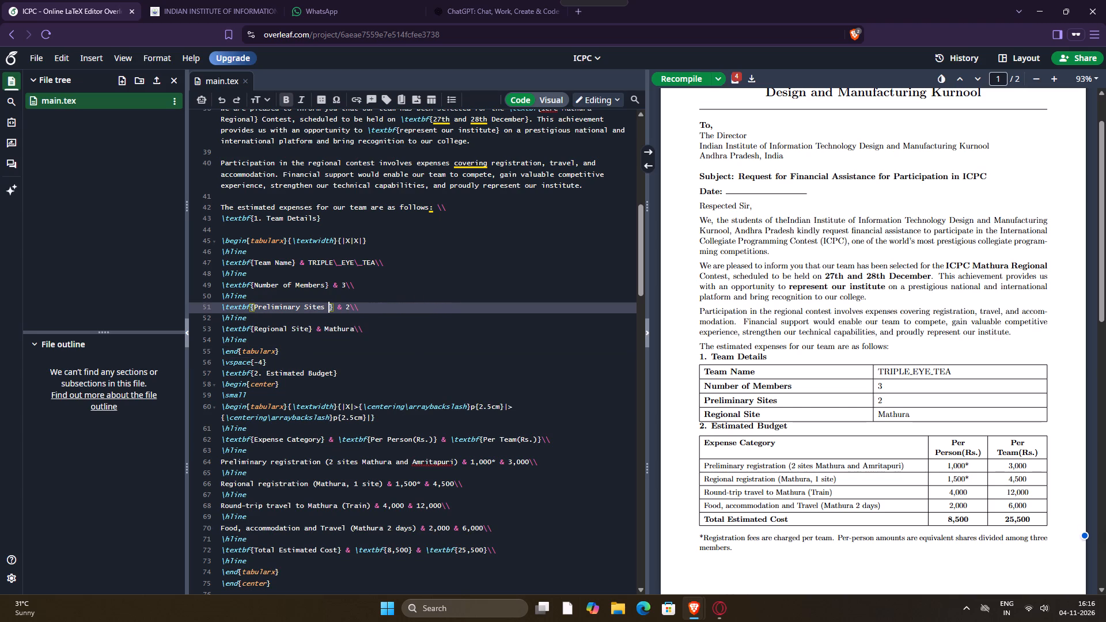
Add "Mathura and Amritapuri" after the 2 in the Preliminary Sites row of the Team Details table.
{"action": "left_click", "coordinate": [349, 306]}
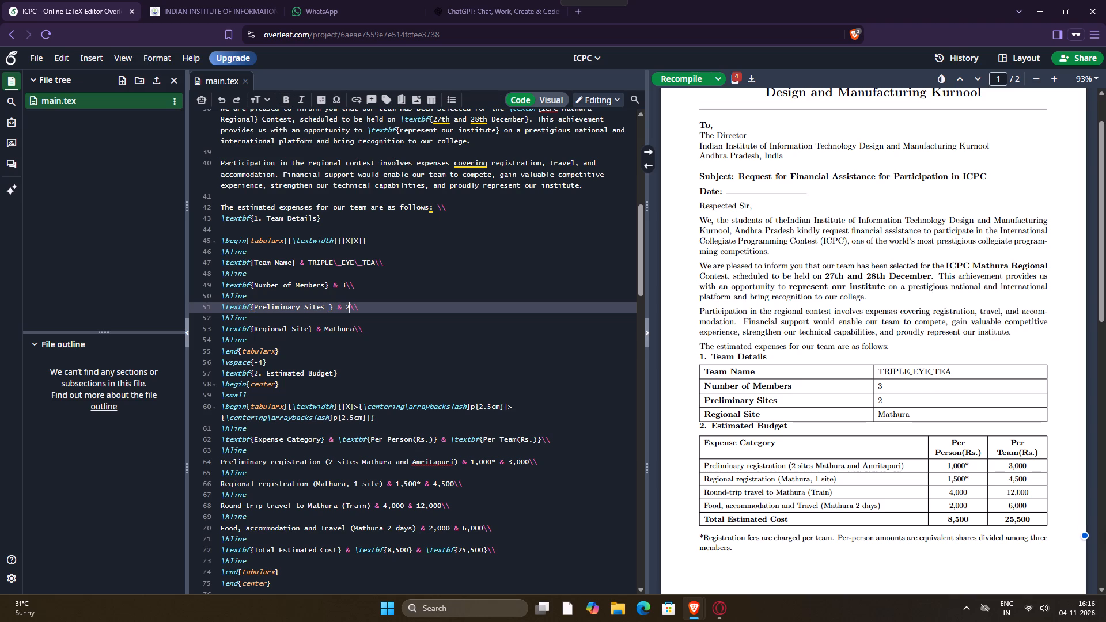
{"action": "key", "text": "space"}
{"action": "key", "text": "ctrl+v"}
{"action": "key", "text": "i"}
{"action": "left_click", "coordinate": [376, 392]}
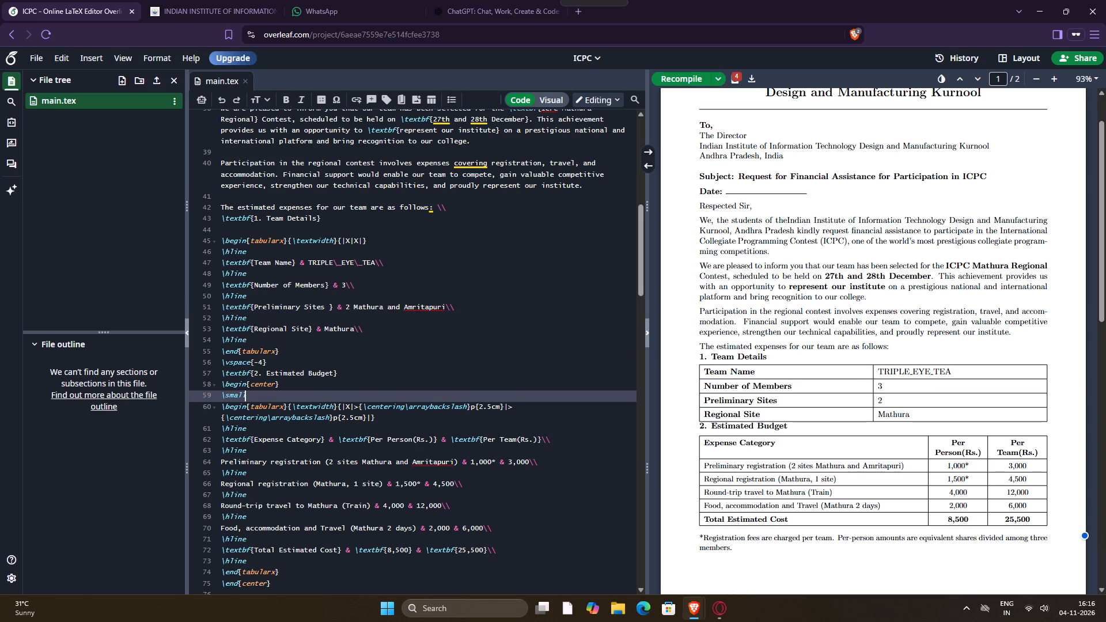
Recompile the letter to update the Preliminary Sites row in the preview.
{"action": "left_click", "coordinate": [692, 85]}
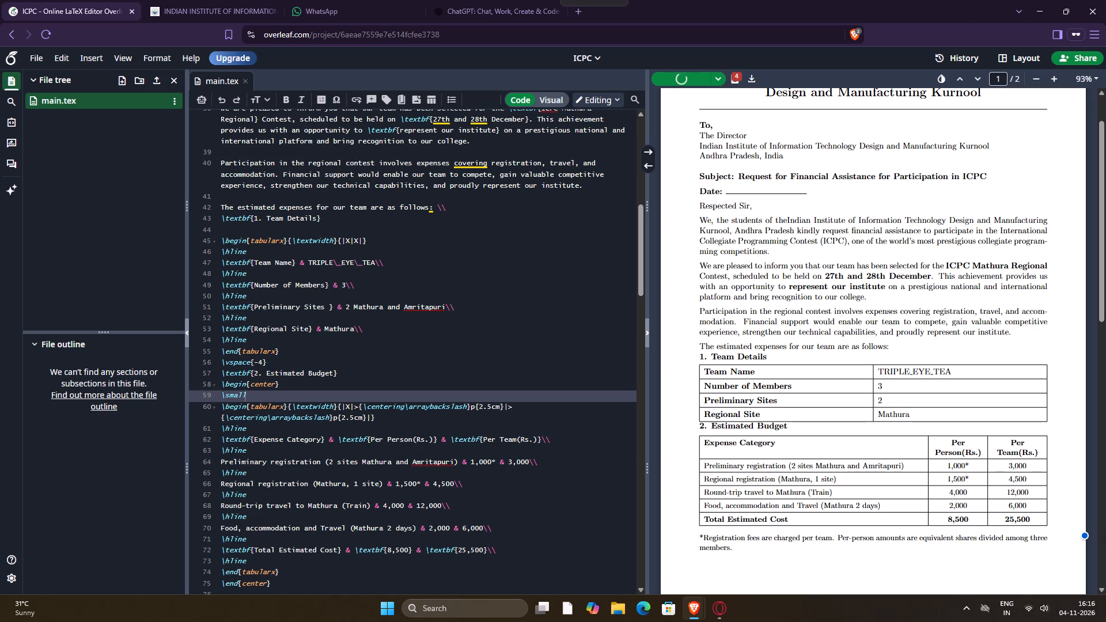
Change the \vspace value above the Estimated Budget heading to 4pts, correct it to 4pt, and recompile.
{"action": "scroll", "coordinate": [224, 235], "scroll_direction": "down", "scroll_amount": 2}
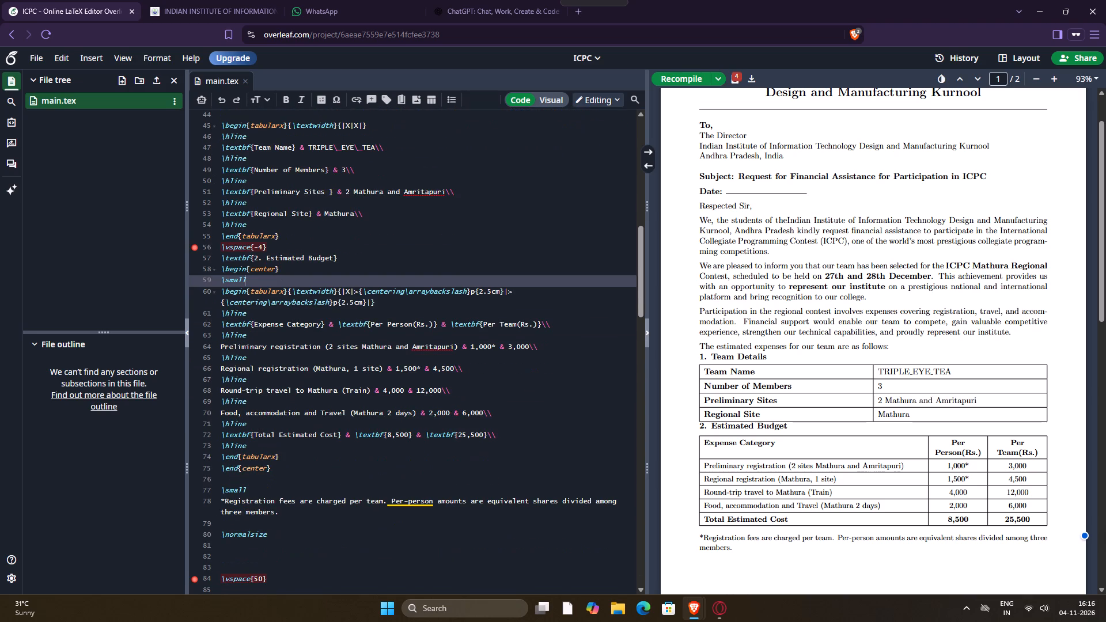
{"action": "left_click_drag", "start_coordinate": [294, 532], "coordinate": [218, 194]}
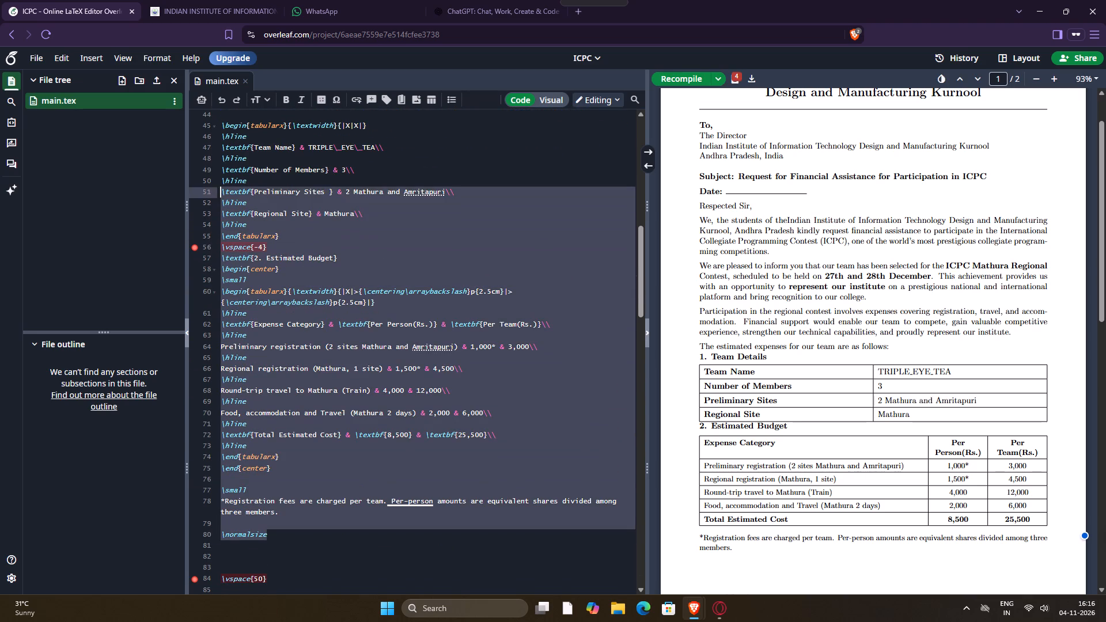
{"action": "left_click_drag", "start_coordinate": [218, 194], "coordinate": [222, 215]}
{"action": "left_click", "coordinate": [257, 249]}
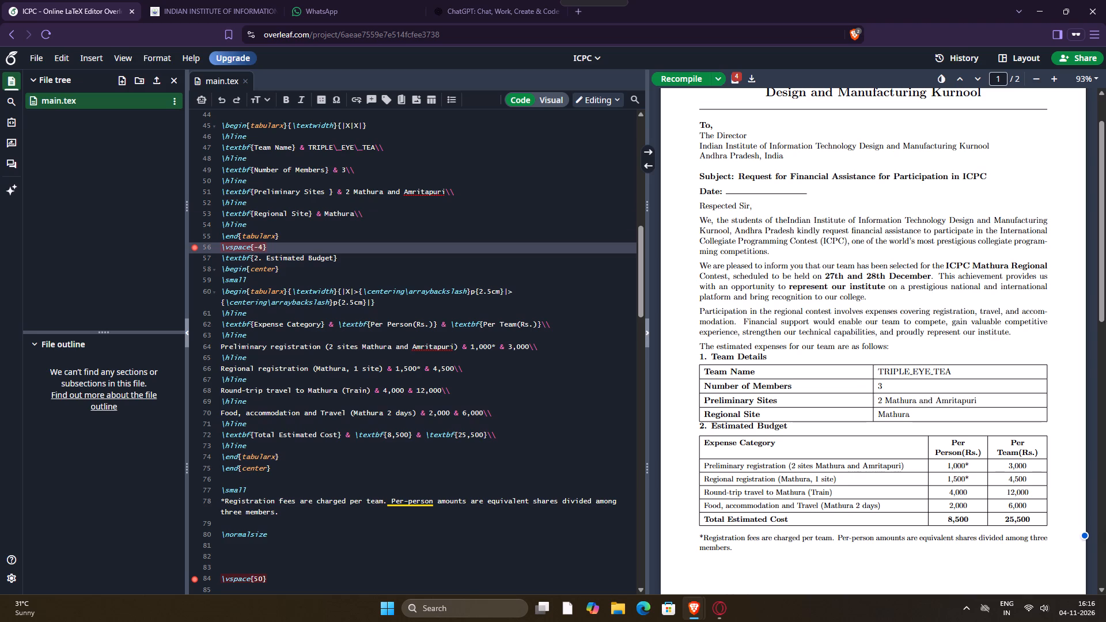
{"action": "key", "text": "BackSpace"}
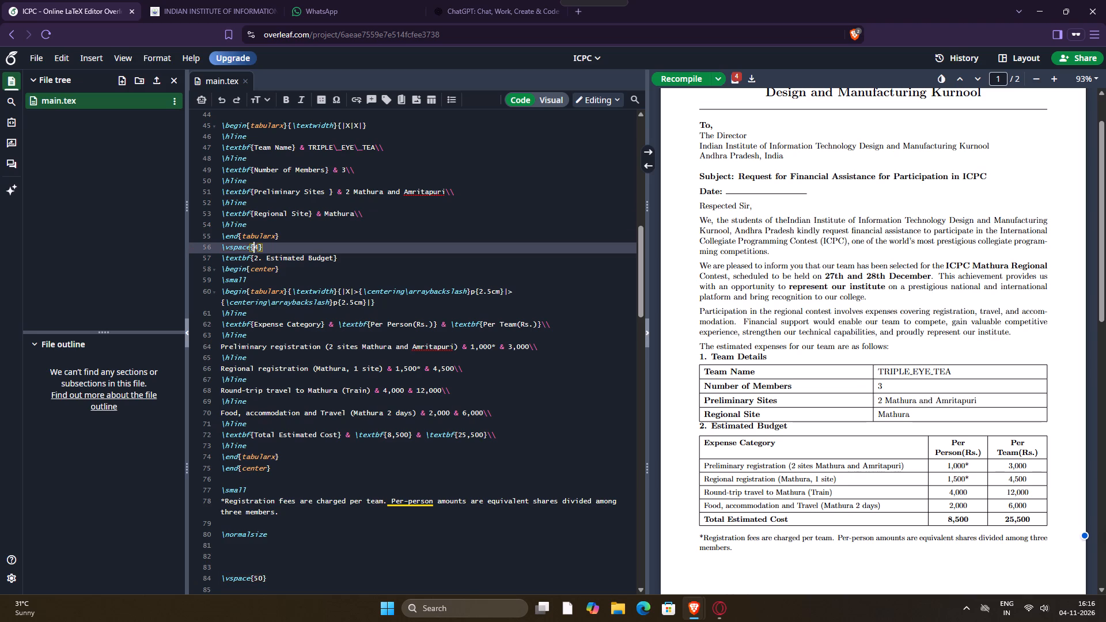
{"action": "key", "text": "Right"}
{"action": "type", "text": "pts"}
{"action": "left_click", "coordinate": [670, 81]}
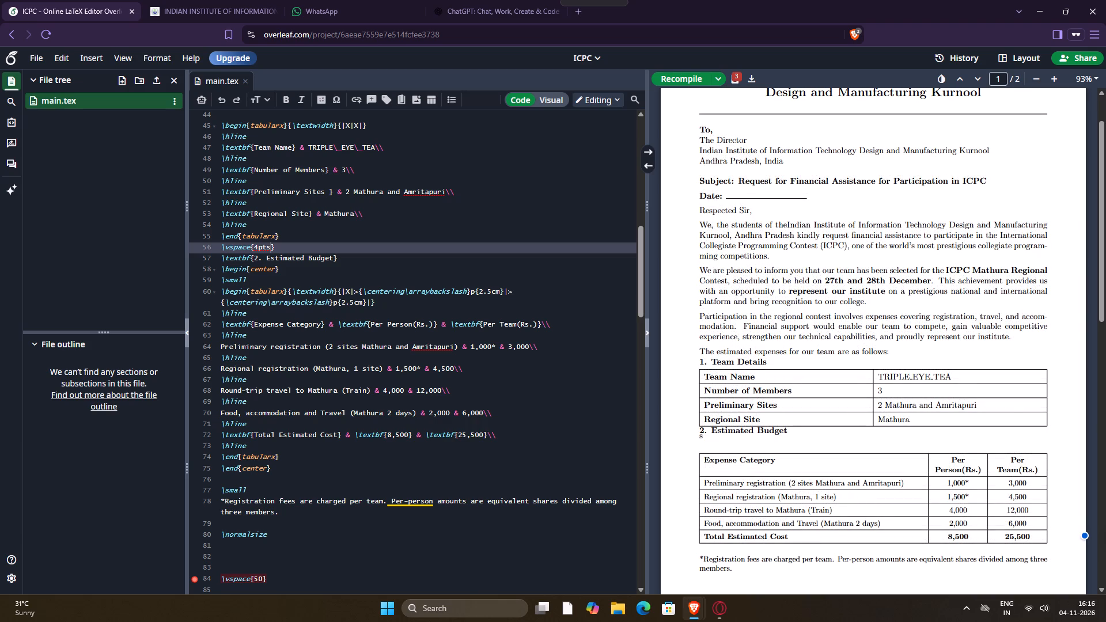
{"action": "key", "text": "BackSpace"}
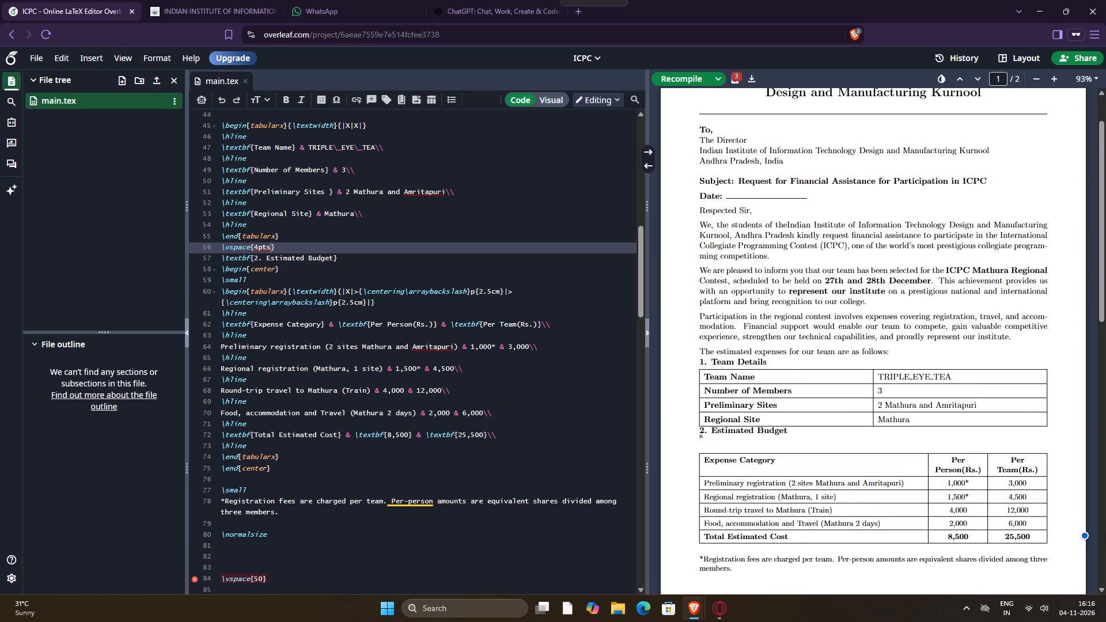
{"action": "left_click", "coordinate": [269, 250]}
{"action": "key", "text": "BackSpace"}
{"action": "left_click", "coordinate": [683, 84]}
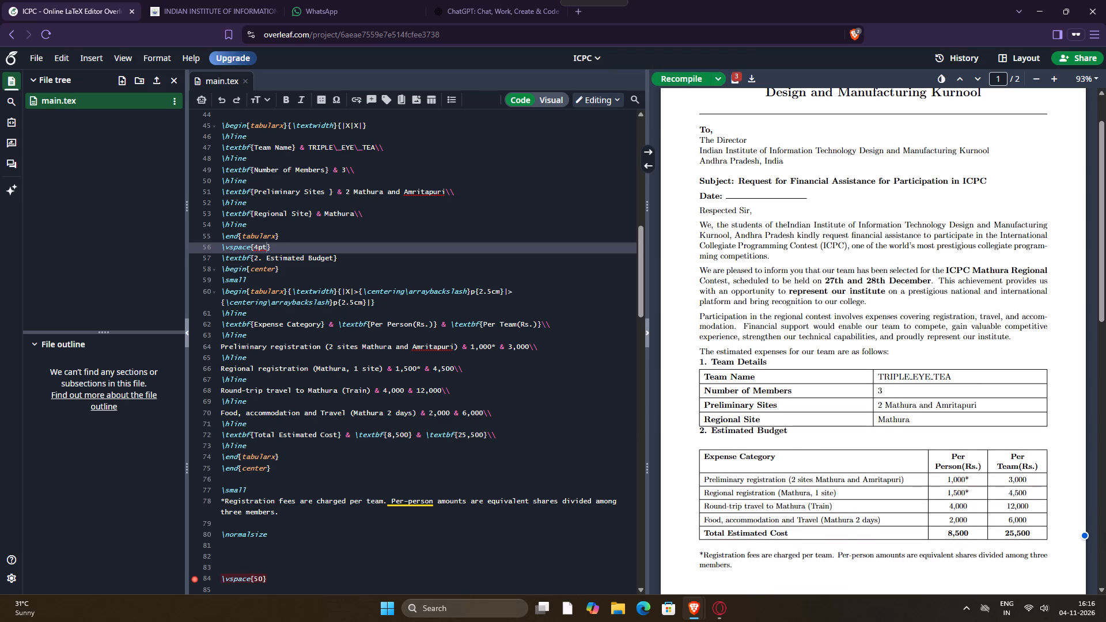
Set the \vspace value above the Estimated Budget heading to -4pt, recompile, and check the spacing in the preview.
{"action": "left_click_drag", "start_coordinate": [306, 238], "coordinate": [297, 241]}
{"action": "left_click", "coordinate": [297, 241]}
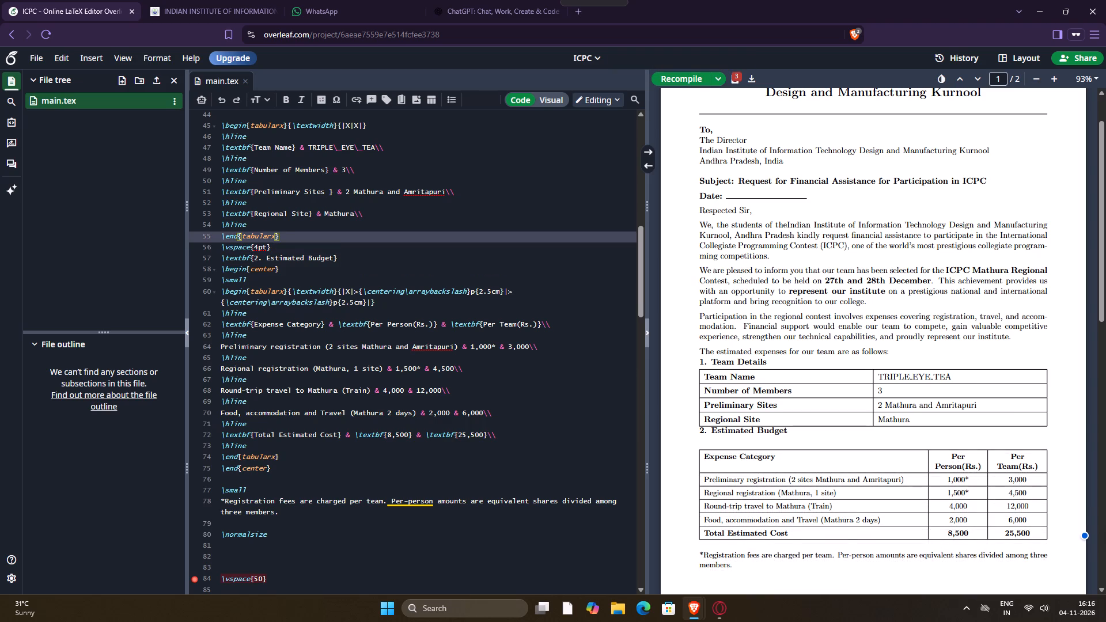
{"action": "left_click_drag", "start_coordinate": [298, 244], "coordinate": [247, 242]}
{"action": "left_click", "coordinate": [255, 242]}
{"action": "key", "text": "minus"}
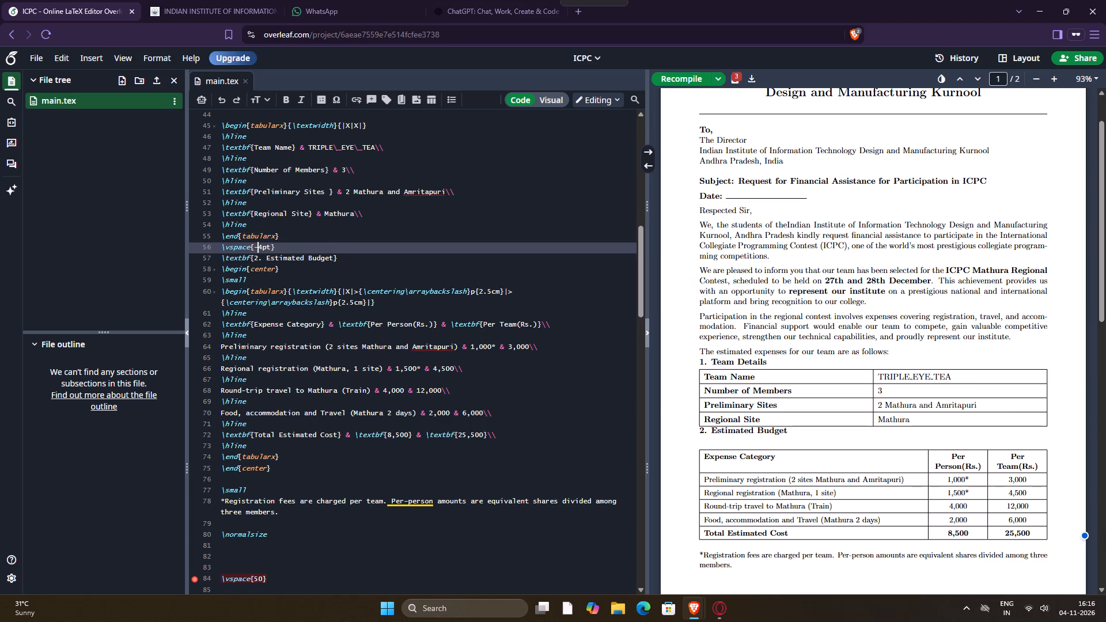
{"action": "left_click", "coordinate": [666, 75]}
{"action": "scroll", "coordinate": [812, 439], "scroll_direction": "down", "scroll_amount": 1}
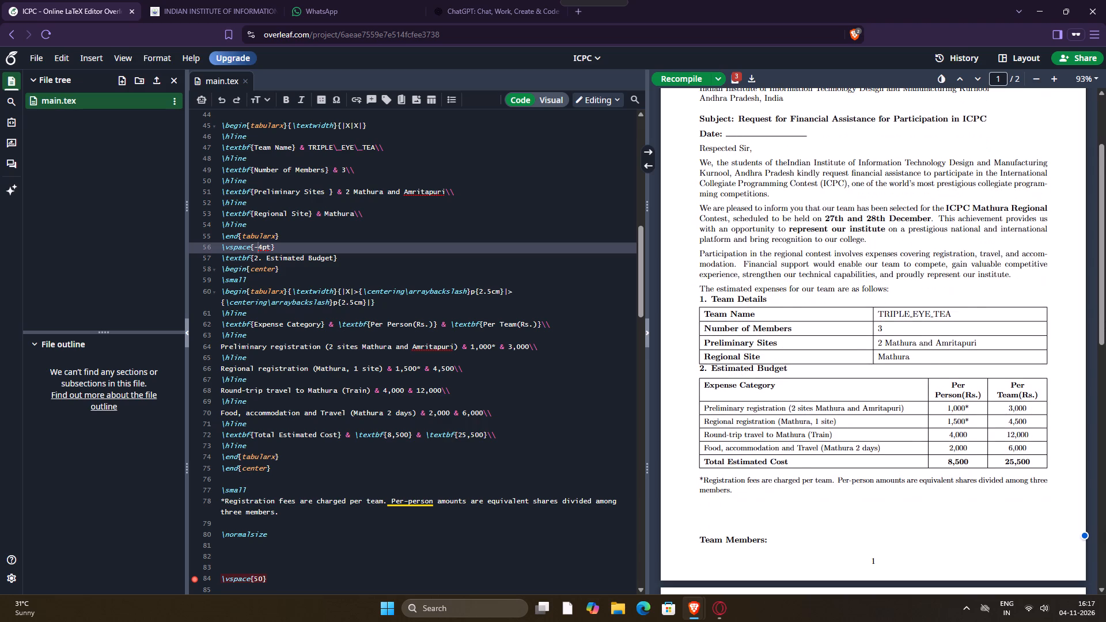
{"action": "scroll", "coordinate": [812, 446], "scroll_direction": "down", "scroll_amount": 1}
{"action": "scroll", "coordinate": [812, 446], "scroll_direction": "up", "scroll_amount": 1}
{"action": "left_click_drag", "start_coordinate": [283, 244], "coordinate": [215, 246]}
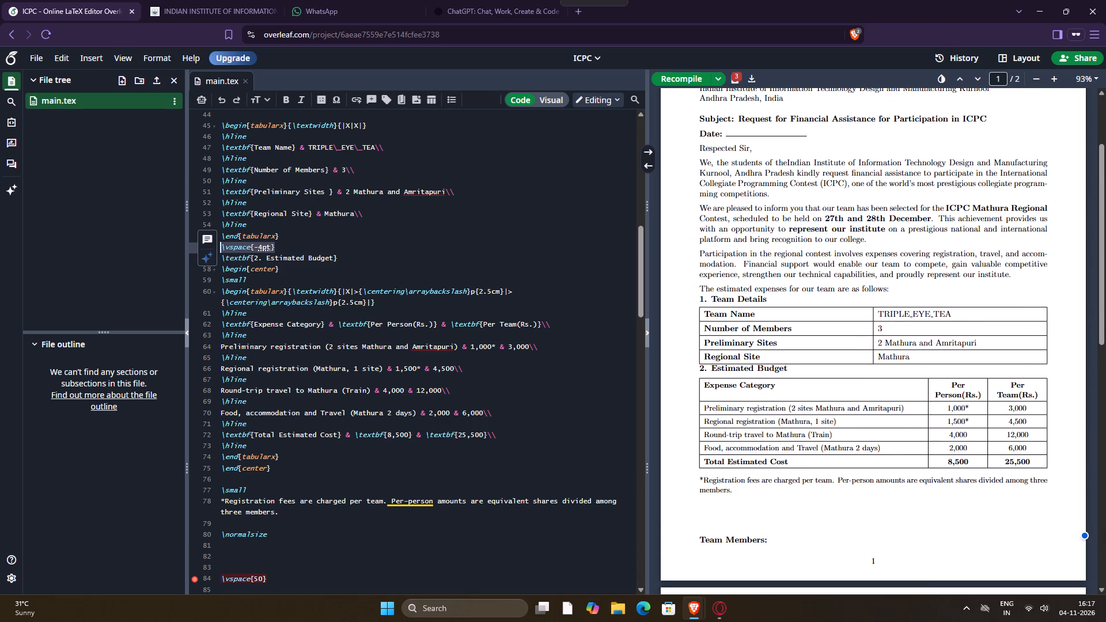
{"action": "double_click", "coordinate": [255, 249]}
{"action": "left_click", "coordinate": [319, 466]}
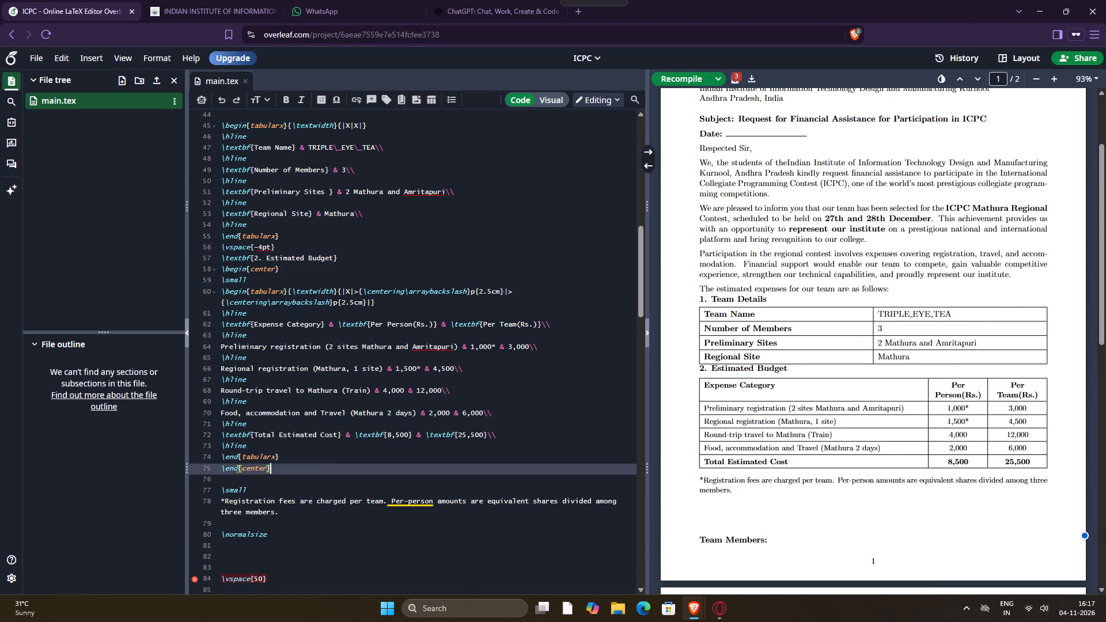
{"action": "left_click_drag", "start_coordinate": [319, 471], "coordinate": [274, 299]}
{"action": "left_click", "coordinate": [310, 543]}
{"action": "left_click_drag", "start_coordinate": [315, 525], "coordinate": [219, 118]}
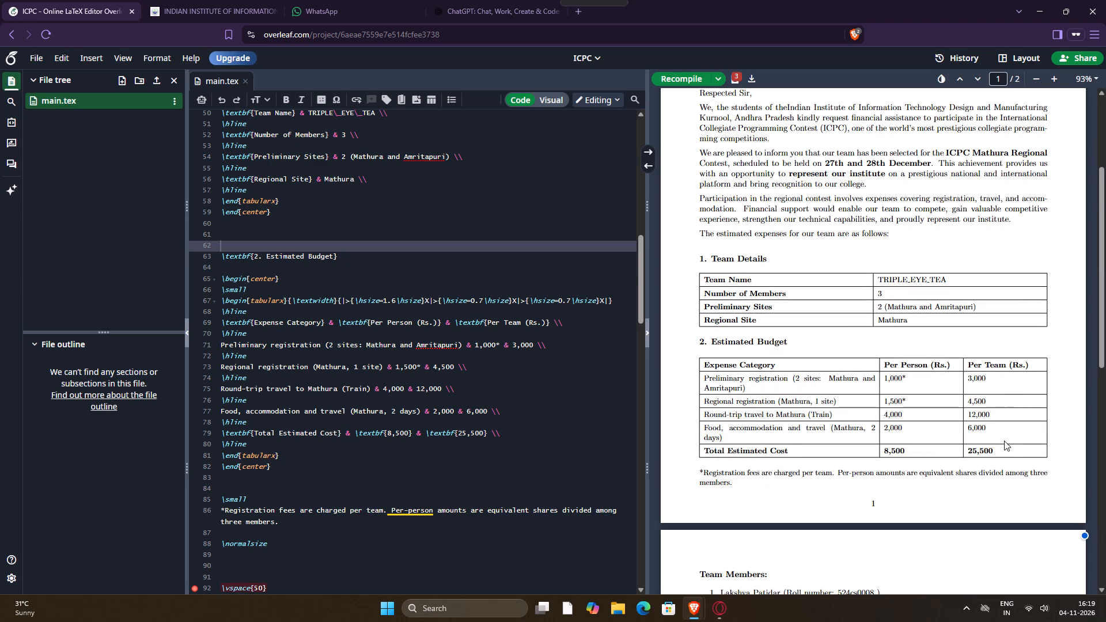
Check the compiled letter's tables, page break and heading, and locate the institute line of the recipient address in the source code.
{"action": "scroll", "coordinate": [1009, 442], "scroll_direction": "down", "scroll_amount": 2}
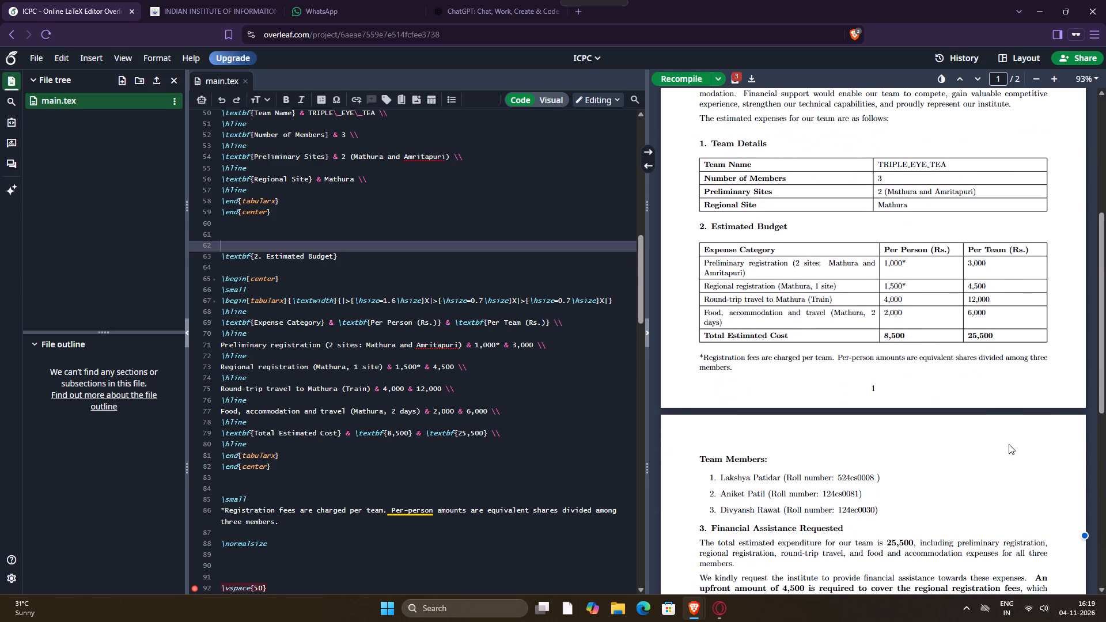
{"action": "scroll", "coordinate": [1010, 443], "scroll_direction": "up", "scroll_amount": 1}
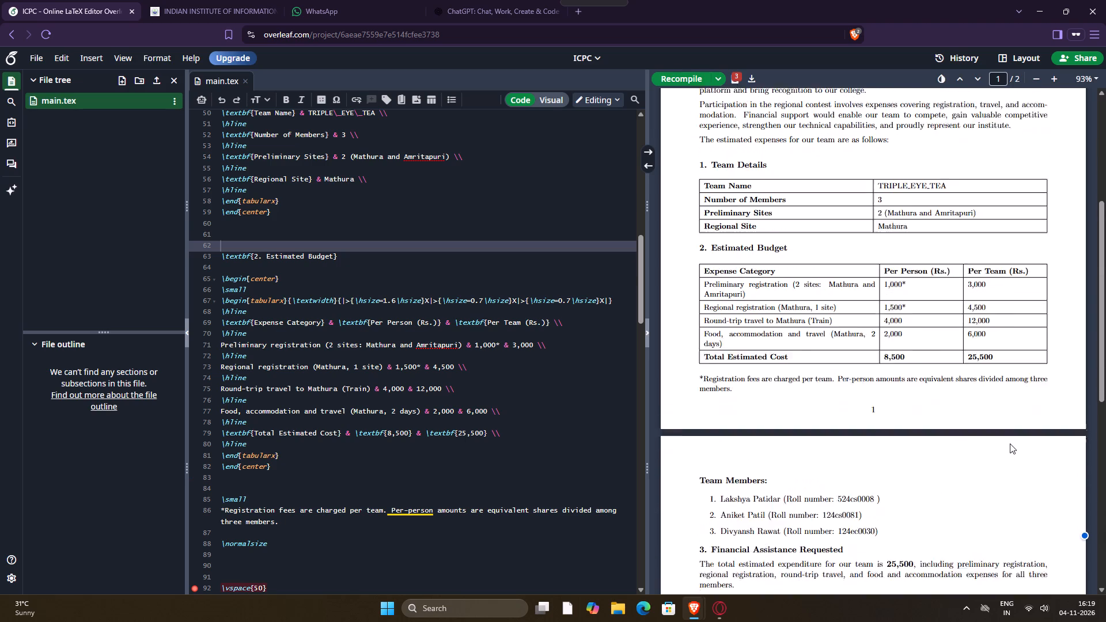
{"action": "scroll", "coordinate": [1010, 443], "scroll_direction": "up", "scroll_amount": 4}
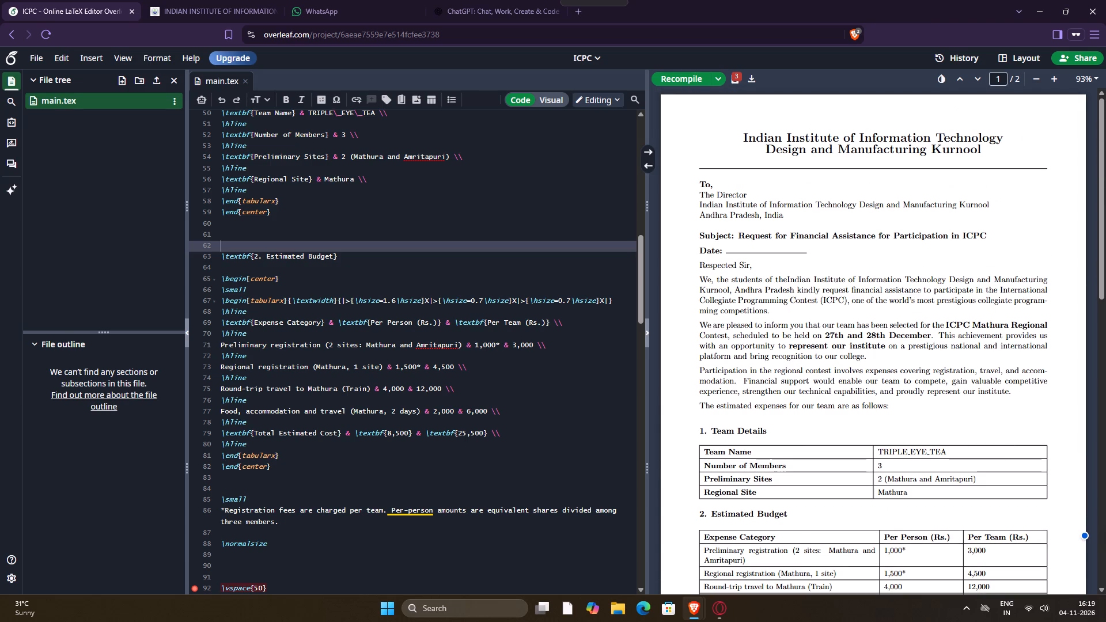
{"action": "left_click_drag", "start_coordinate": [780, 137], "coordinate": [885, 229]}
{"action": "left_click", "coordinate": [885, 229]}
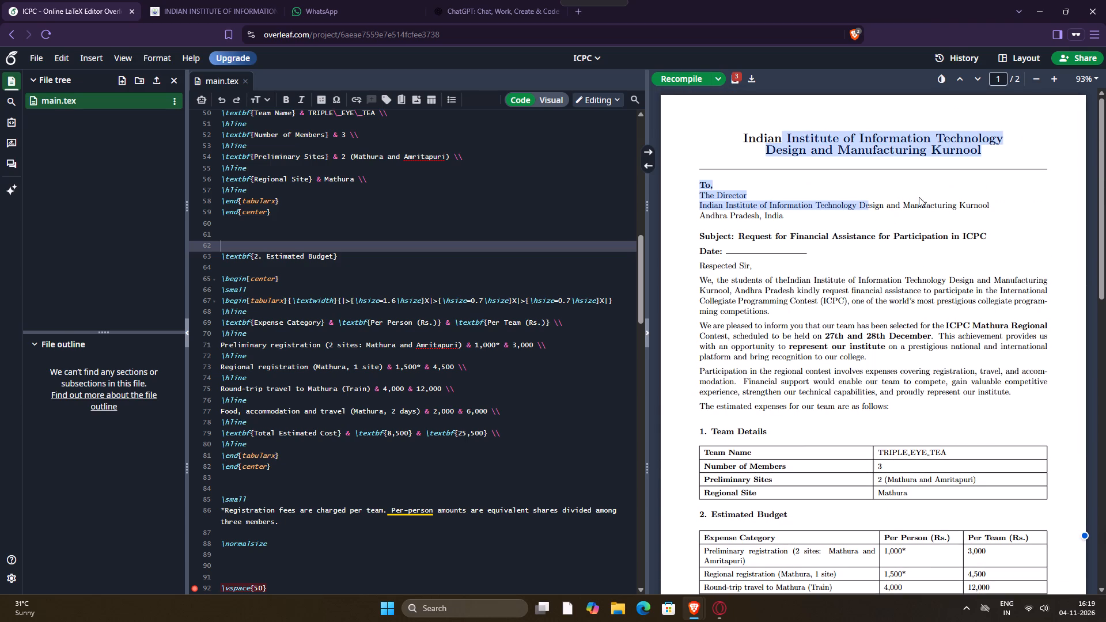
{"action": "triple_click", "coordinate": [990, 208]}
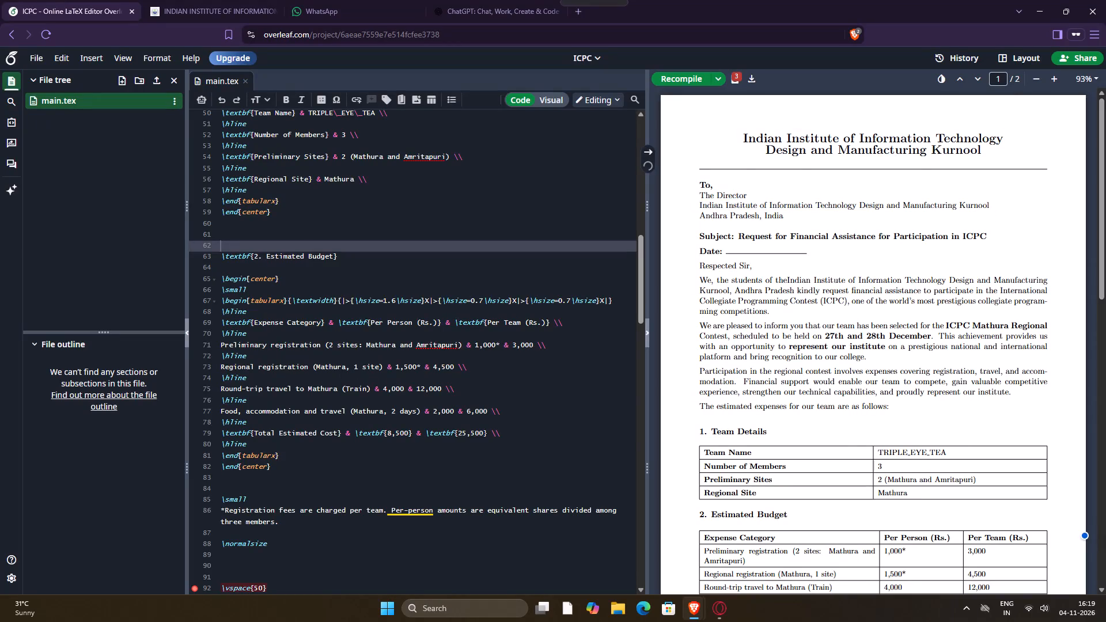
{"action": "double_click", "coordinate": [987, 208]}
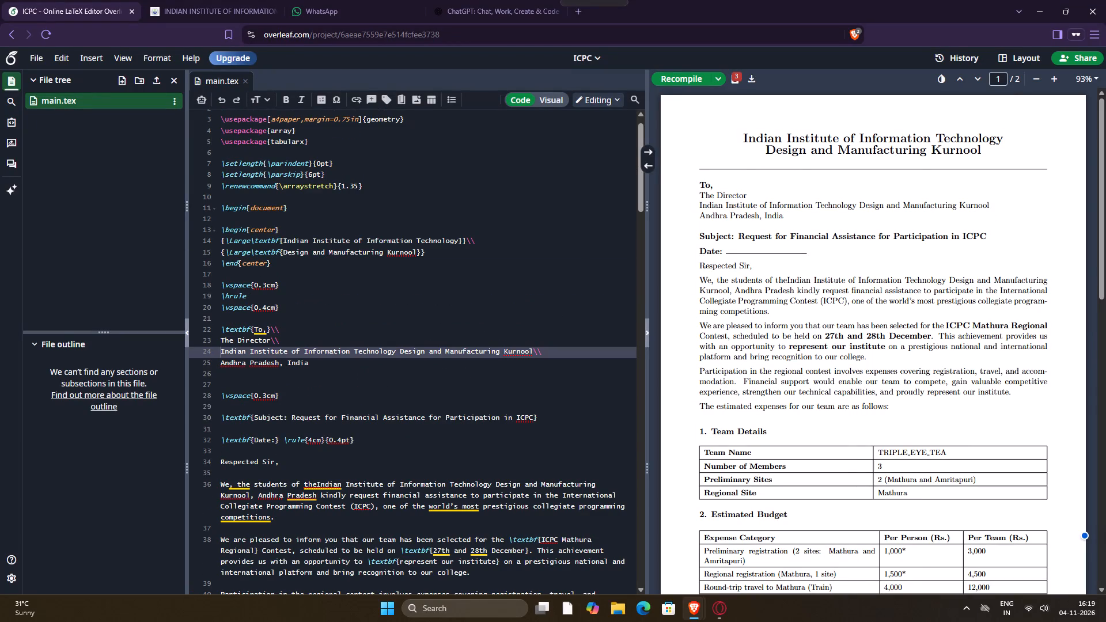
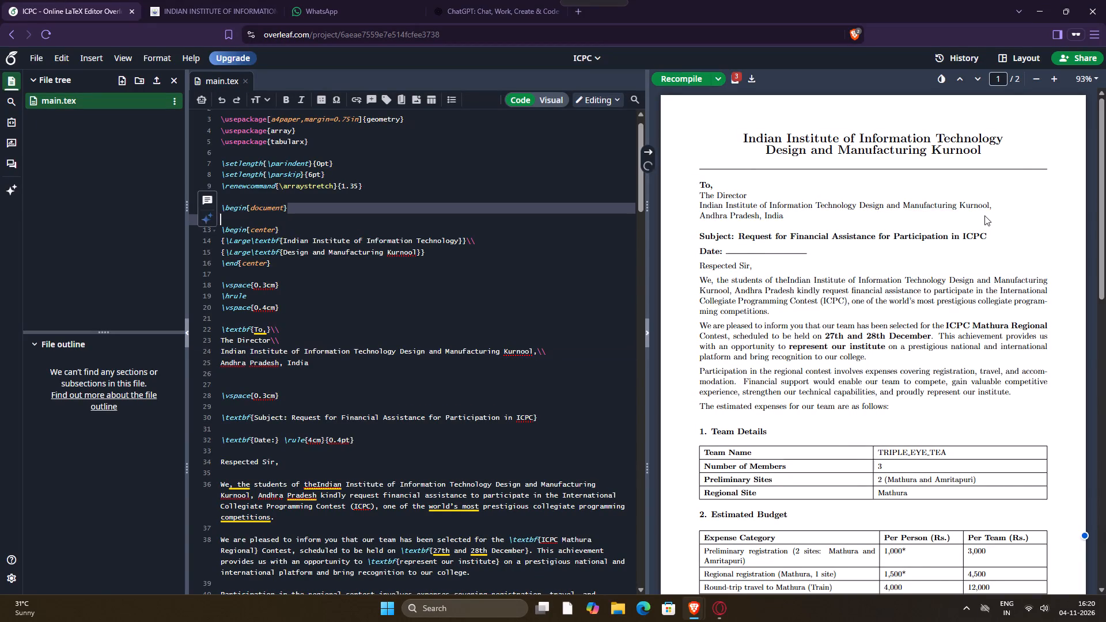
Proofread the compiled letter from the recipient address and subject line to the start of the opening paragraph.
{"action": "left_click", "coordinate": [985, 215]}
{"action": "left_click_drag", "start_coordinate": [704, 215], "coordinate": [744, 215]}
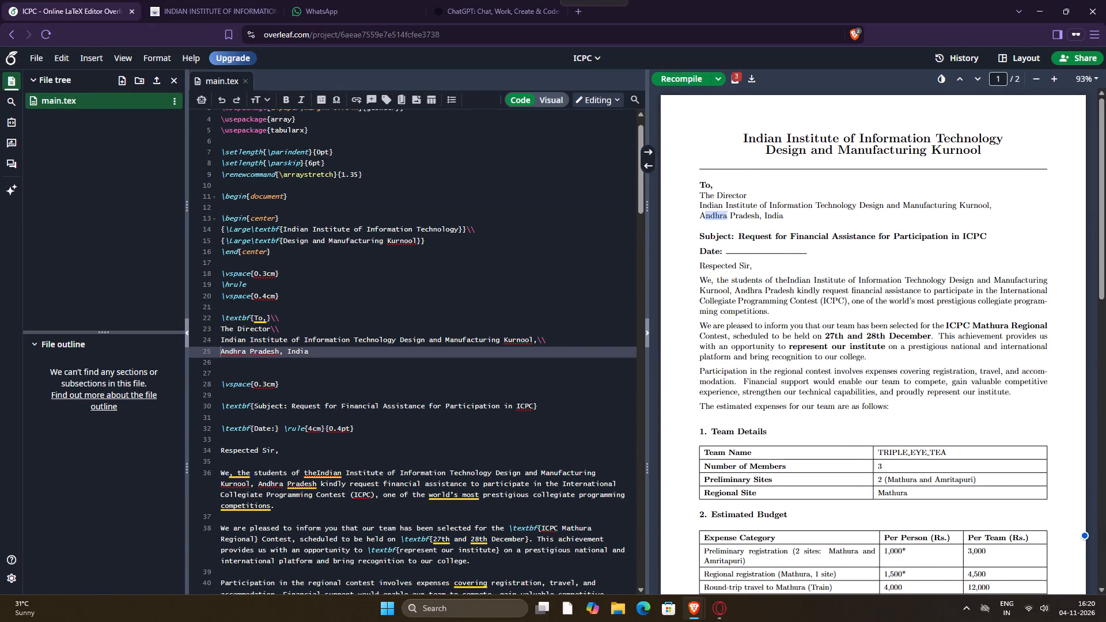
{"action": "left_click_drag", "start_coordinate": [744, 215], "coordinate": [796, 217]}
{"action": "left_click", "coordinate": [796, 217]}
{"action": "left_click_drag", "start_coordinate": [703, 233], "coordinate": [774, 226]}
{"action": "left_click_drag", "start_coordinate": [774, 226], "coordinate": [978, 242]}
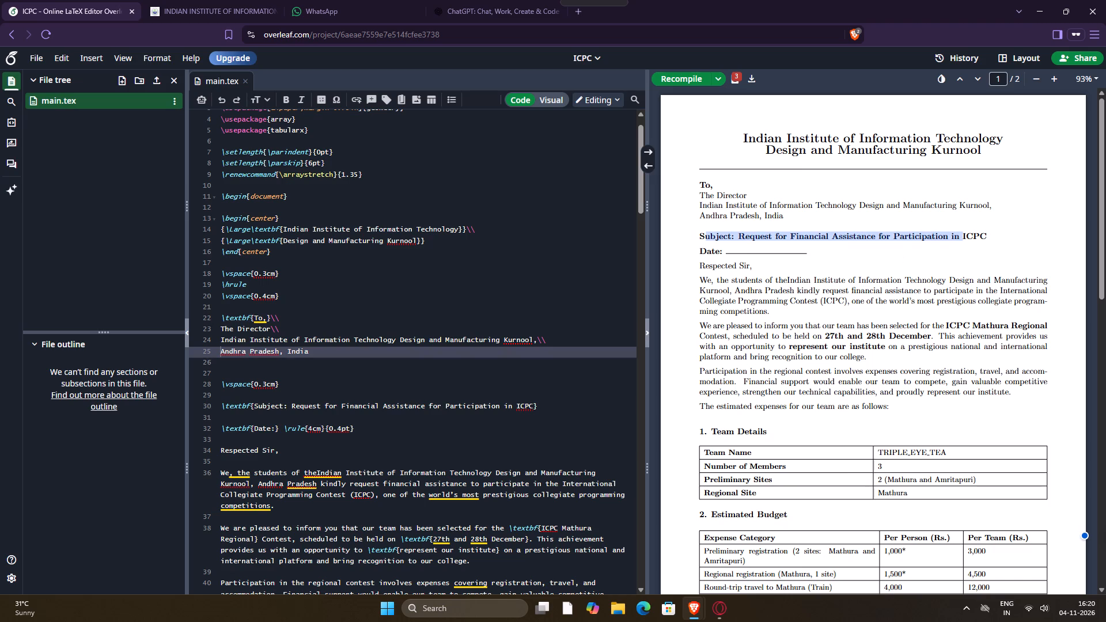
{"action": "left_click", "coordinate": [718, 274]}
{"action": "left_click_drag", "start_coordinate": [701, 280], "coordinate": [724, 280]}
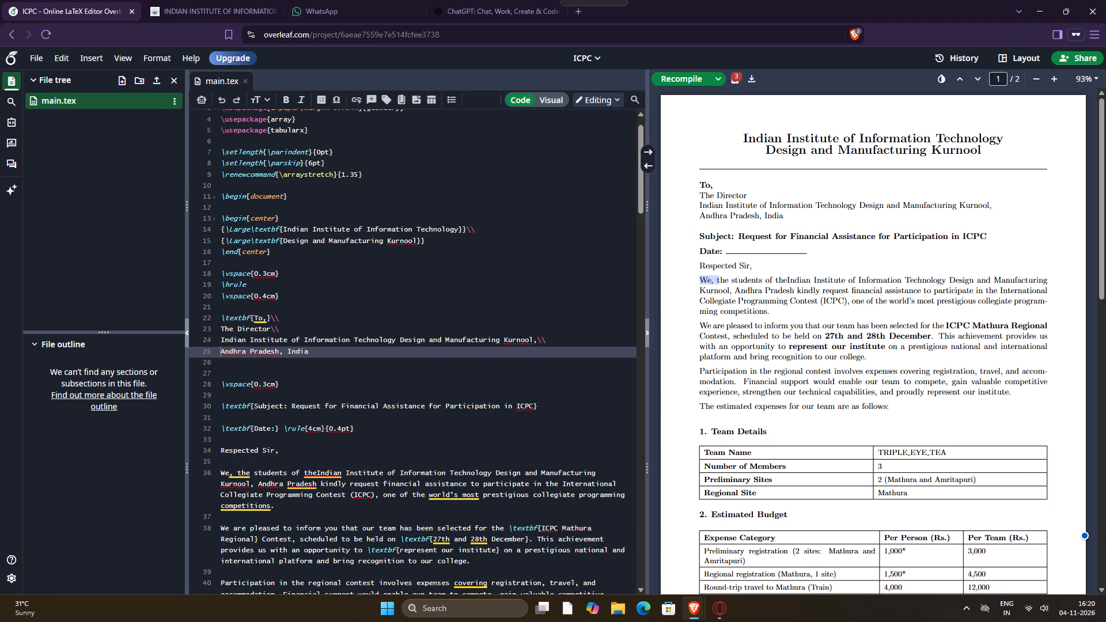
Insert the missing space in "theIndian" in the letter's opening paragraph and recompile the PDF.
{"action": "left_click_drag", "start_coordinate": [724, 280], "coordinate": [725, 280]}
{"action": "left_click_drag", "start_coordinate": [725, 280], "coordinate": [736, 279]}
{"action": "left_click", "coordinate": [783, 280]}
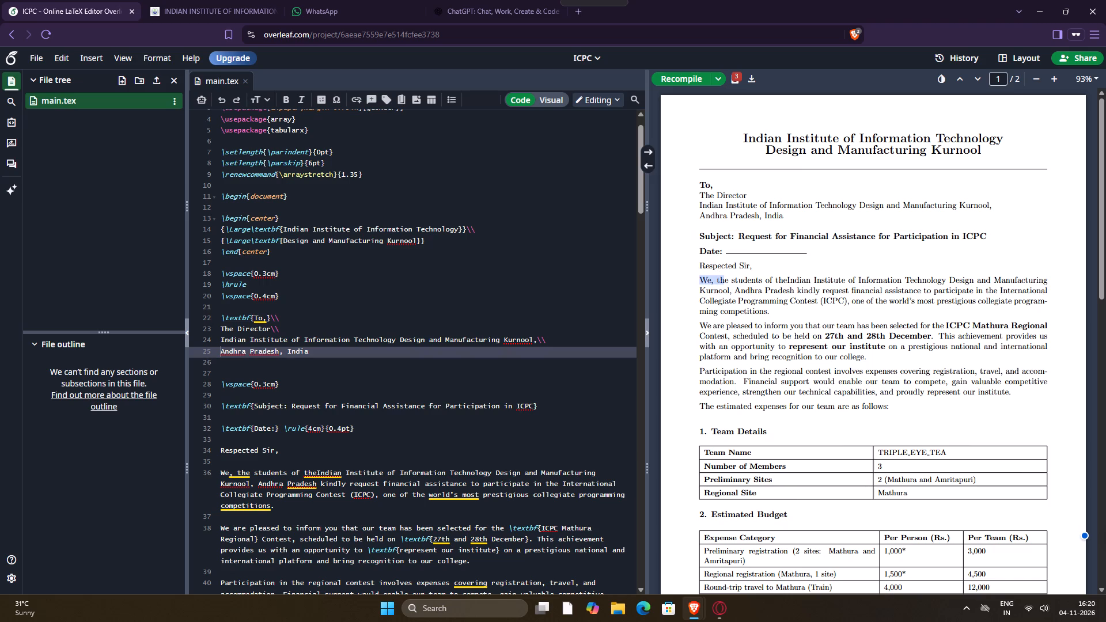
{"action": "double_click", "coordinate": [789, 279]}
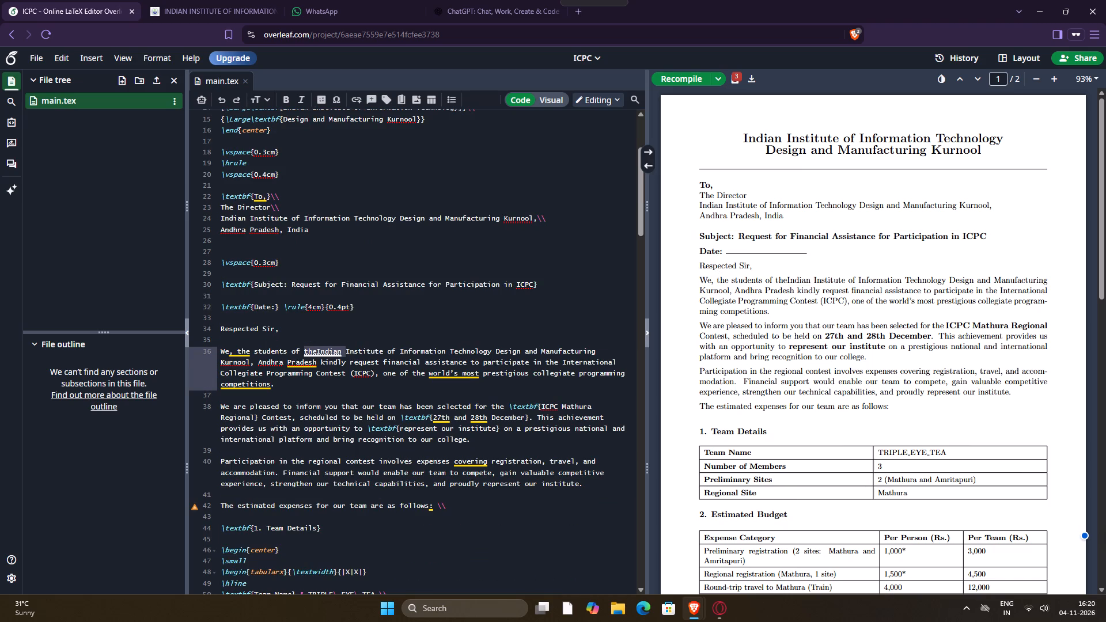
{"action": "left_click", "coordinate": [315, 347]}
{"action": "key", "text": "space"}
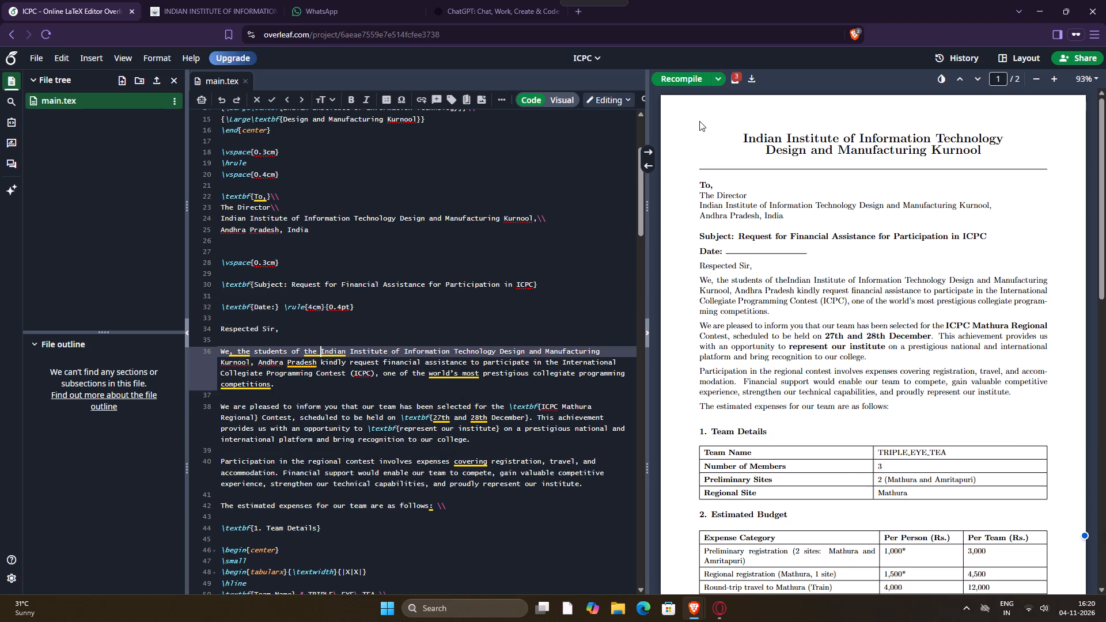
{"action": "left_click", "coordinate": [691, 80]}
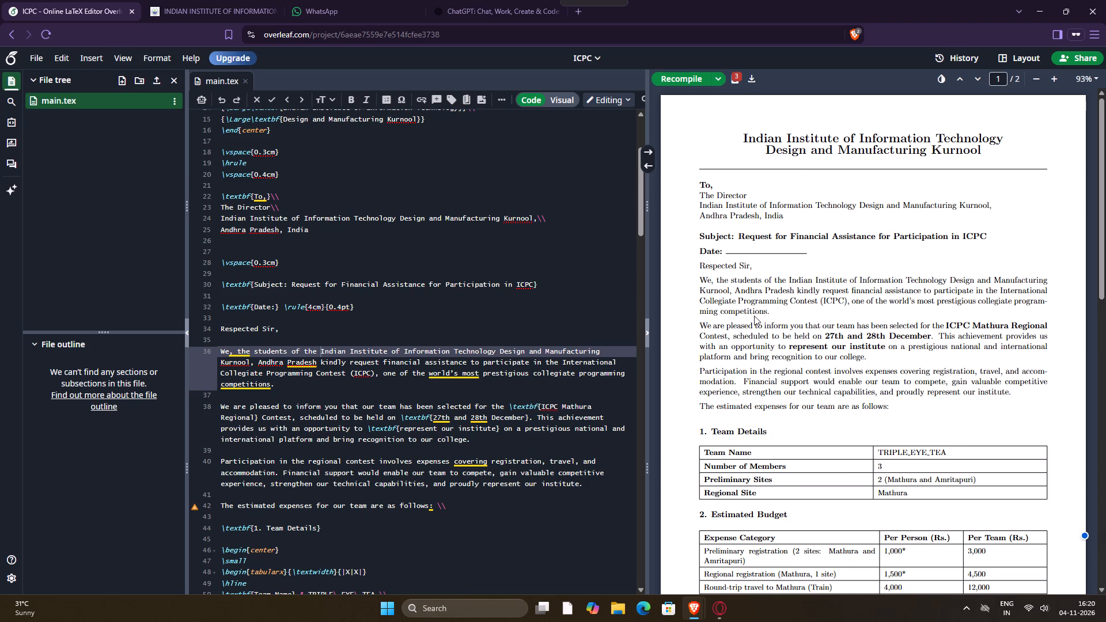
Proofread the rendered letter from the ICPC Mathura Regional selection paragraph through the sentence introducing the estimated expenses and the tables.
{"action": "left_click_drag", "start_coordinate": [704, 320], "coordinate": [1031, 325]}
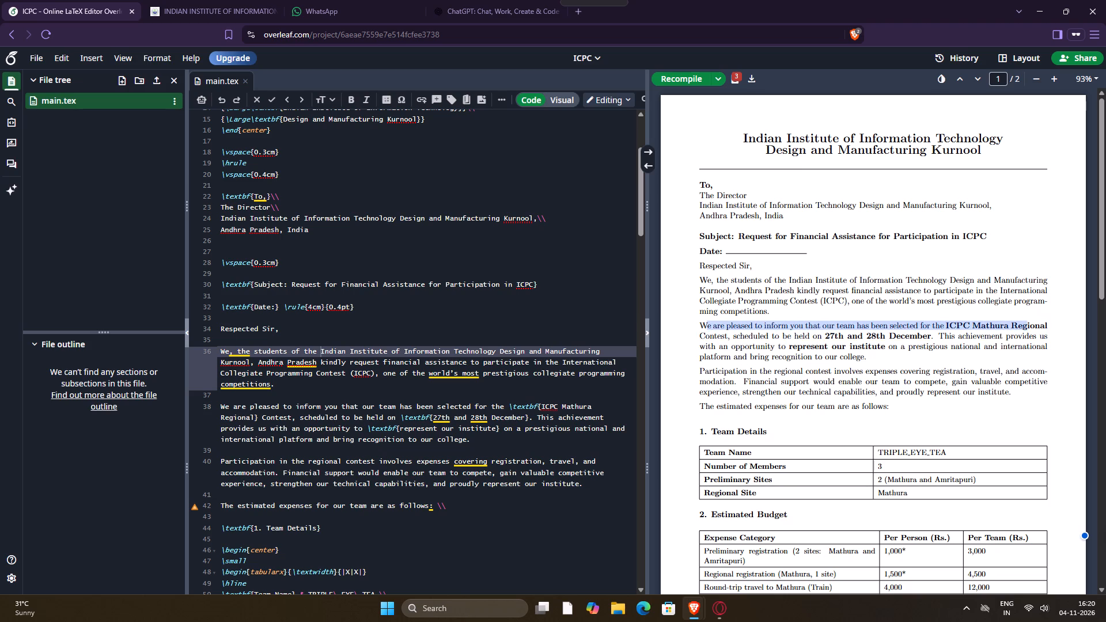
{"action": "left_click_drag", "start_coordinate": [1031, 325], "coordinate": [791, 332]}
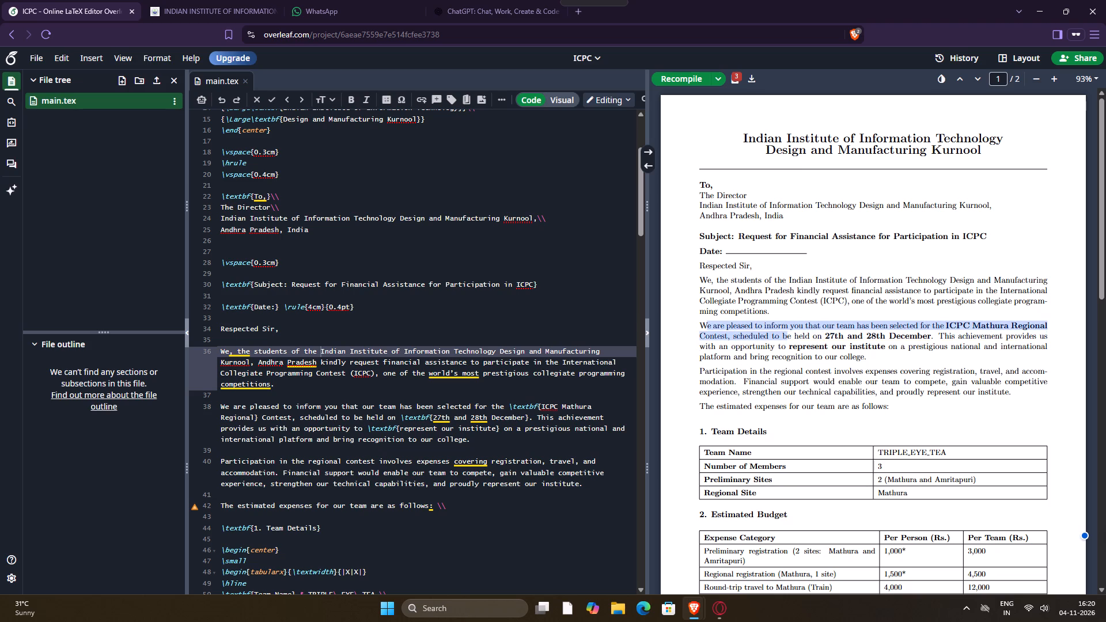
{"action": "left_click_drag", "start_coordinate": [791, 332], "coordinate": [753, 350]}
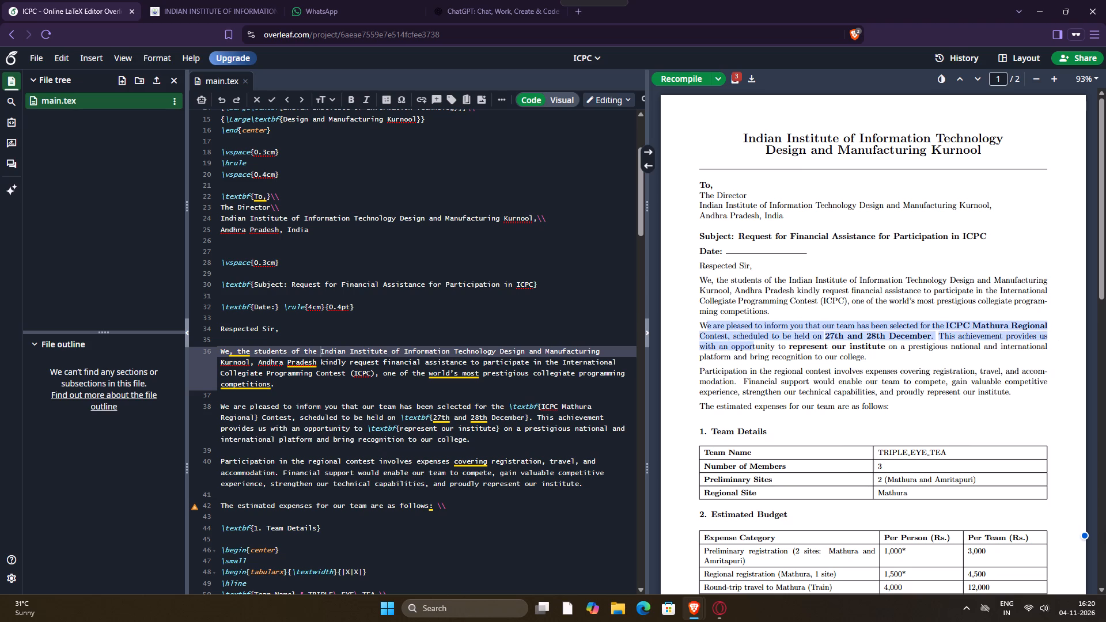
{"action": "left_click_drag", "start_coordinate": [753, 350], "coordinate": [972, 354]}
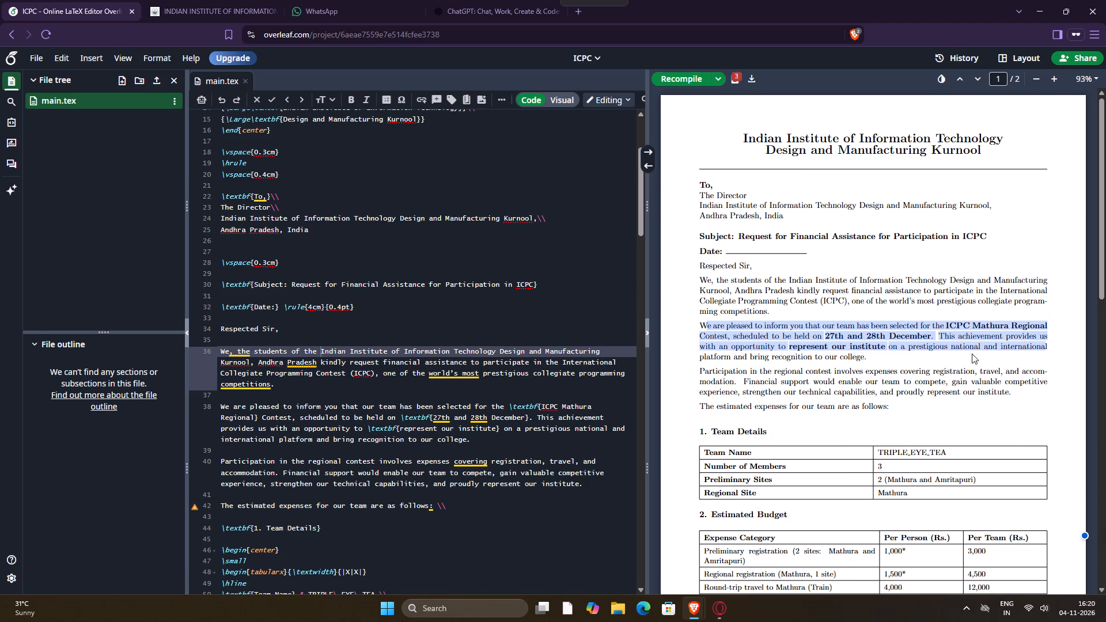
{"action": "left_click_drag", "start_coordinate": [972, 354], "coordinate": [875, 359]}
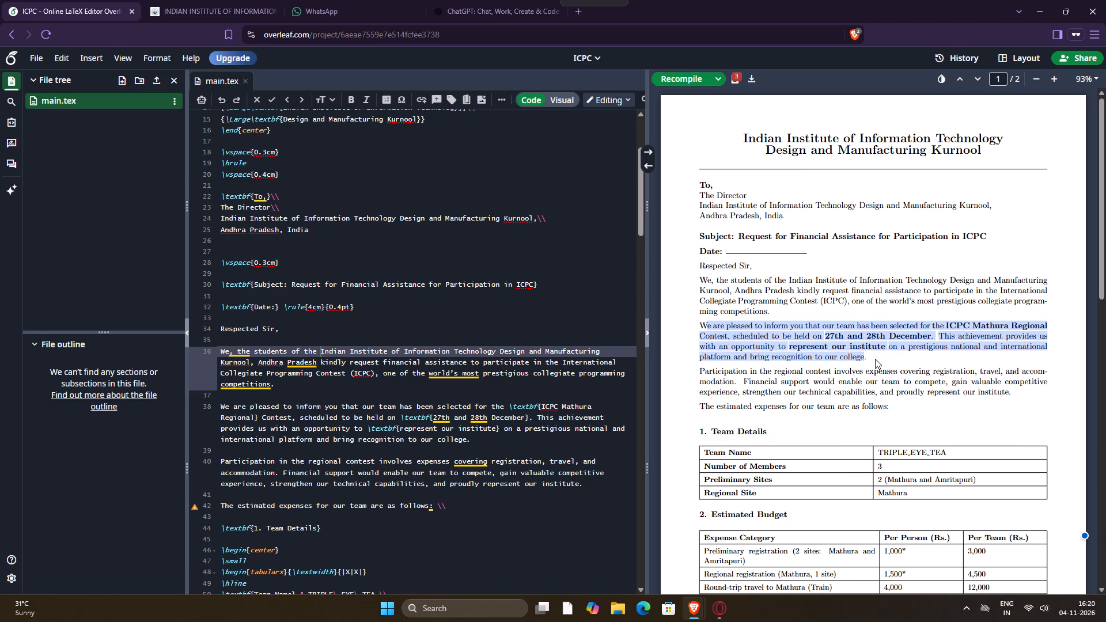
{"action": "left_click_drag", "start_coordinate": [875, 359], "coordinate": [772, 372]}
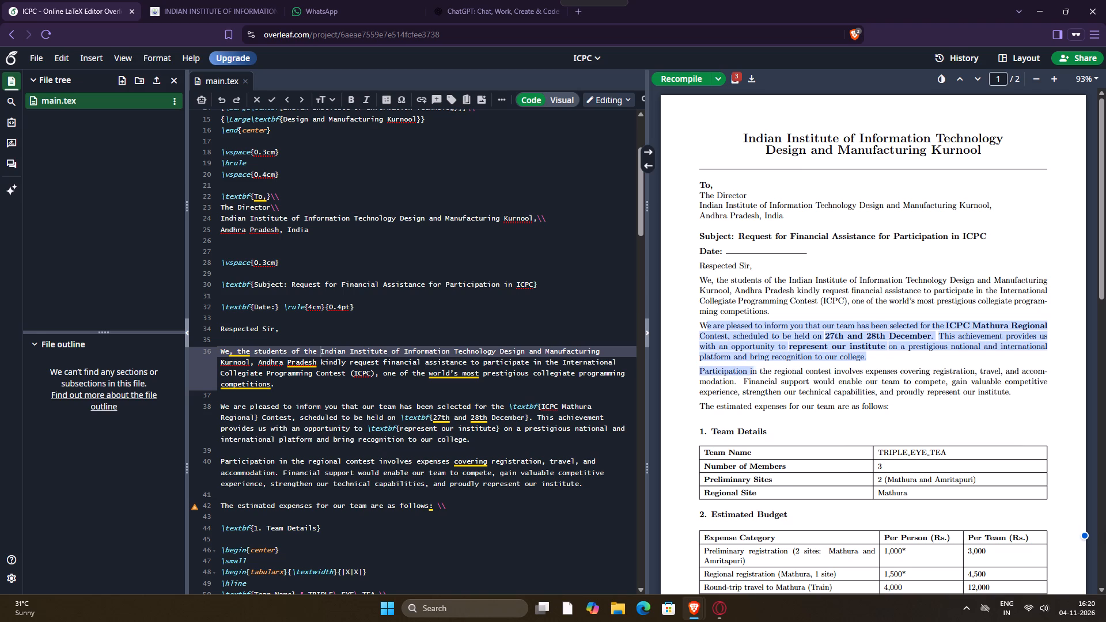
{"action": "left_click_drag", "start_coordinate": [772, 372], "coordinate": [1046, 376]}
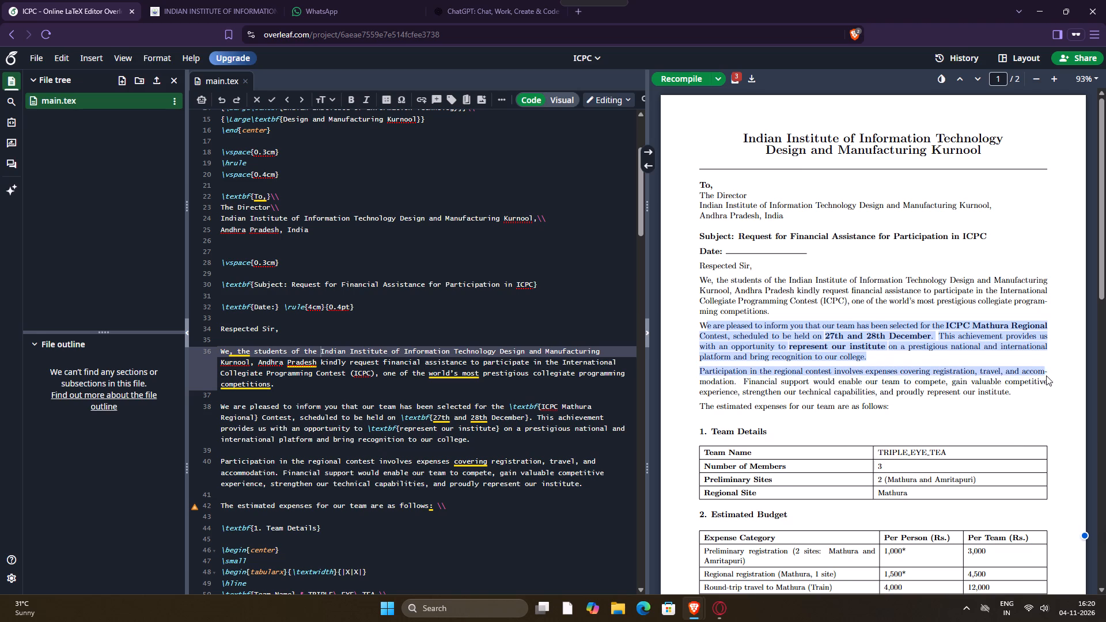
{"action": "left_click_drag", "start_coordinate": [1046, 376], "coordinate": [924, 391]}
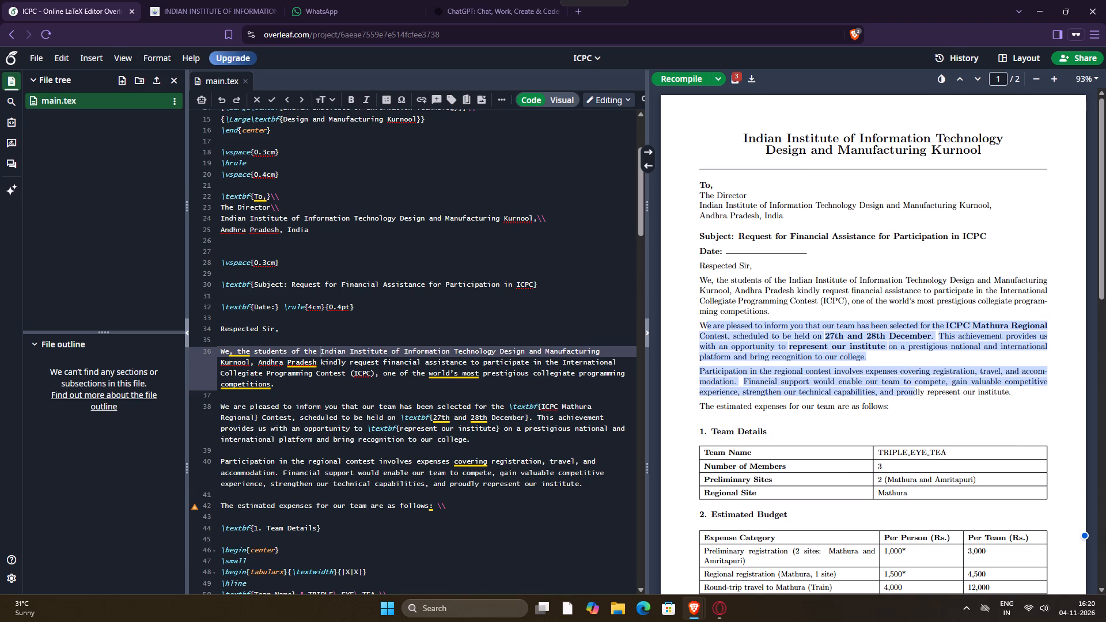
{"action": "left_click_drag", "start_coordinate": [924, 391], "coordinate": [753, 404]}
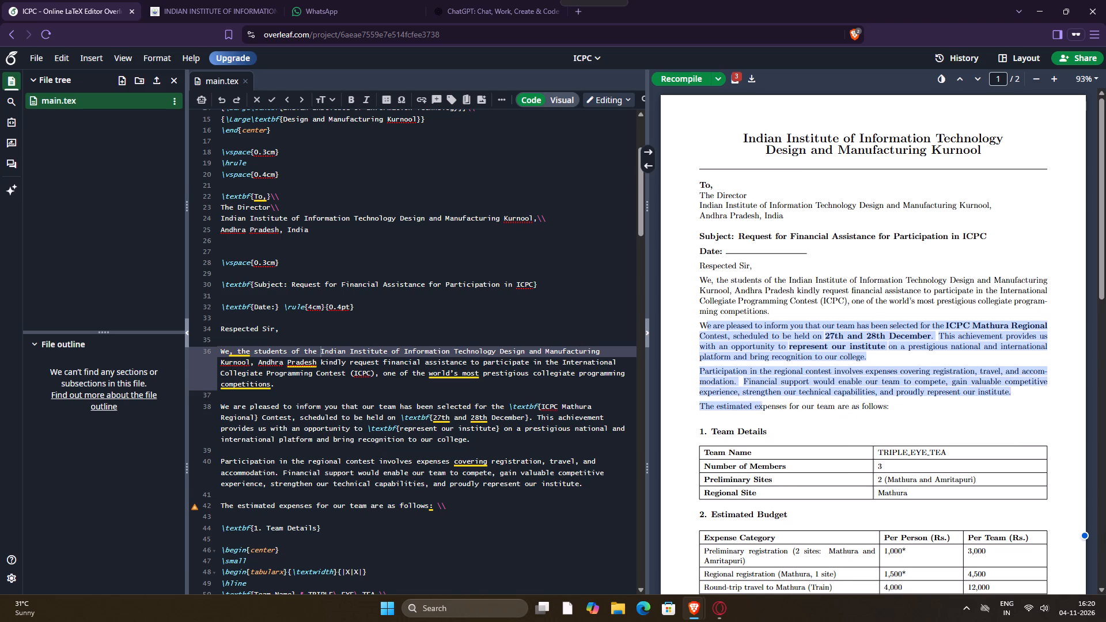
{"action": "left_click_drag", "start_coordinate": [753, 404], "coordinate": [897, 404]}
{"action": "scroll", "coordinate": [895, 404], "scroll_direction": "down", "scroll_amount": 1}
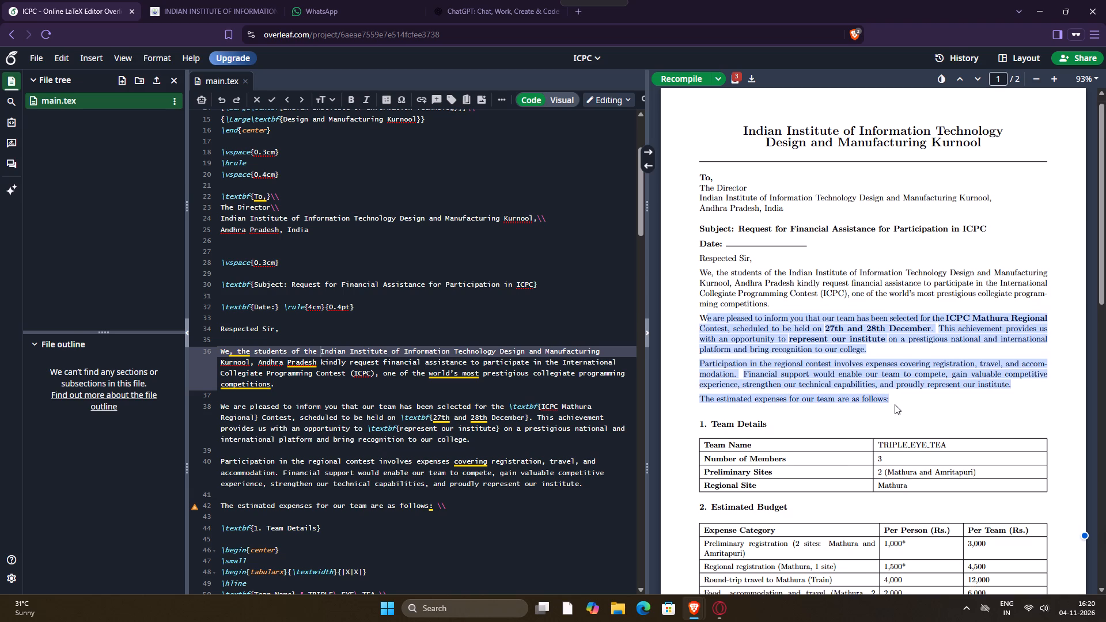
{"action": "scroll", "coordinate": [895, 404], "scroll_direction": "down", "scroll_amount": 1}
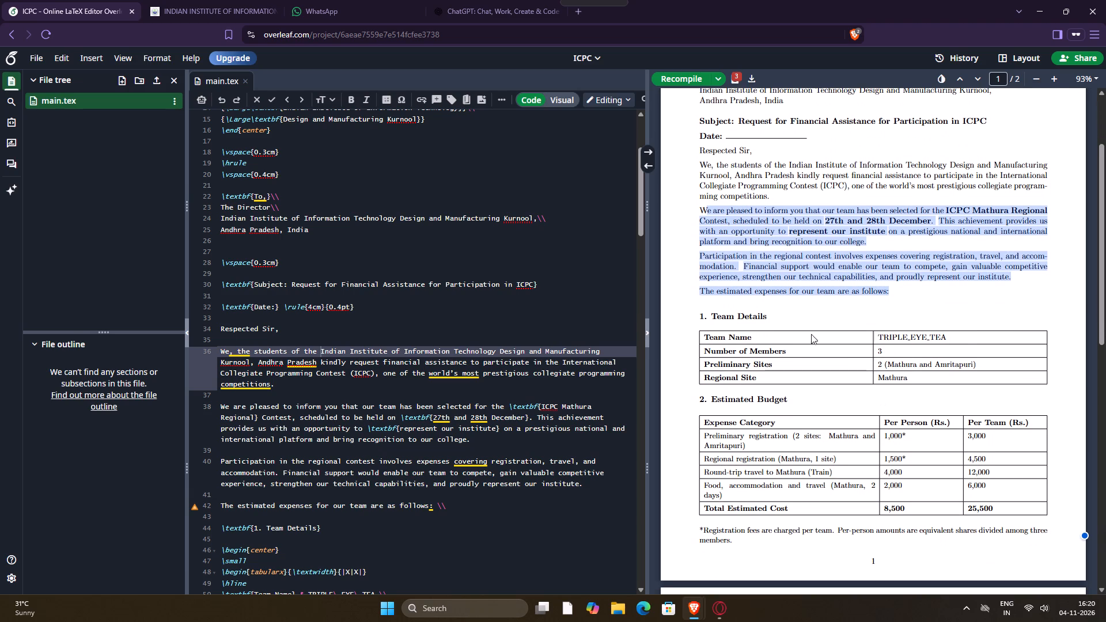
Reword the sentence introducing the tables to start "The Team Details and estimated expenses" and recompile the PDF.
{"action": "double_click", "coordinate": [767, 294]}
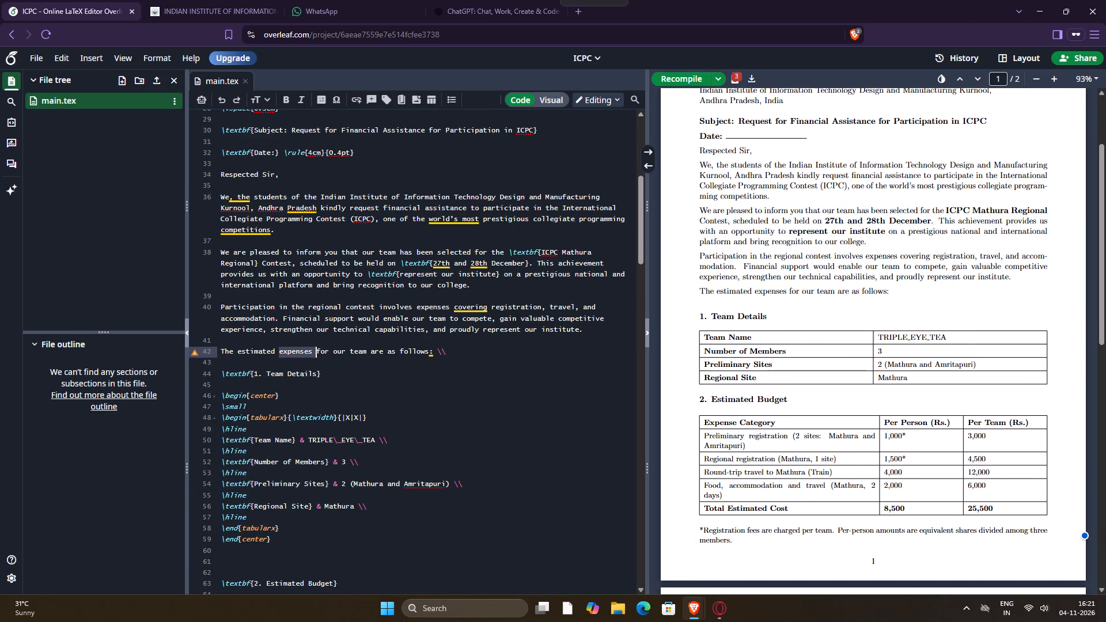
{"action": "left_click", "coordinate": [234, 347]}
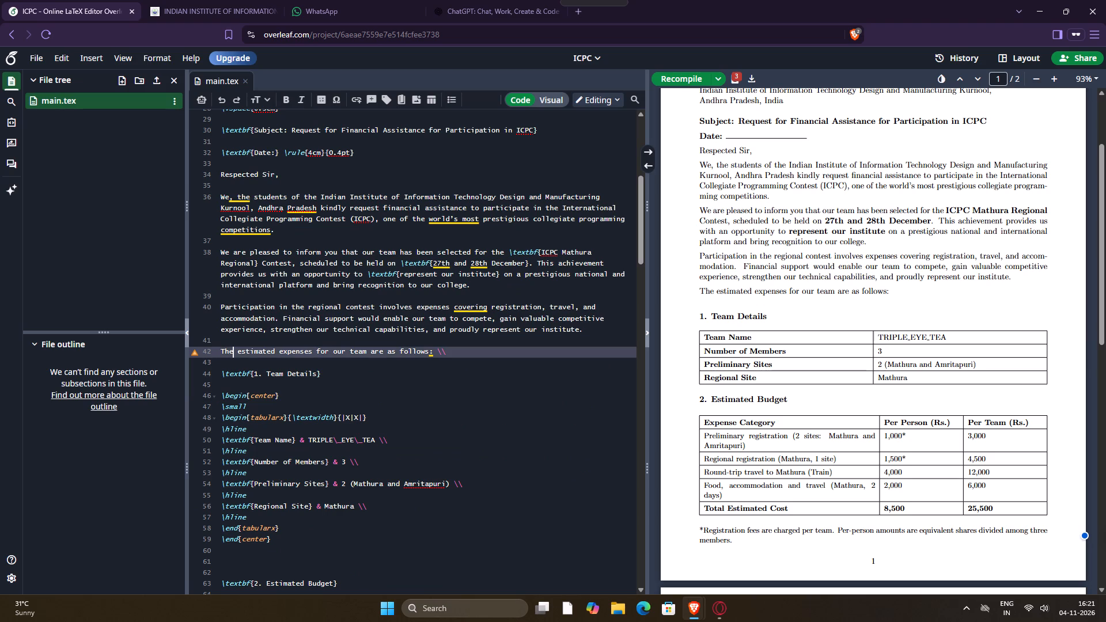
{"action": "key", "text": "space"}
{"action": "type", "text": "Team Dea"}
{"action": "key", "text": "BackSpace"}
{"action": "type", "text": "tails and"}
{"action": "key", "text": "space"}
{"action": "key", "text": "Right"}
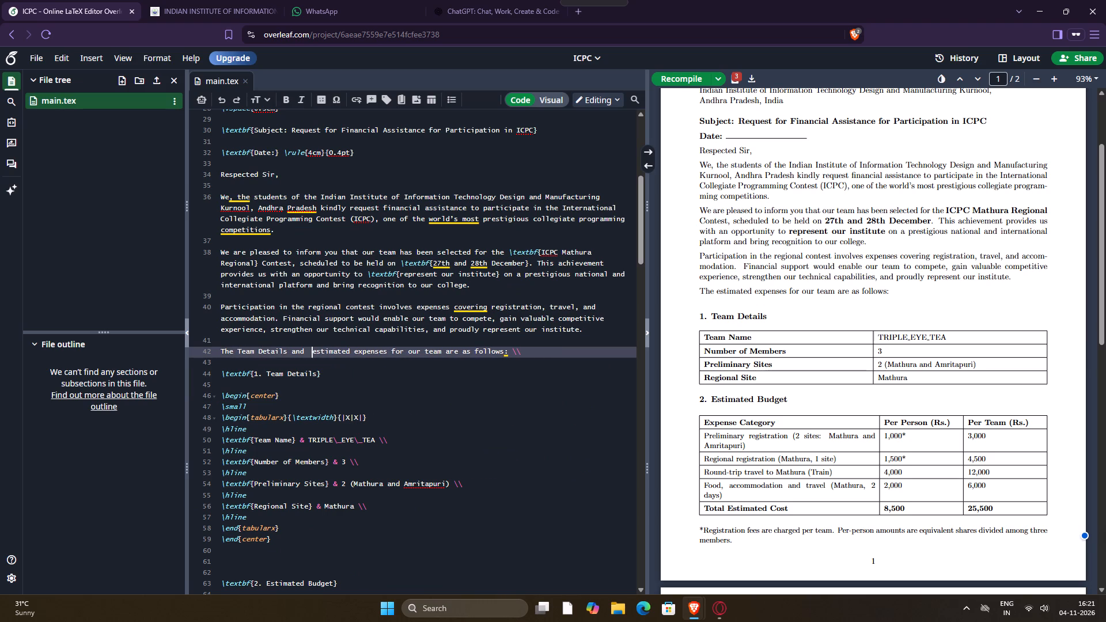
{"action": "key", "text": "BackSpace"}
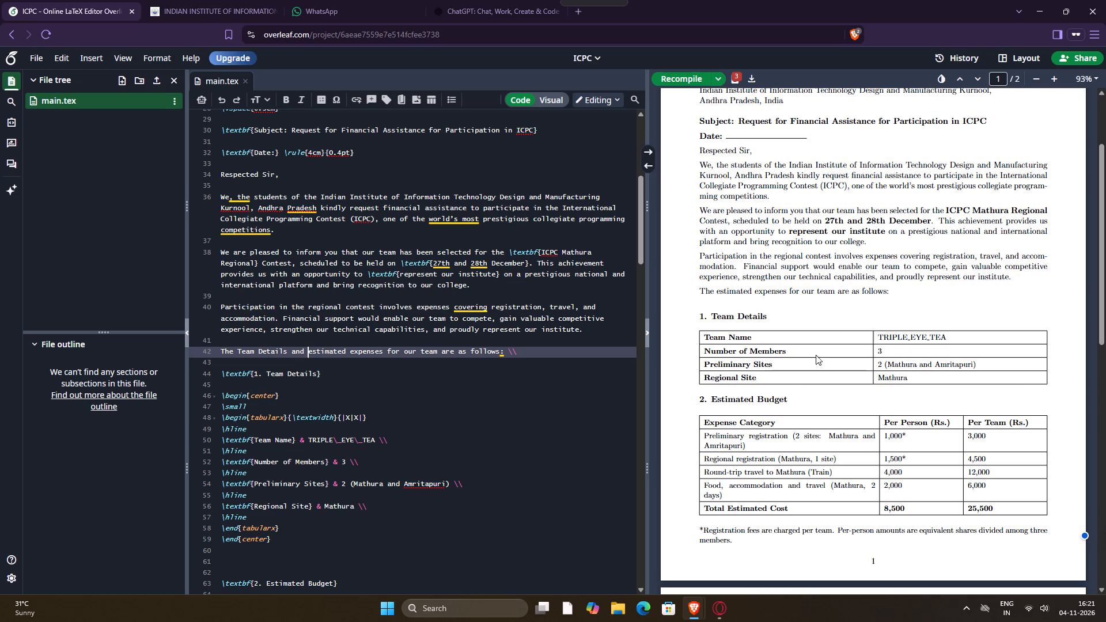
{"action": "scroll", "coordinate": [751, 442], "scroll_direction": "down", "scroll_amount": 4}
{"action": "scroll", "coordinate": [751, 442], "scroll_direction": "up", "scroll_amount": 1}
{"action": "left_click", "coordinate": [677, 88]}
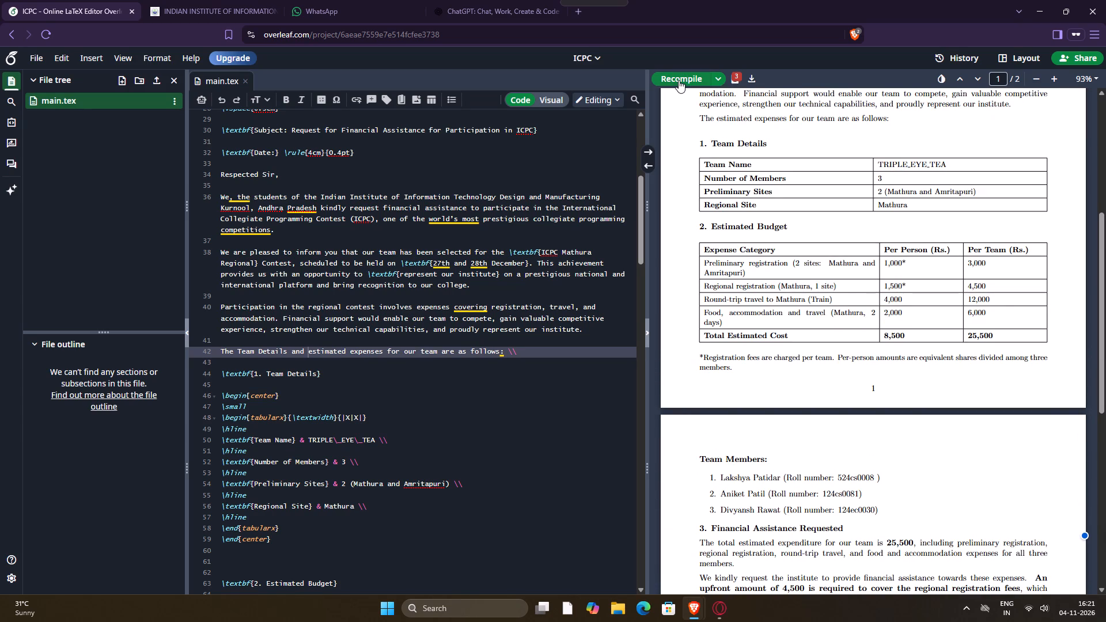
{"action": "left_click", "coordinate": [679, 80]}
Review the recompiled introductory sentence, the Team Details and Estimated Budget tables, and the Team Members list.
{"action": "scroll", "coordinate": [777, 207], "scroll_direction": "up", "scroll_amount": 1}
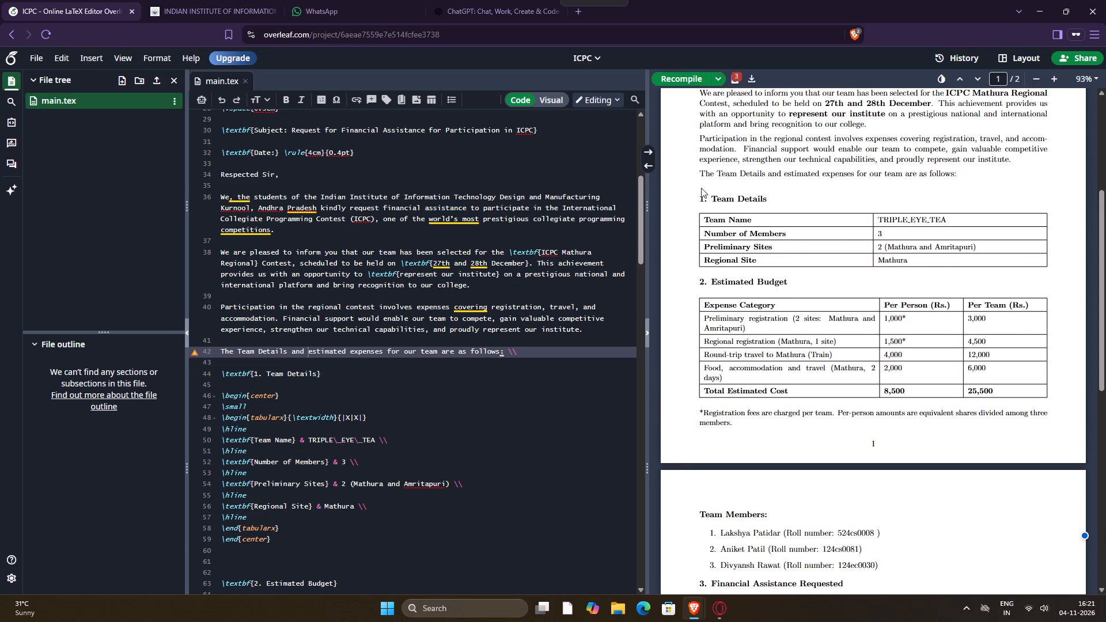
{"action": "left_click_drag", "start_coordinate": [700, 176], "coordinate": [944, 229]}
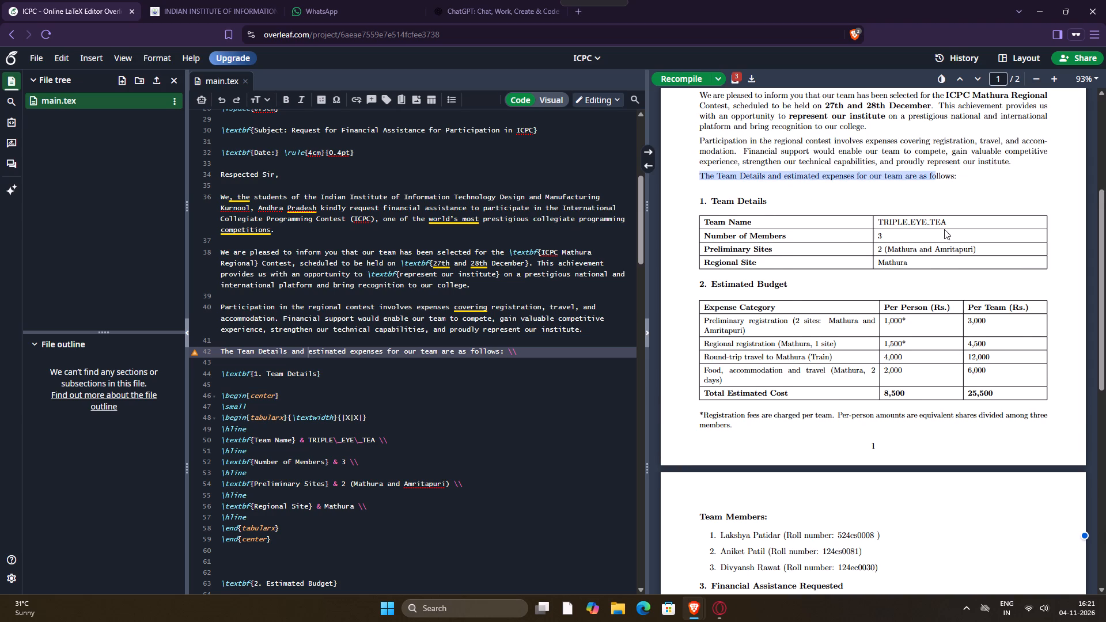
{"action": "left_click_drag", "start_coordinate": [944, 229], "coordinate": [921, 289]}
{"action": "left_click", "coordinate": [908, 294]}
{"action": "scroll", "coordinate": [832, 309], "scroll_direction": "down", "scroll_amount": 1}
{"action": "scroll", "coordinate": [737, 356], "scroll_direction": "down", "scroll_amount": 1}
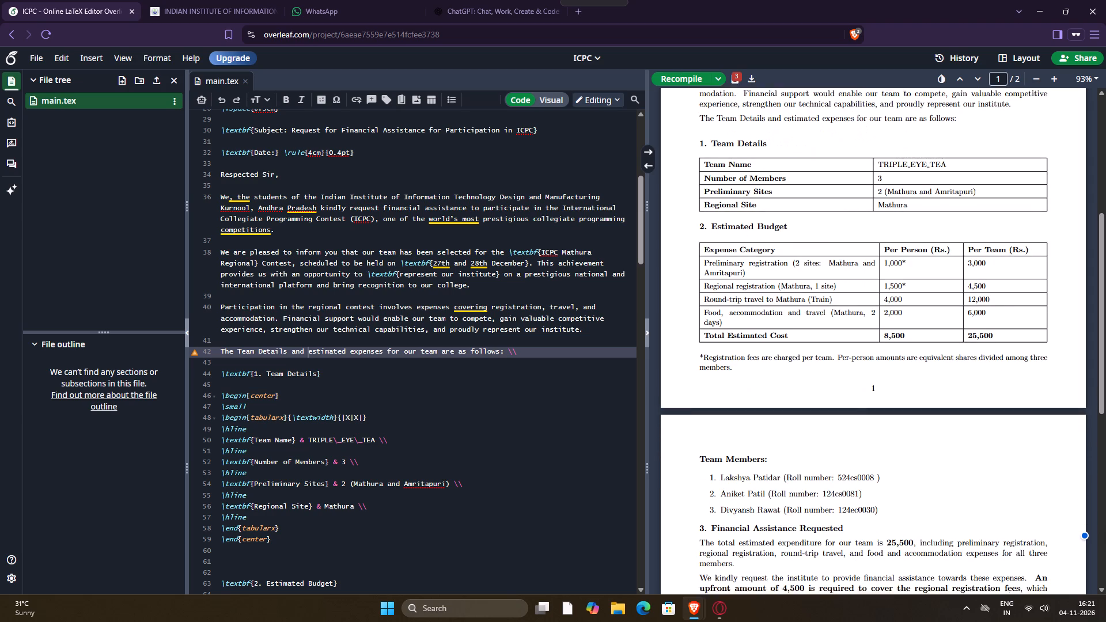
{"action": "scroll", "coordinate": [744, 361], "scroll_direction": "down", "scroll_amount": 1}
{"action": "left_click_drag", "start_coordinate": [698, 339], "coordinate": [889, 410]}
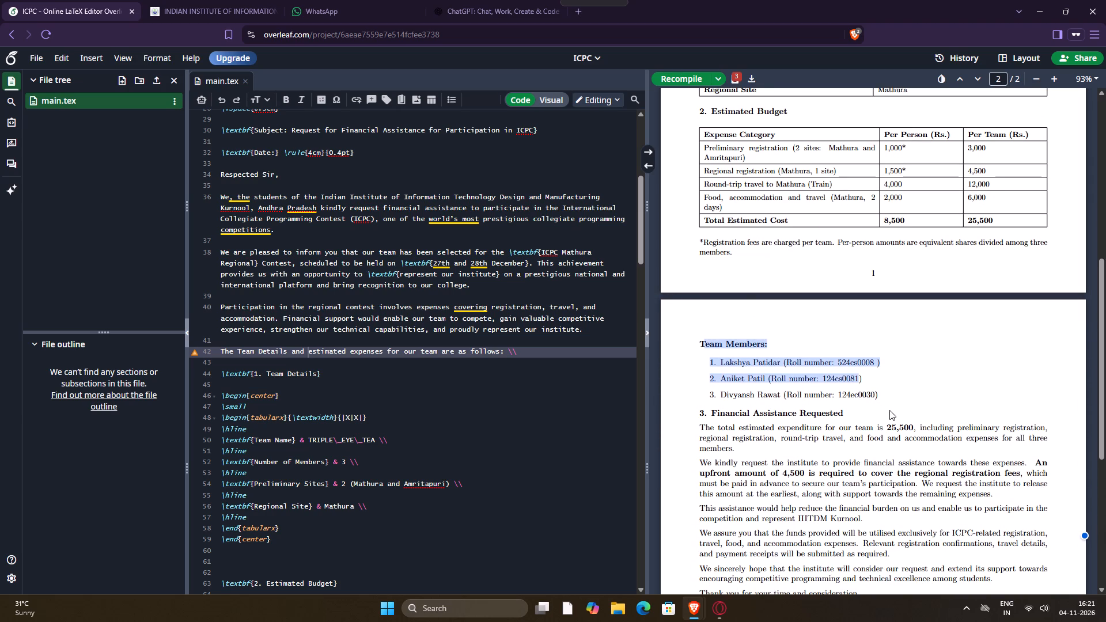
{"action": "left_click_drag", "start_coordinate": [889, 410], "coordinate": [888, 409]}
{"action": "left_click", "coordinate": [882, 409]}
{"action": "scroll", "coordinate": [826, 411], "scroll_direction": "down", "scroll_amount": 2}
Proofread the Financial Assistance Requested section, checking the total expenditure sentence and the request paragraphs.
{"action": "left_click_drag", "start_coordinate": [700, 294], "coordinate": [846, 321]}
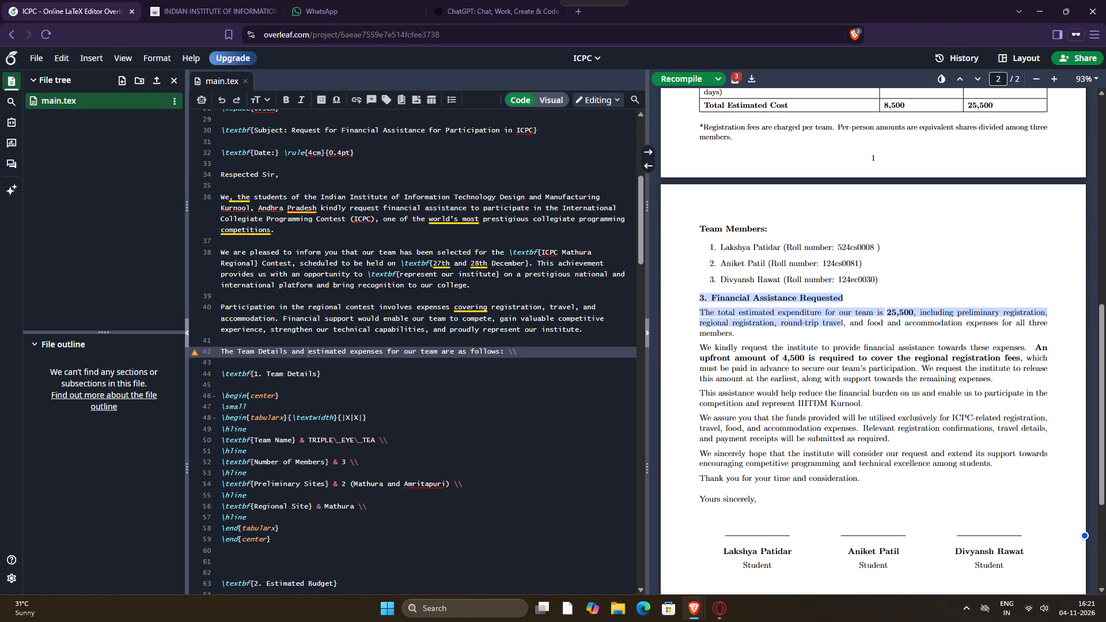
{"action": "left_click_drag", "start_coordinate": [846, 321], "coordinate": [885, 382]}
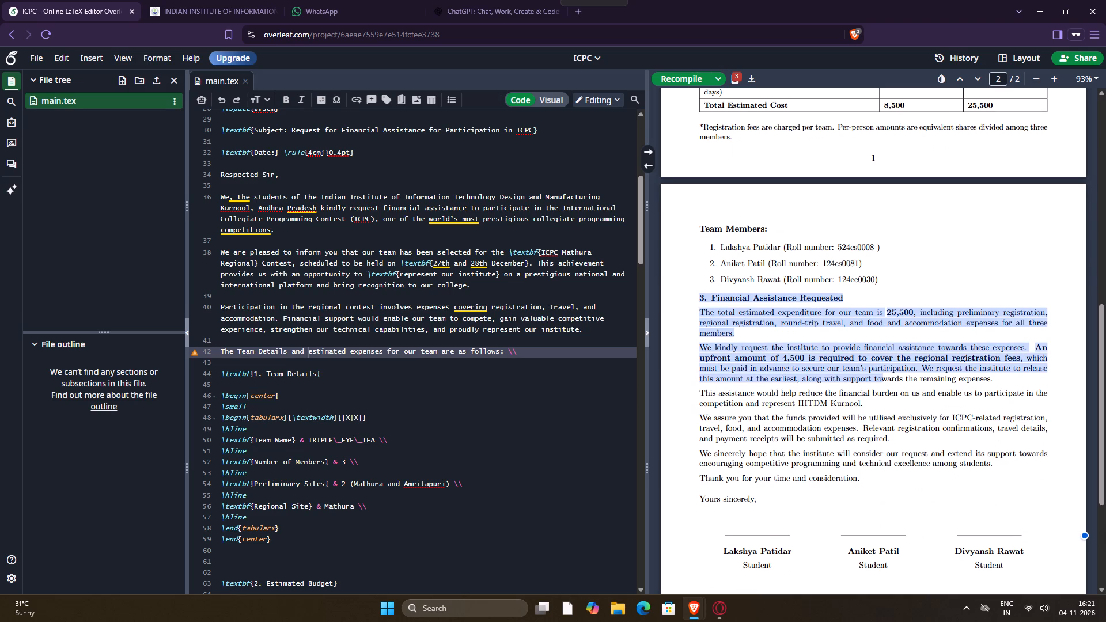
{"action": "left_click_drag", "start_coordinate": [885, 382], "coordinate": [1013, 377]}
{"action": "left_click", "coordinate": [1013, 374]}
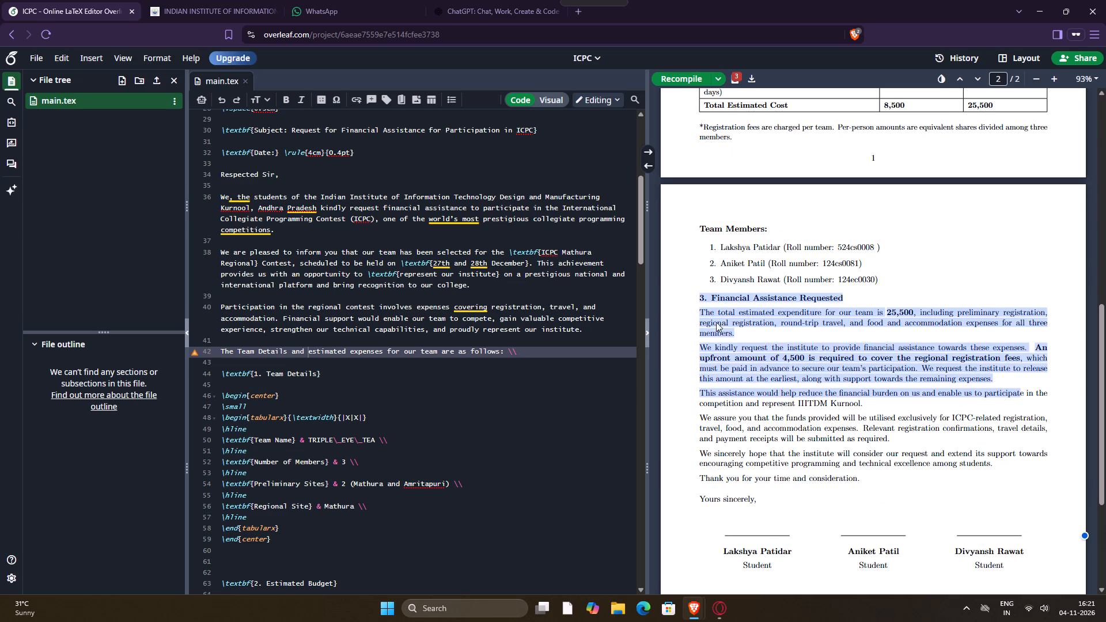
{"action": "left_click_drag", "start_coordinate": [692, 316], "coordinate": [1009, 318]}
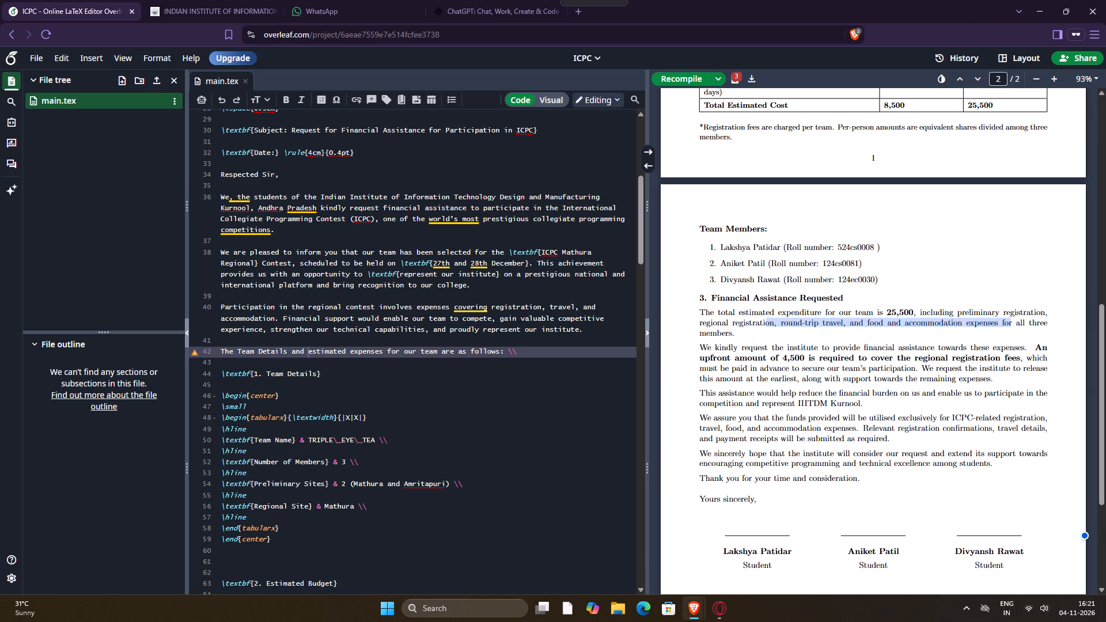
{"action": "left_click_drag", "start_coordinate": [1009, 318], "coordinate": [1010, 318]}
{"action": "left_click", "coordinate": [1010, 318]}
{"action": "left_click_drag", "start_coordinate": [746, 334], "coordinate": [704, 312]}
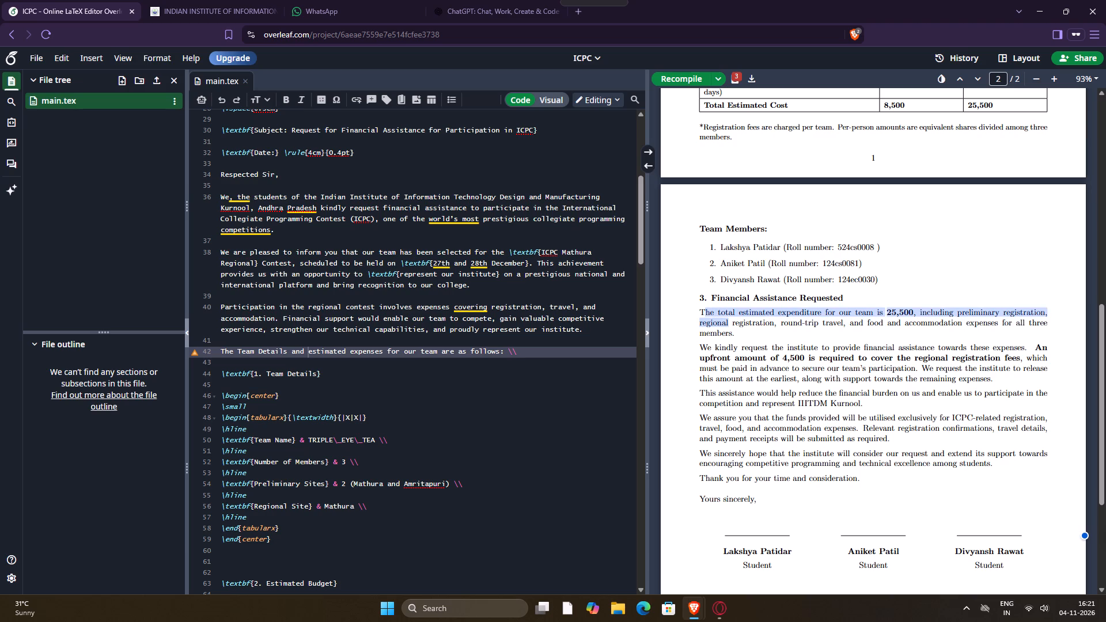
{"action": "left_click", "coordinate": [704, 312]}
{"action": "left_click_drag", "start_coordinate": [704, 312], "coordinate": [753, 335]}
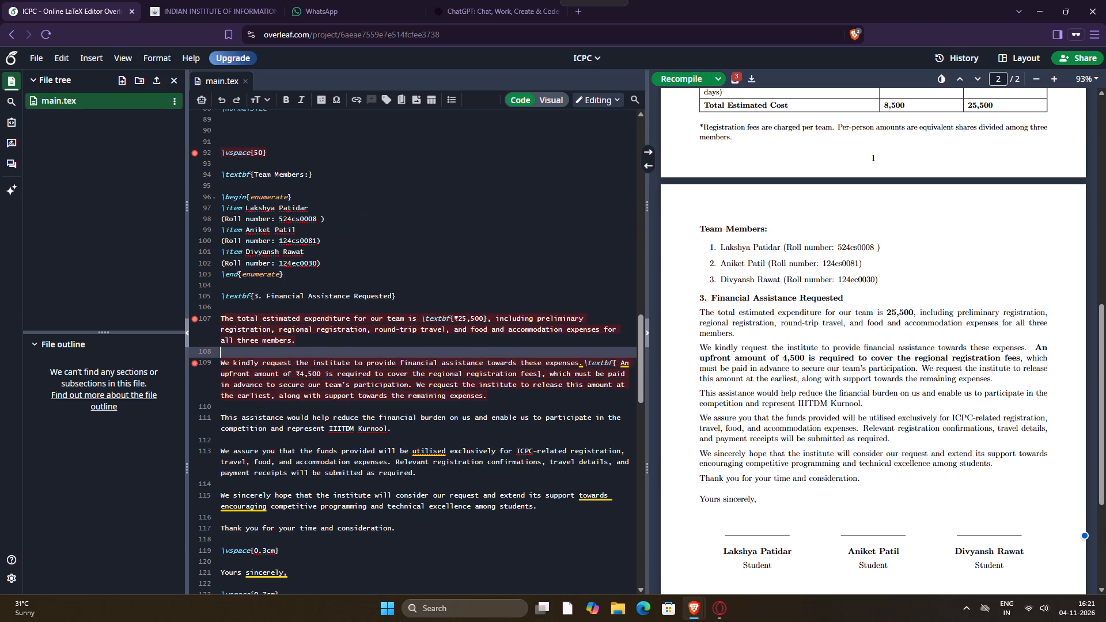
{"action": "left_click_drag", "start_coordinate": [700, 344], "coordinate": [734, 346]}
{"action": "left_click", "coordinate": [734, 346]}
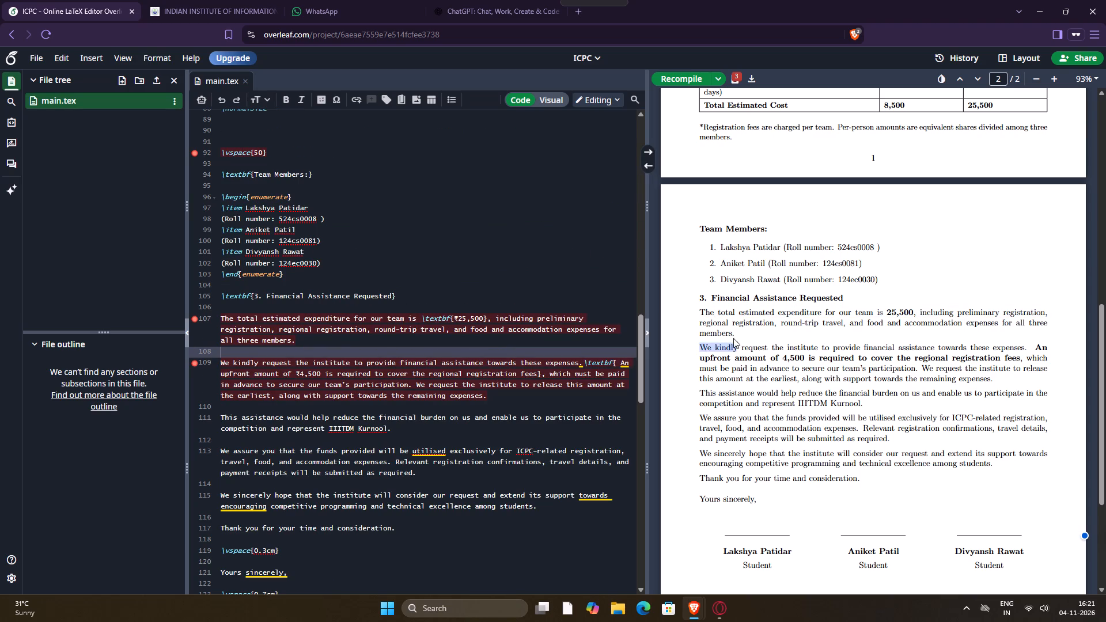
{"action": "left_click", "coordinate": [733, 336]}
Replace the rupee symbol before 25,500 with "Rs" in the total estimated expenditure sentence of the source.
{"action": "double_click", "coordinate": [740, 335]}
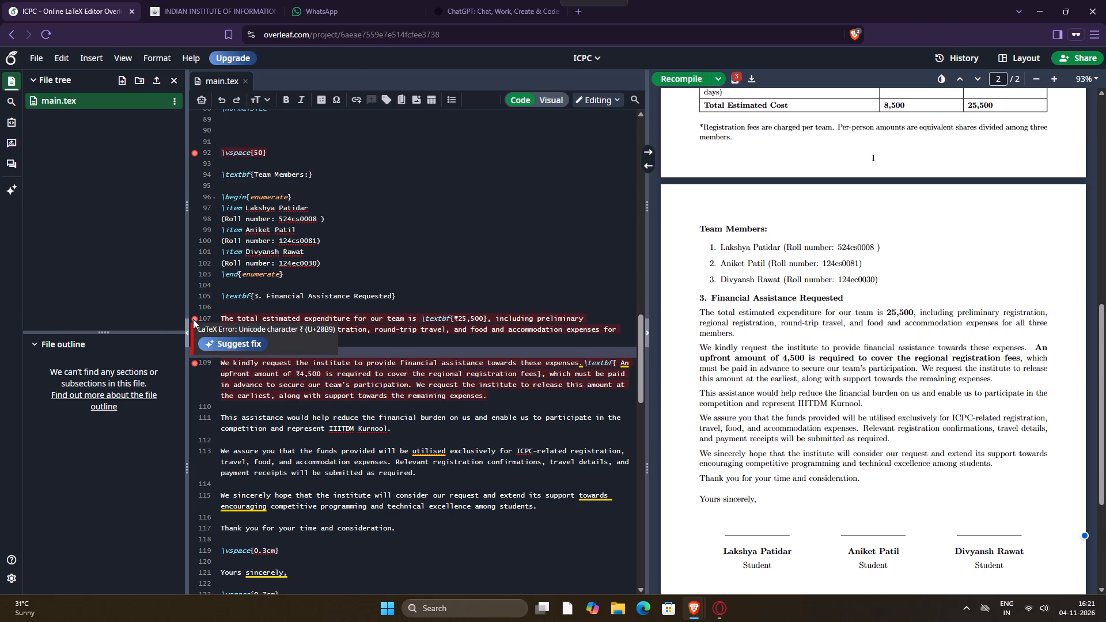
{"action": "left_click", "coordinate": [455, 318]}
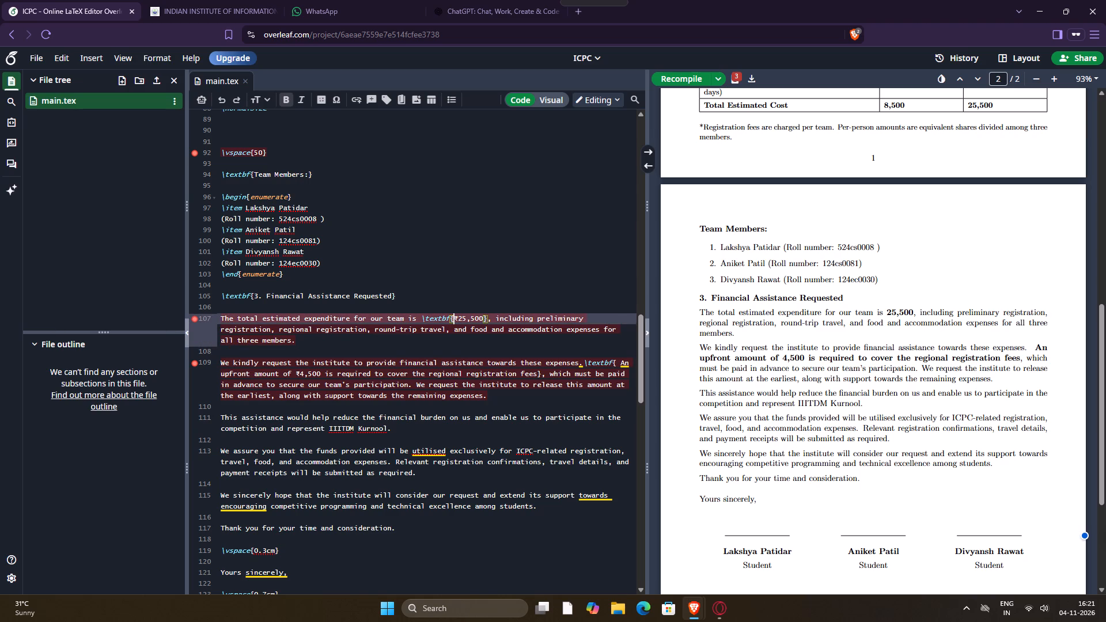
{"action": "key", "text": "Right"}
{"action": "key", "text": "BackSpace"}
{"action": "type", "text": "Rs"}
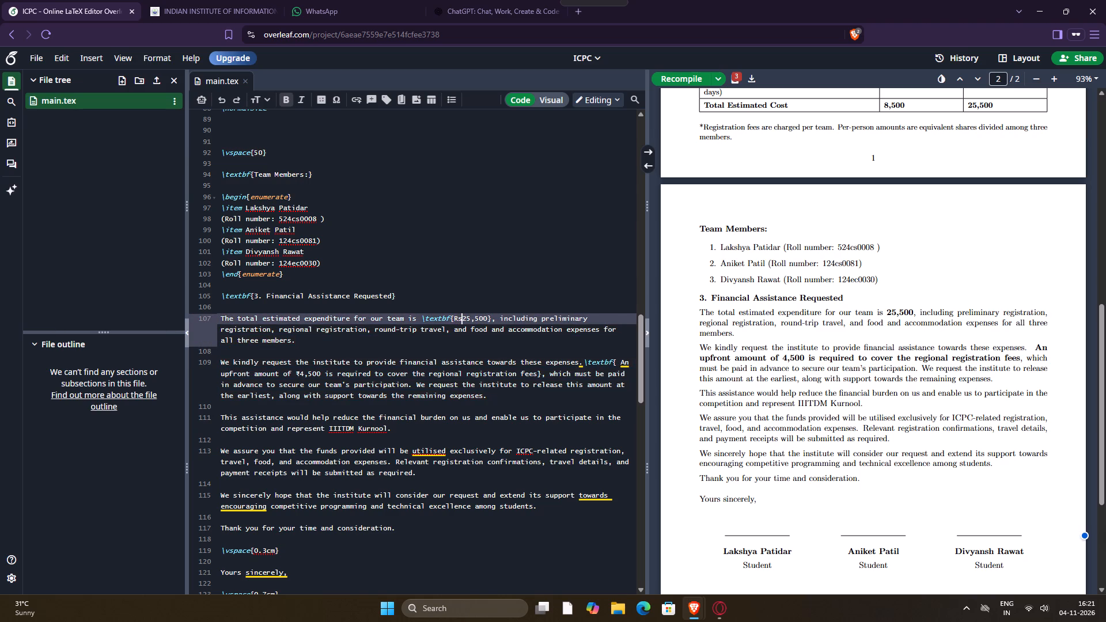
Add a period and a space after "Rs" before 25,500 in the total estimated expenditure sentence.
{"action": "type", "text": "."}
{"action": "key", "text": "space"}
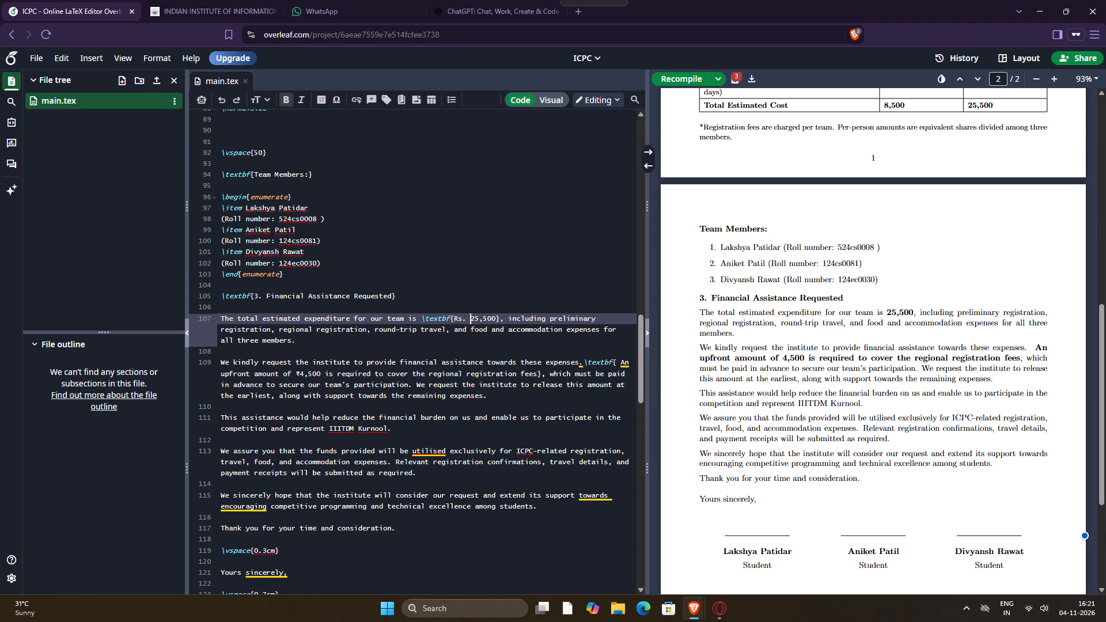
Replace the rupee symbol before 4,500 with "Rs. " in the upfront amount sentence and recompile the PDF.
{"action": "double_click", "coordinate": [802, 360]}
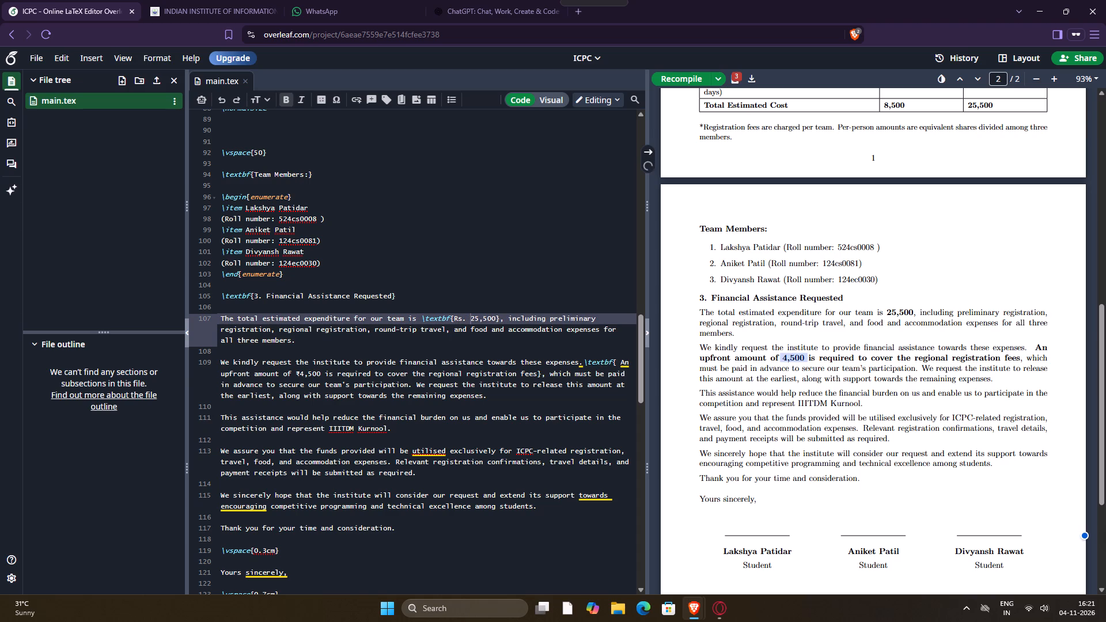
{"action": "left_click", "coordinate": [294, 353]}
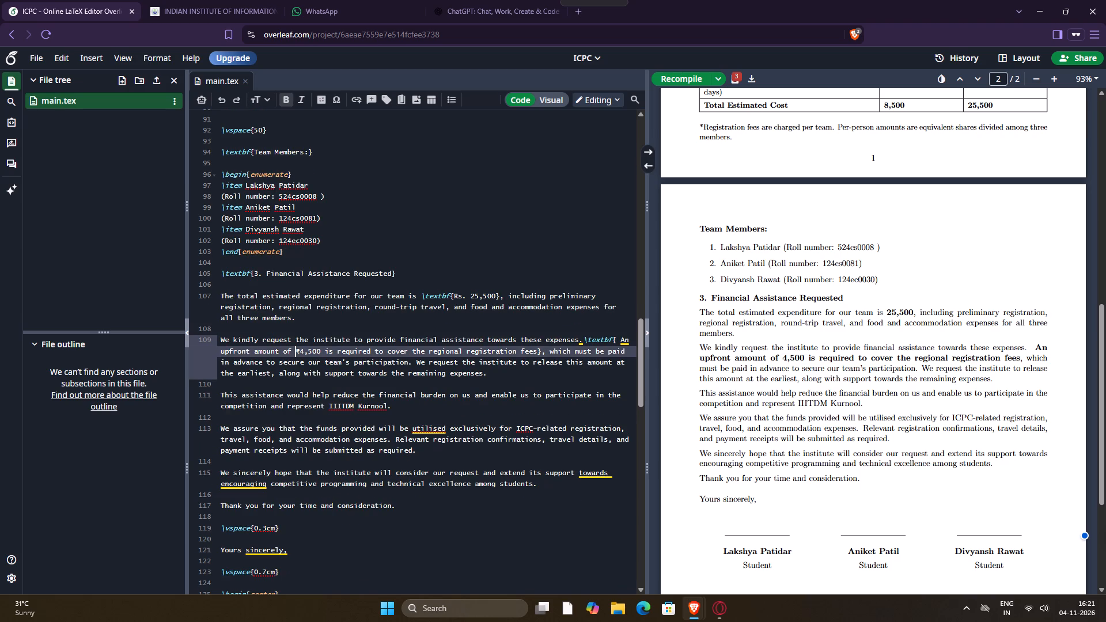
{"action": "left_click", "coordinate": [300, 354]}
{"action": "key", "text": "BackSpace"}
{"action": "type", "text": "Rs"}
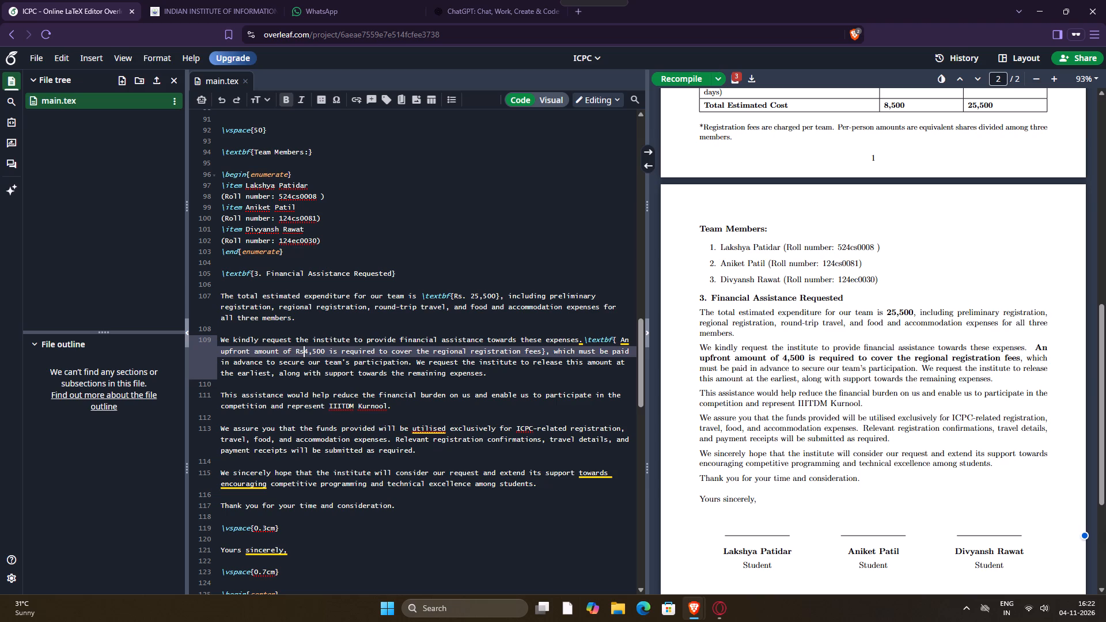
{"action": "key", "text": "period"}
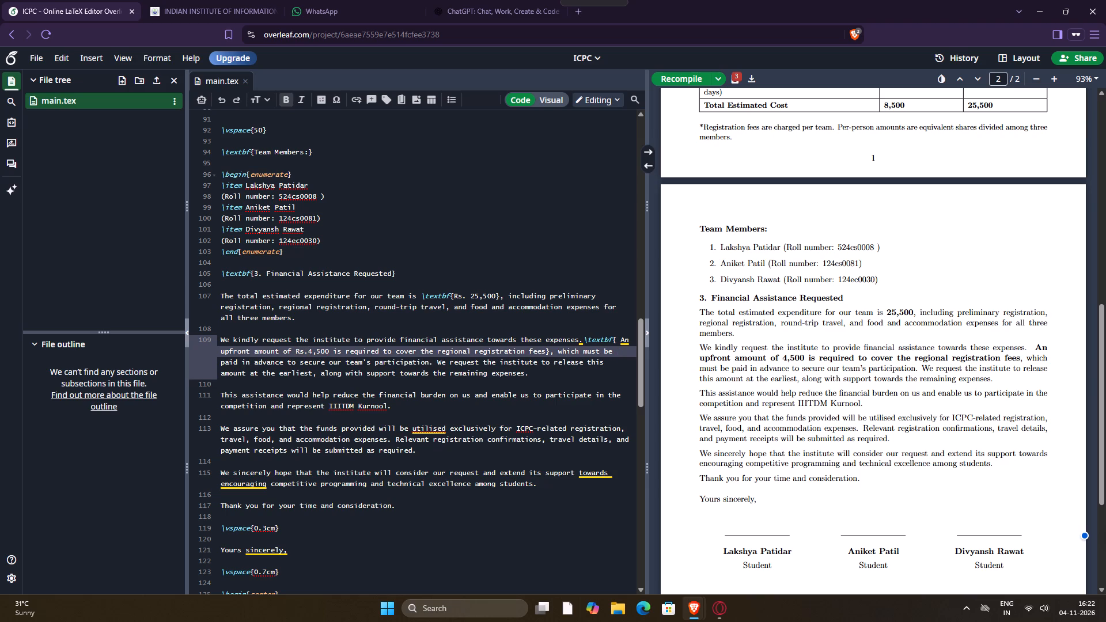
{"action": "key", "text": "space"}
{"action": "left_click", "coordinate": [679, 80]}
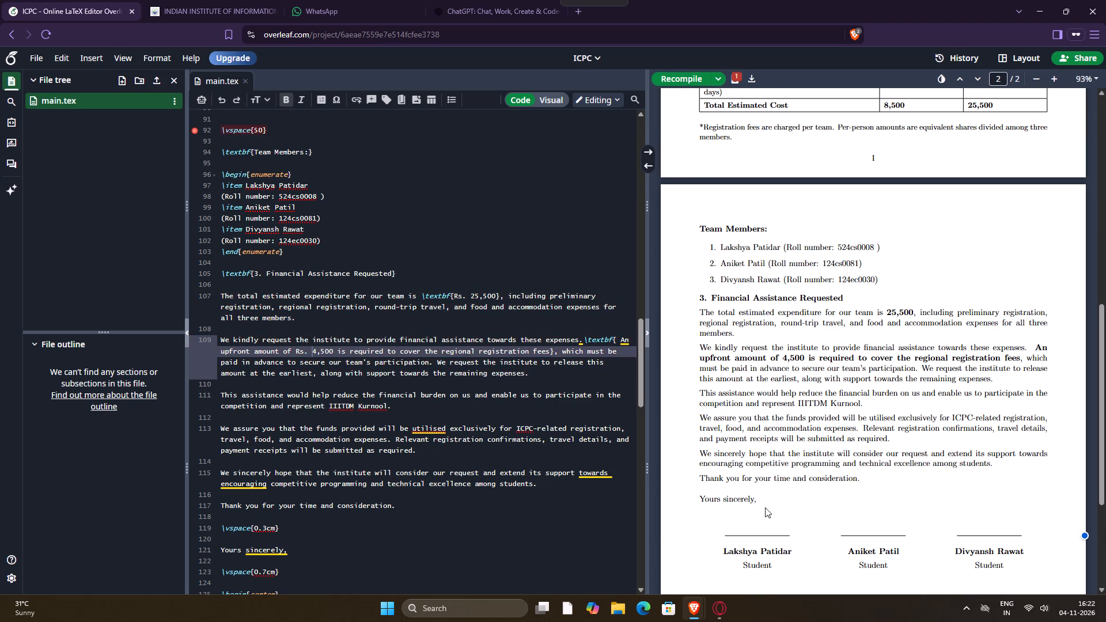
In the signature block source, replace "Student" under the first team member's name with that member's roll number from the Team Members list.
{"action": "scroll", "coordinate": [757, 407], "scroll_direction": "down", "scroll_amount": 2}
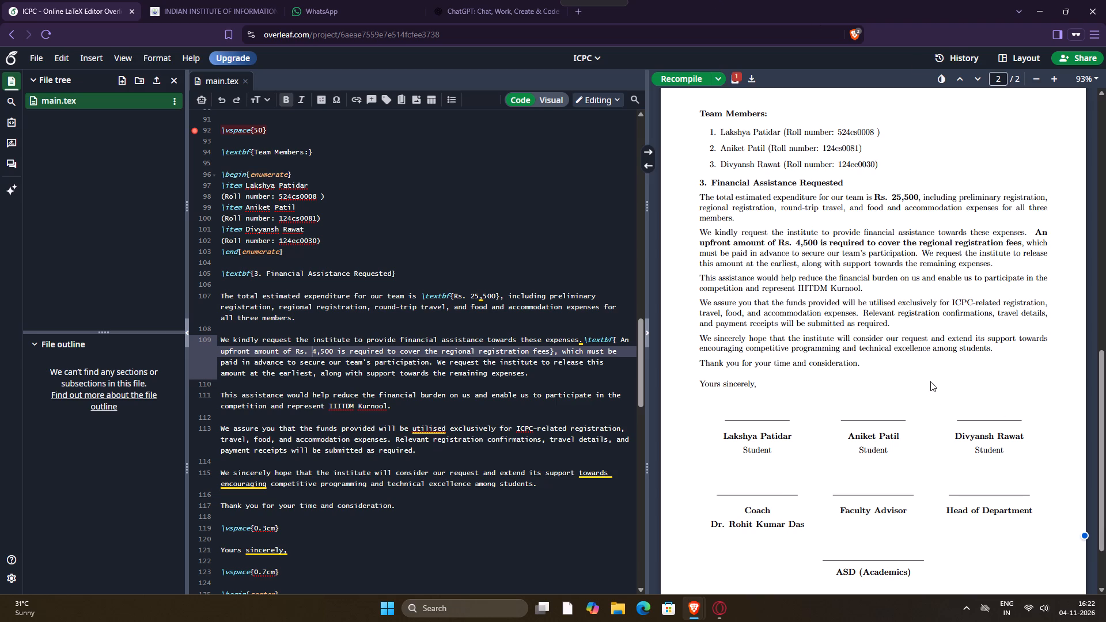
{"action": "scroll", "coordinate": [855, 344], "scroll_direction": "up", "scroll_amount": 1}
{"action": "scroll", "coordinate": [817, 343], "scroll_direction": "down", "scroll_amount": 1}
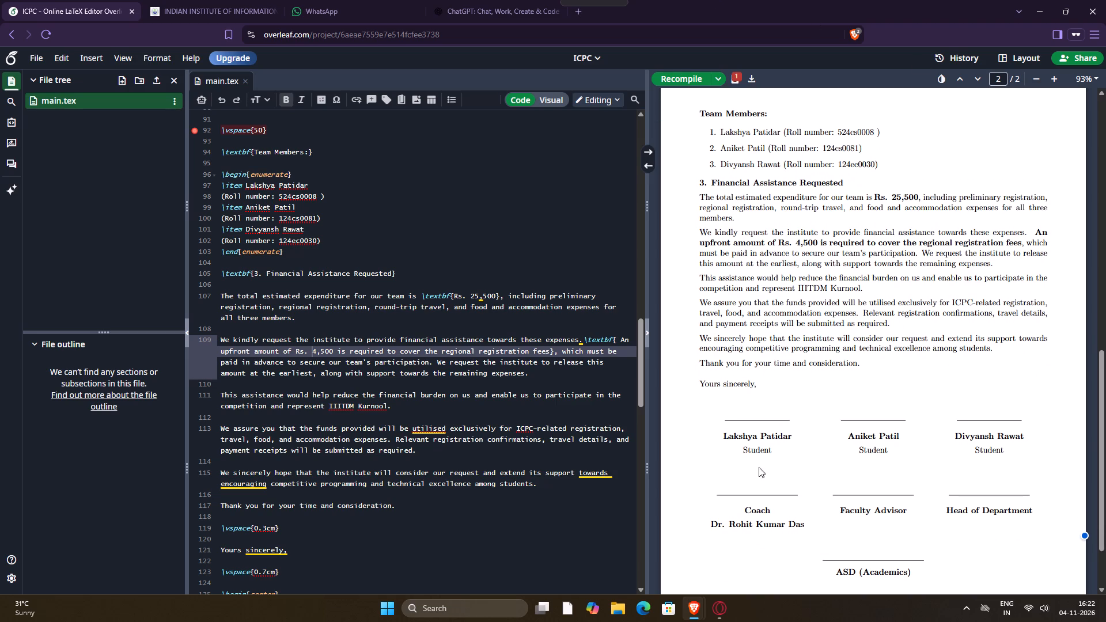
{"action": "triple_click", "coordinate": [754, 447]}
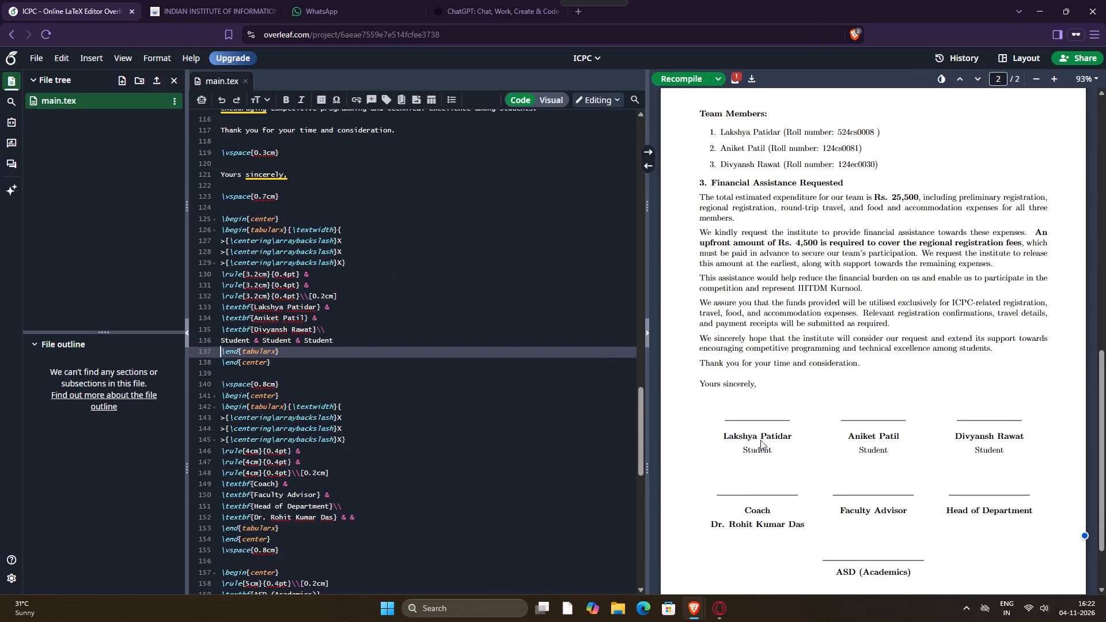
{"action": "double_click", "coordinate": [237, 343]}
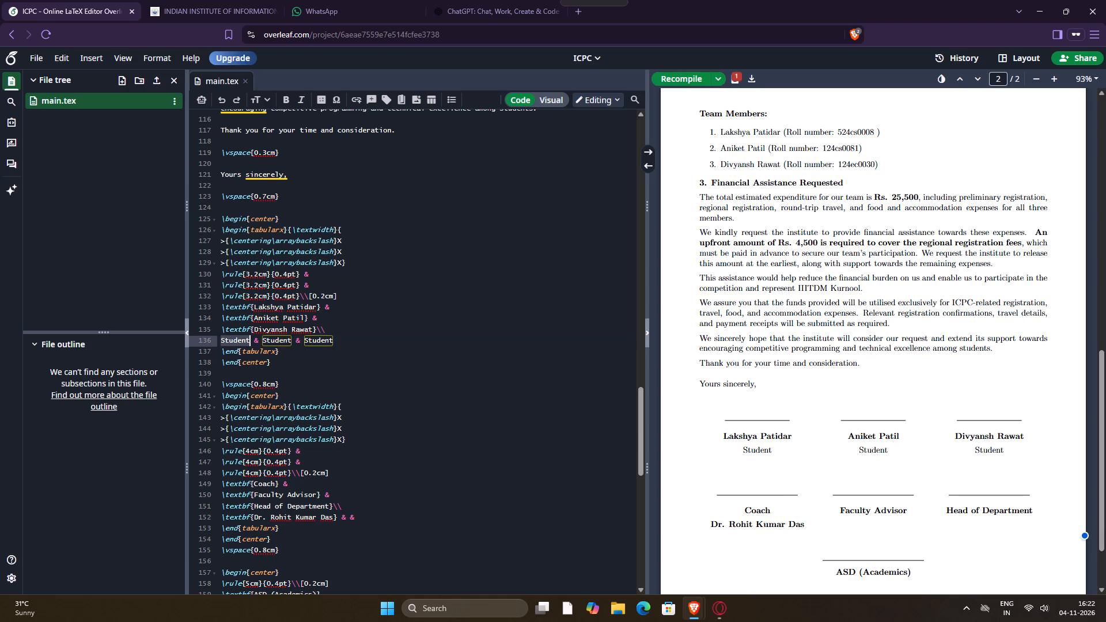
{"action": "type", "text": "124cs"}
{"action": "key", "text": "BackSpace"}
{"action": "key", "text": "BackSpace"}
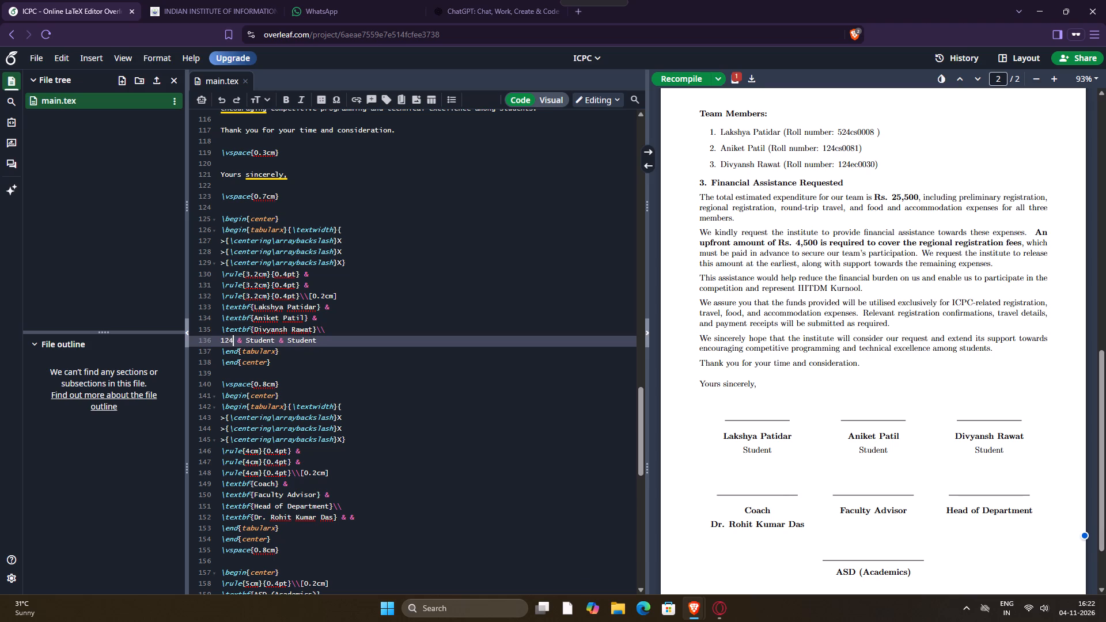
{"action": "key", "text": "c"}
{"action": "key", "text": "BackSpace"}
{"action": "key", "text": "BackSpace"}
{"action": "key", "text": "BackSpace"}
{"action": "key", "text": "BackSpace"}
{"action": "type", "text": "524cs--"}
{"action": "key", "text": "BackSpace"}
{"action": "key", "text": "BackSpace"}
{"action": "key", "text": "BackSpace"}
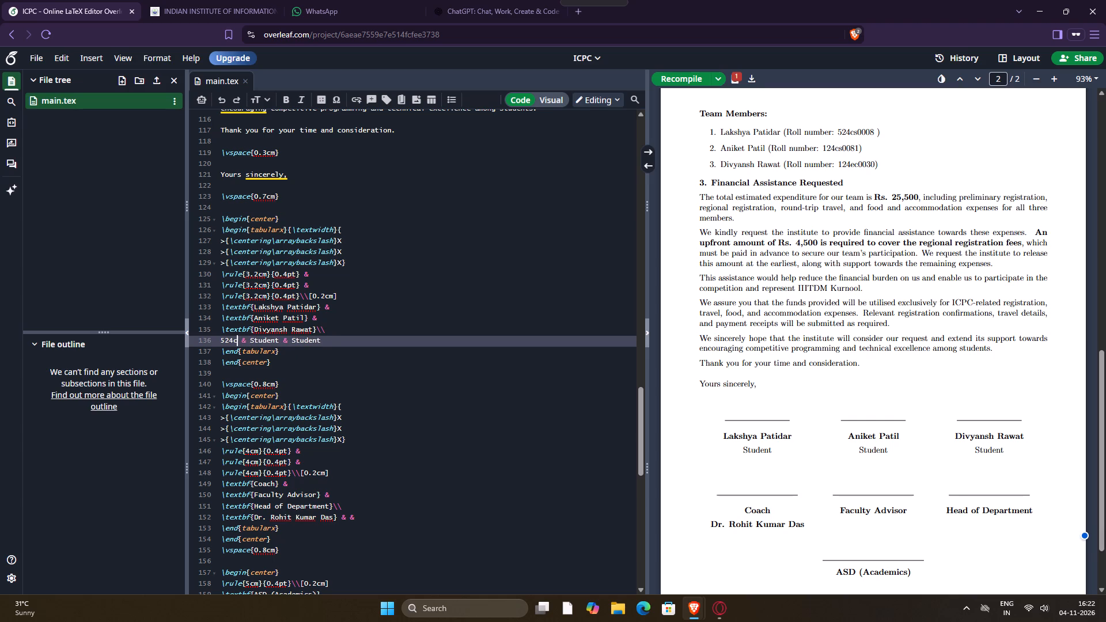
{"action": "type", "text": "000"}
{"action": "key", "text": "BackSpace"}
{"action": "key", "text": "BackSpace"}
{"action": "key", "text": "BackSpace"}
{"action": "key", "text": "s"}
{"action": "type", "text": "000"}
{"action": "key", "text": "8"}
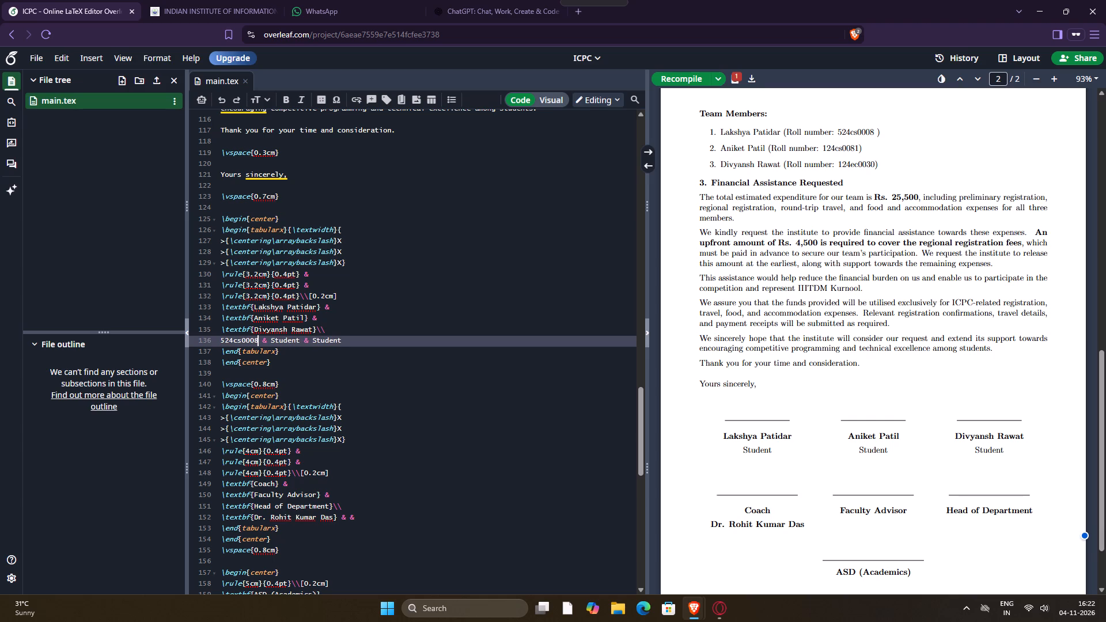
Replace "Student" under the second team member's name in the signature block with that member's roll number.
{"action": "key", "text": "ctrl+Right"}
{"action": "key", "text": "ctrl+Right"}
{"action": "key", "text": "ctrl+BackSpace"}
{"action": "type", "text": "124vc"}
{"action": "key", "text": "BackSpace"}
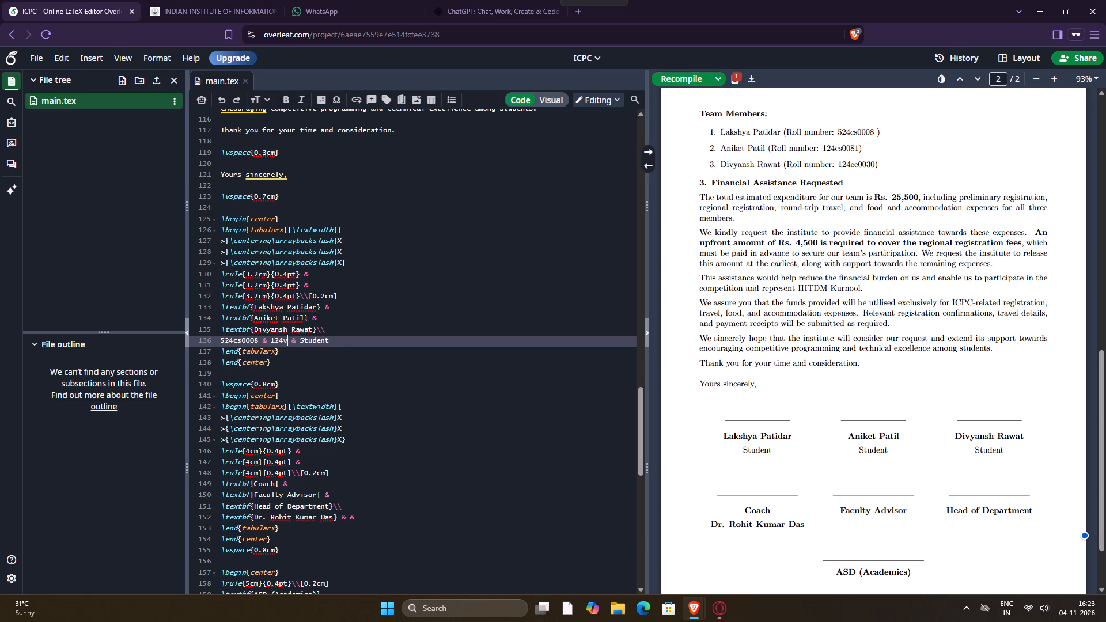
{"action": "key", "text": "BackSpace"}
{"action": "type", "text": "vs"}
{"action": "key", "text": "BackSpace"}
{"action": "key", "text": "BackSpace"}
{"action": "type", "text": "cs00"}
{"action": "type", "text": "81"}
Replace "Student" under the third team member's name in the signature block with that member's roll number and recompile the PDF.
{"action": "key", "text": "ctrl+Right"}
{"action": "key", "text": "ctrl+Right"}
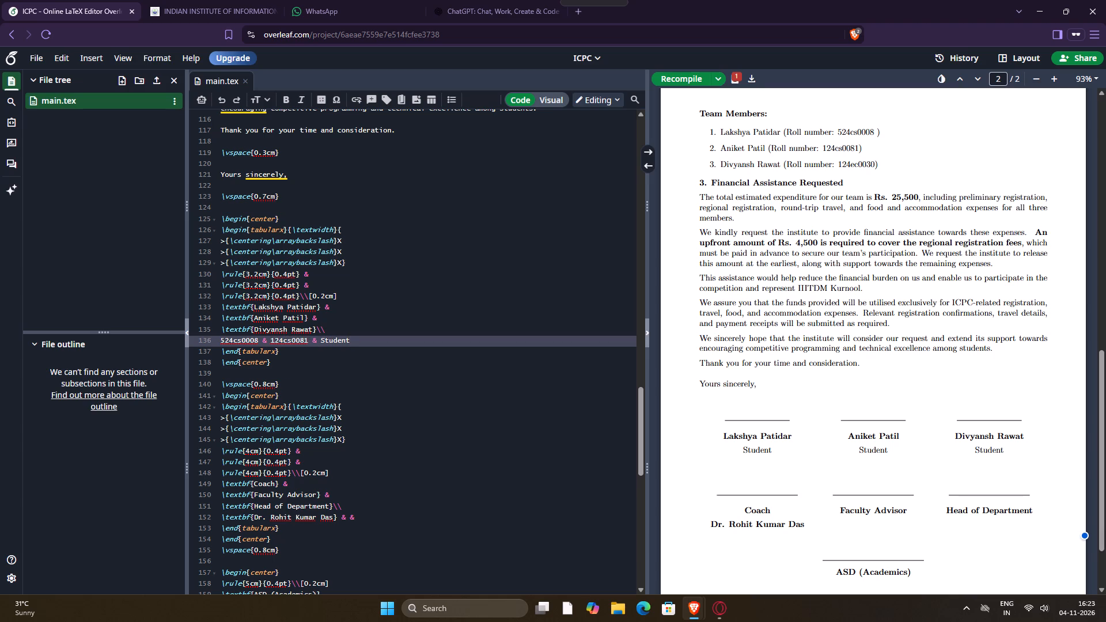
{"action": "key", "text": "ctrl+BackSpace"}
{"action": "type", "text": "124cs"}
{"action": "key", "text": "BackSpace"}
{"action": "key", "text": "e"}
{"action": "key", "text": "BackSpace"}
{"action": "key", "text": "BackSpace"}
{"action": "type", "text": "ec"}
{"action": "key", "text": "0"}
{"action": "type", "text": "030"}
{"action": "left_click", "coordinate": [682, 78]}
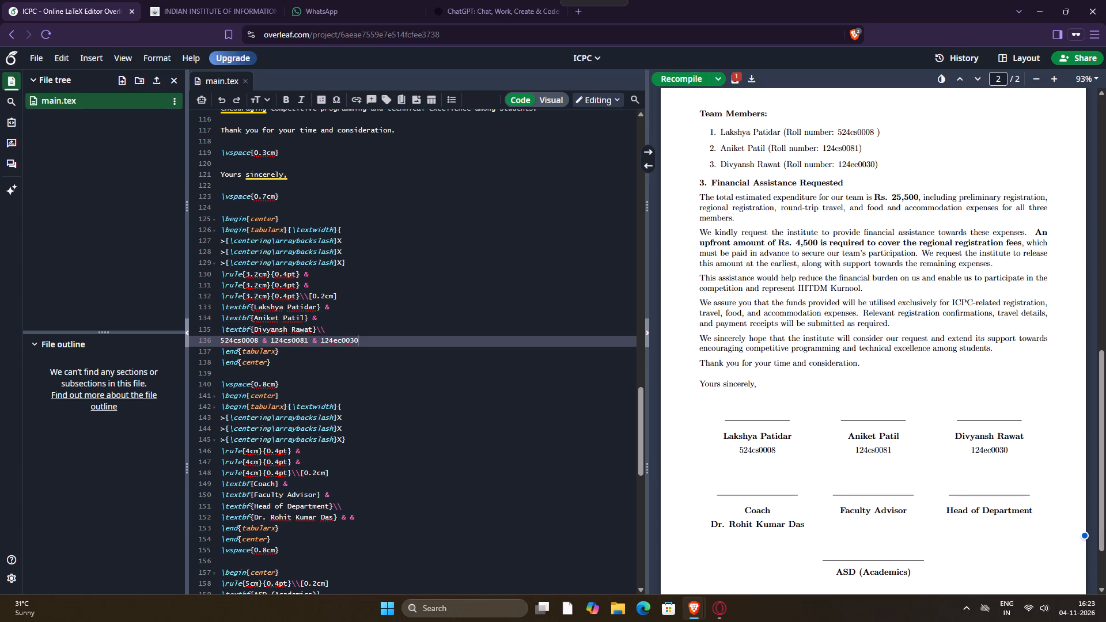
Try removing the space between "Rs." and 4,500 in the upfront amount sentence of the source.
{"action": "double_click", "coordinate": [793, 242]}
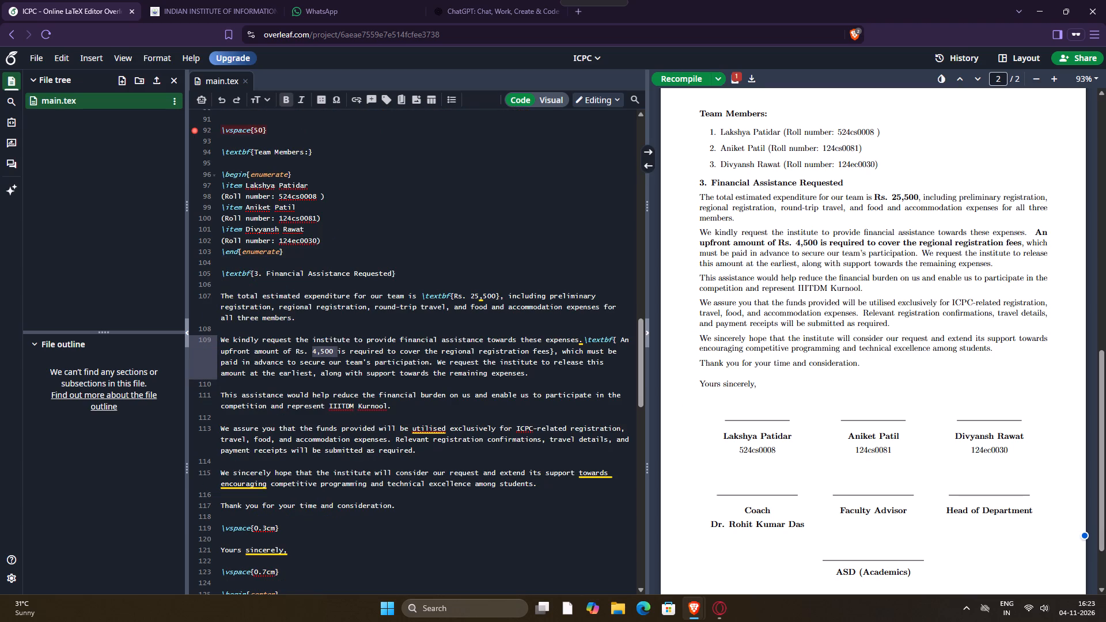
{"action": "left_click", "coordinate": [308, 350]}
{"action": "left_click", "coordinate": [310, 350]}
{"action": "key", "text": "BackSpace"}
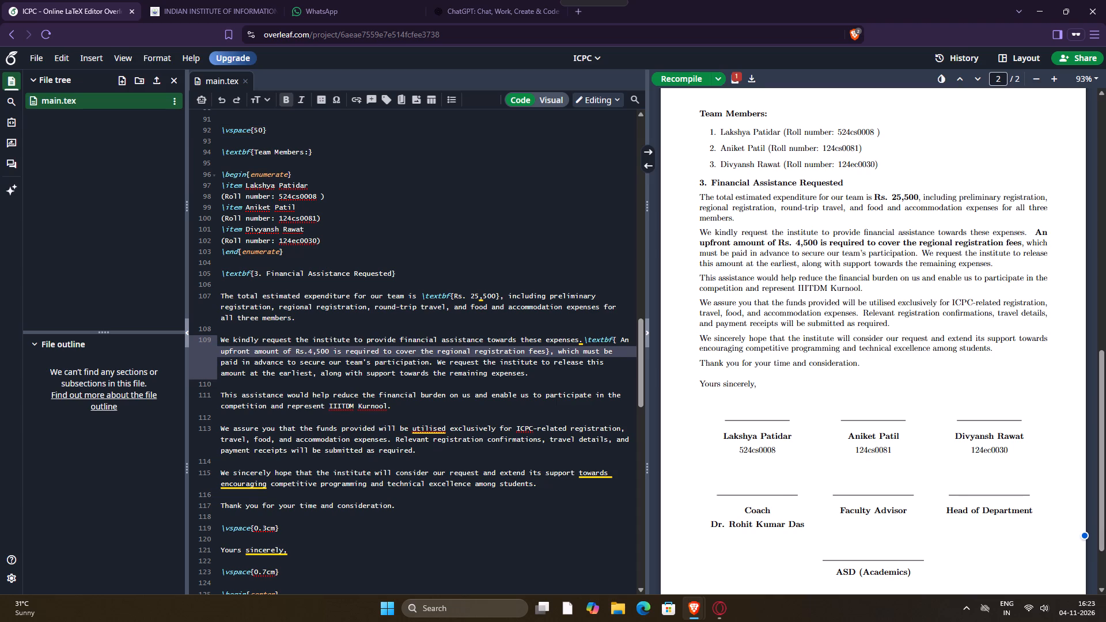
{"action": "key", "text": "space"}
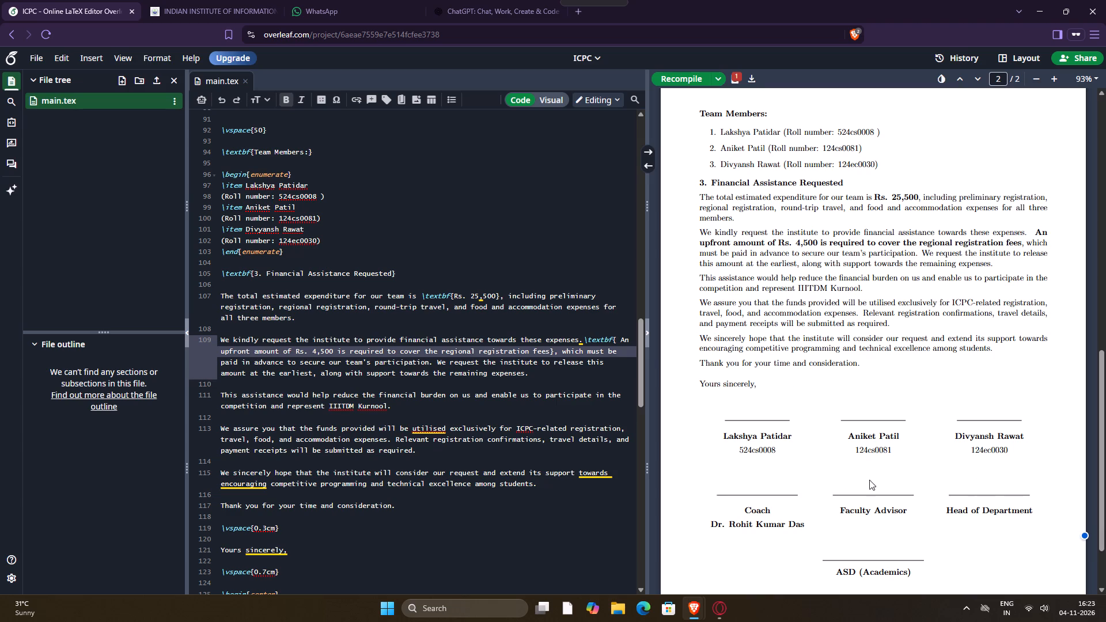
Check the team members' signature block, then proofread the expenditure and upfront-payment paragraphs of section 3 in the compiled PDF against the budget table.
{"action": "double_click", "coordinate": [783, 444]}
{"action": "left_click", "coordinate": [853, 447]}
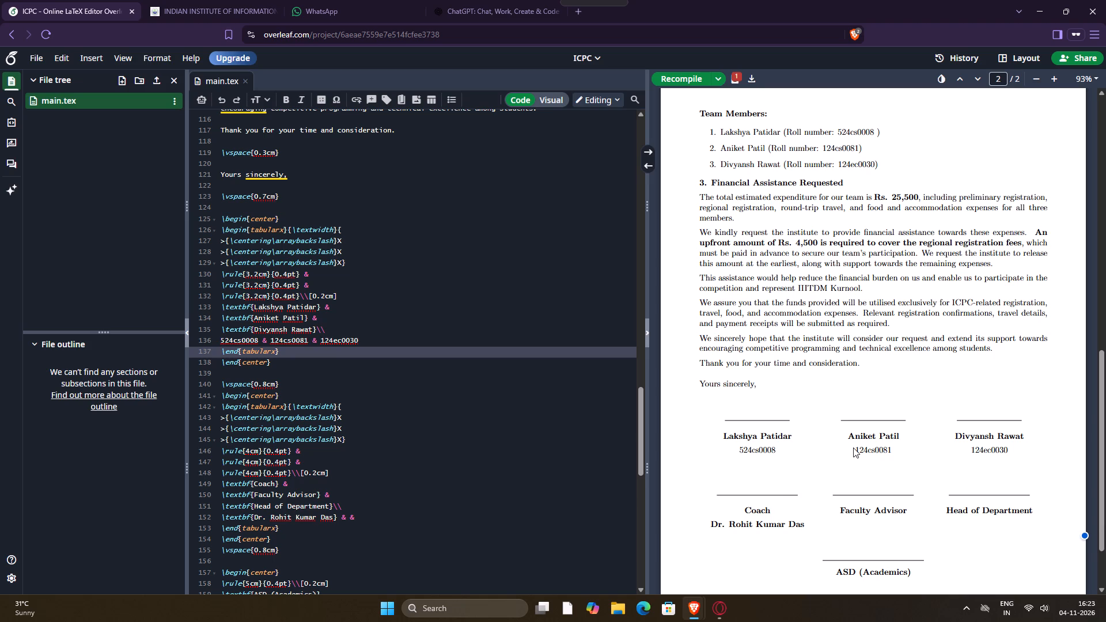
{"action": "scroll", "coordinate": [844, 400], "scroll_direction": "down", "scroll_amount": 1}
{"action": "scroll", "coordinate": [842, 385], "scroll_direction": "up", "scroll_amount": 2}
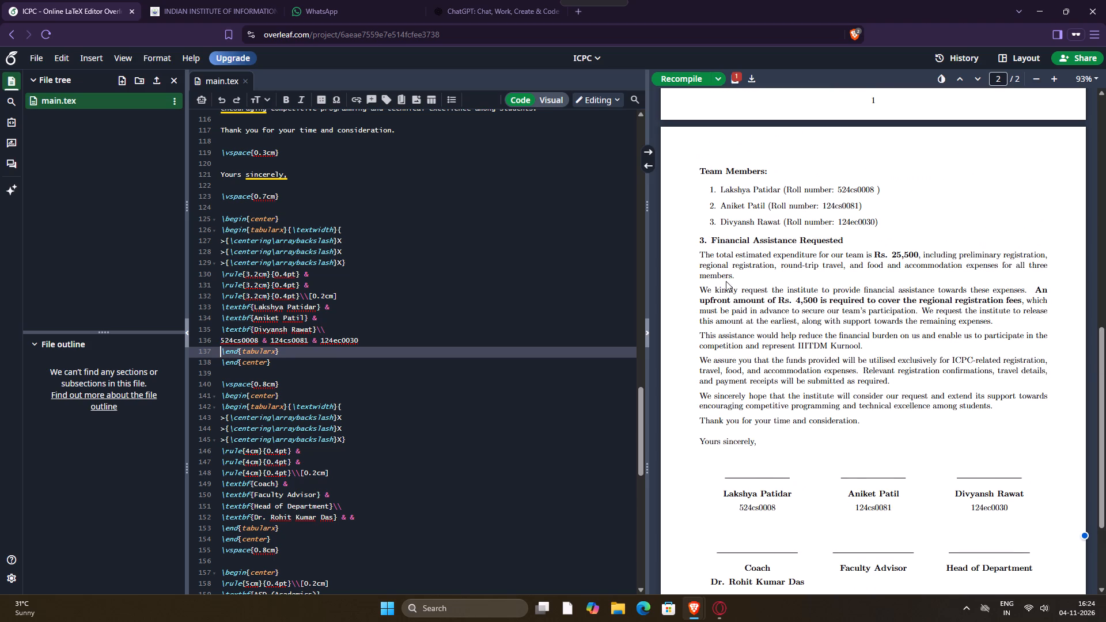
{"action": "left_click_drag", "start_coordinate": [706, 256], "coordinate": [881, 264]}
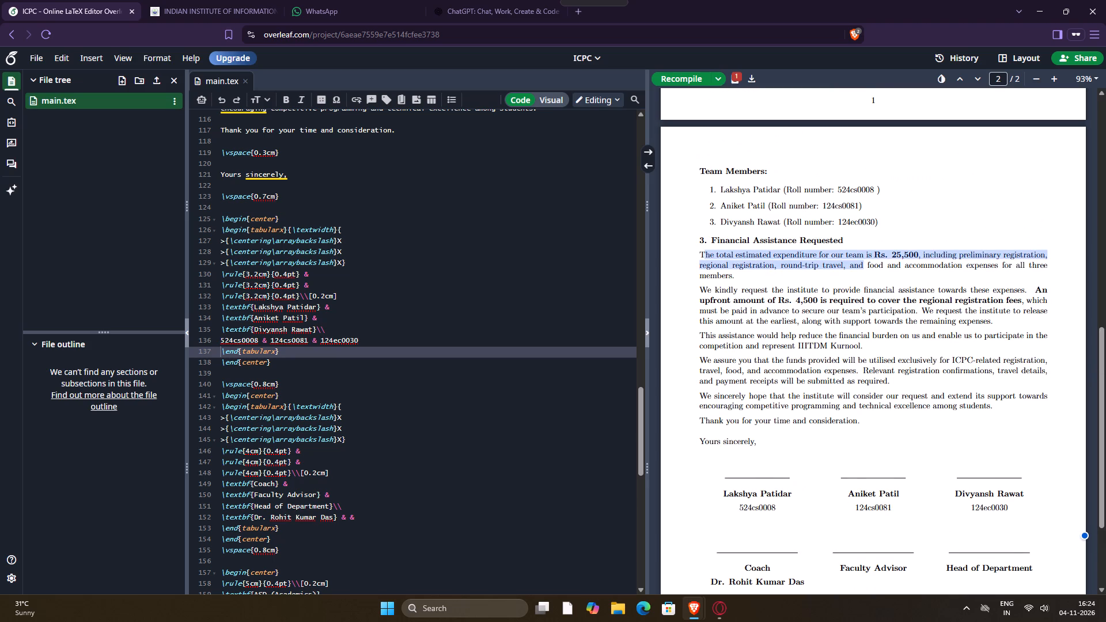
{"action": "left_click_drag", "start_coordinate": [881, 264], "coordinate": [758, 272]}
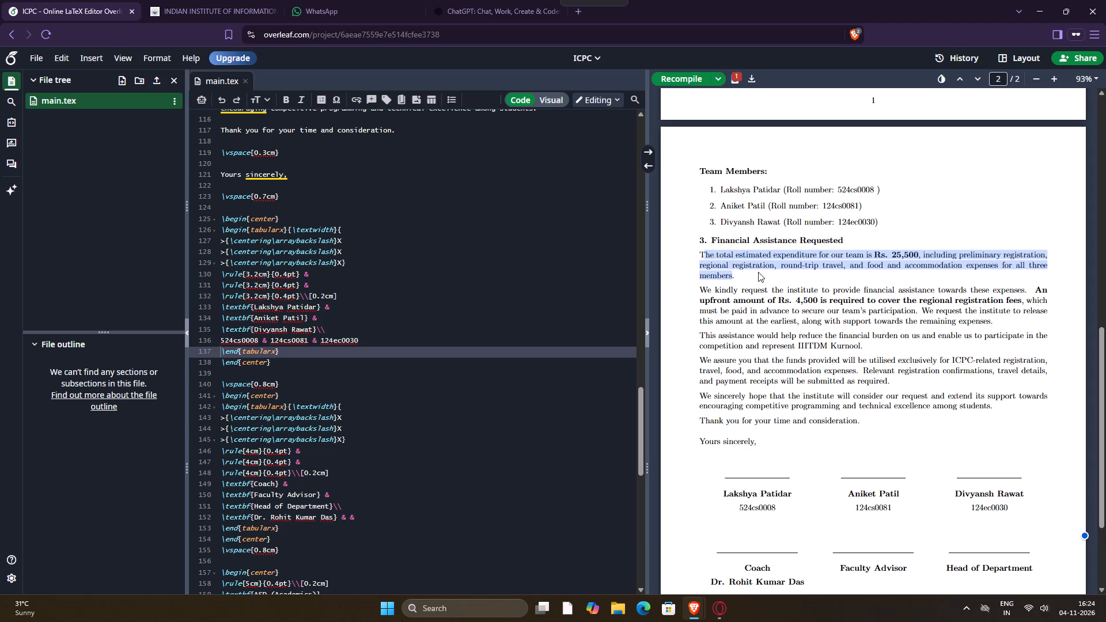
{"action": "left_click_drag", "start_coordinate": [758, 272], "coordinate": [1031, 269]}
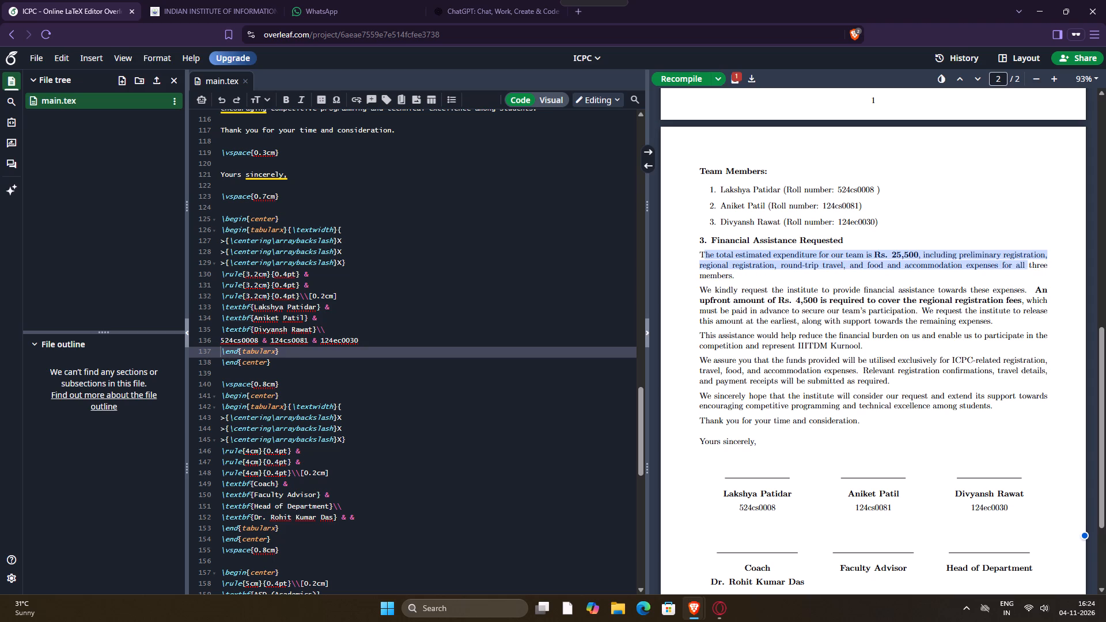
{"action": "left_click_drag", "start_coordinate": [1031, 269], "coordinate": [856, 291]}
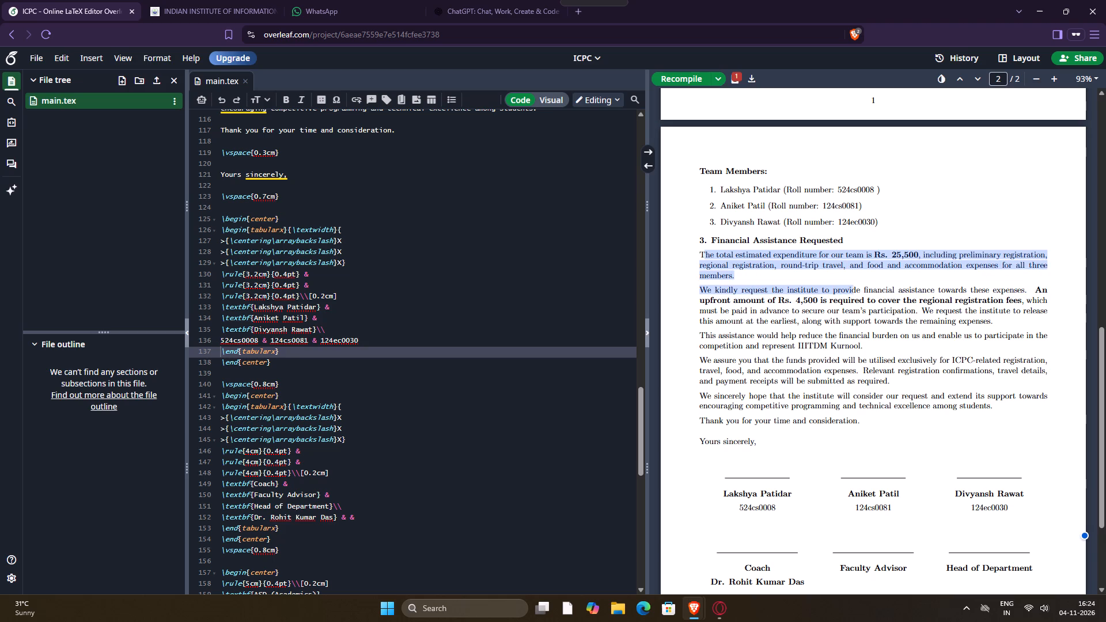
{"action": "left_click_drag", "start_coordinate": [856, 291], "coordinate": [836, 305]}
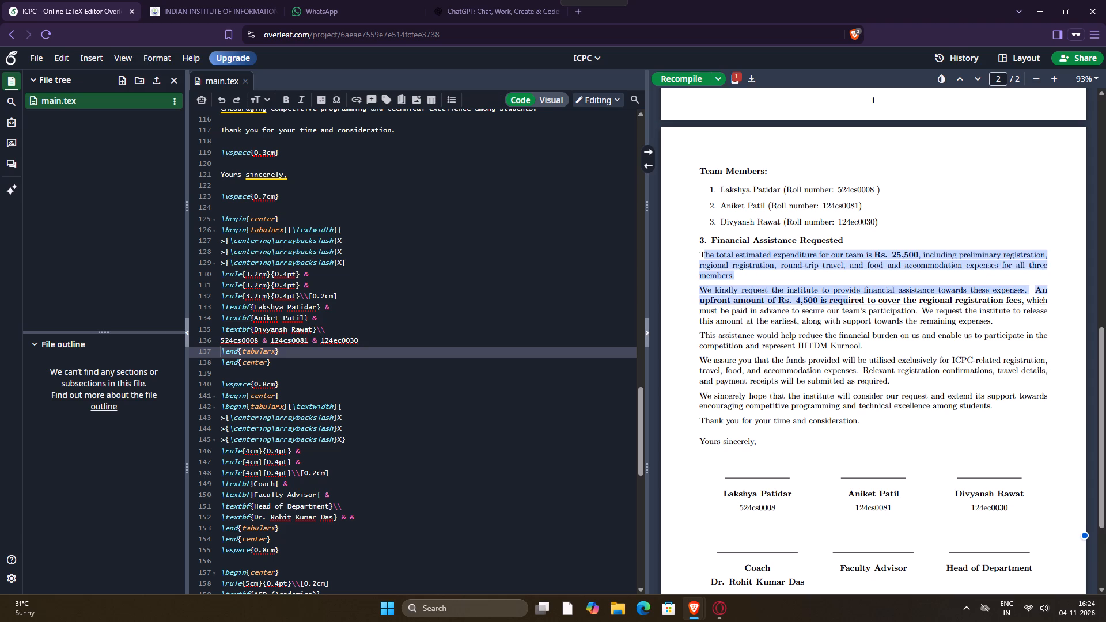
{"action": "left_click_drag", "start_coordinate": [836, 305], "coordinate": [1052, 306]}
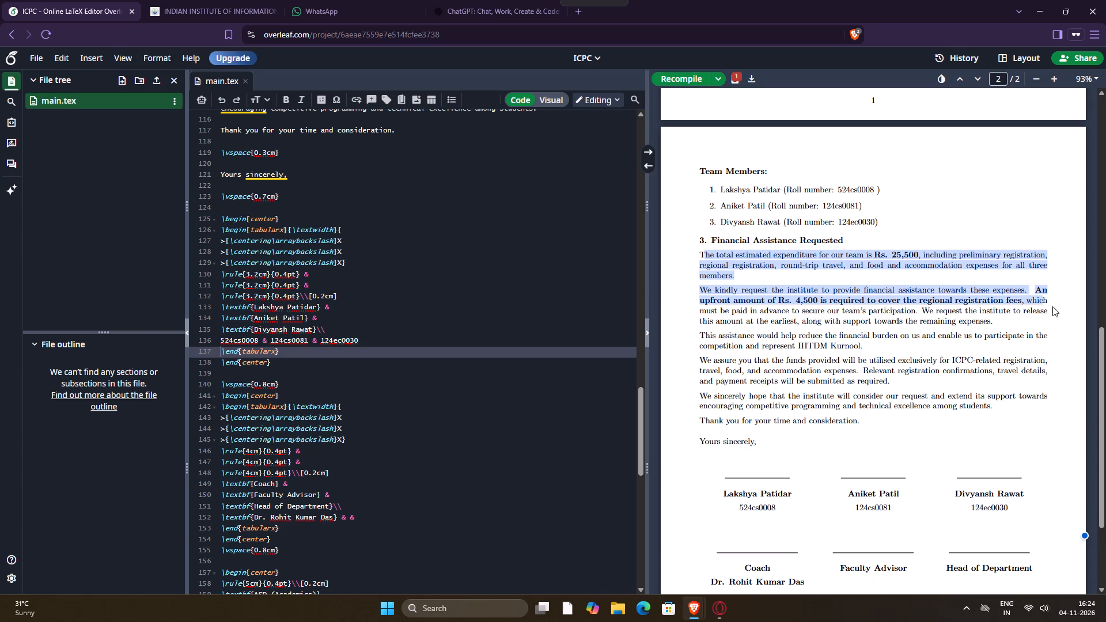
{"action": "left_click_drag", "start_coordinate": [1052, 306], "coordinate": [937, 310]}
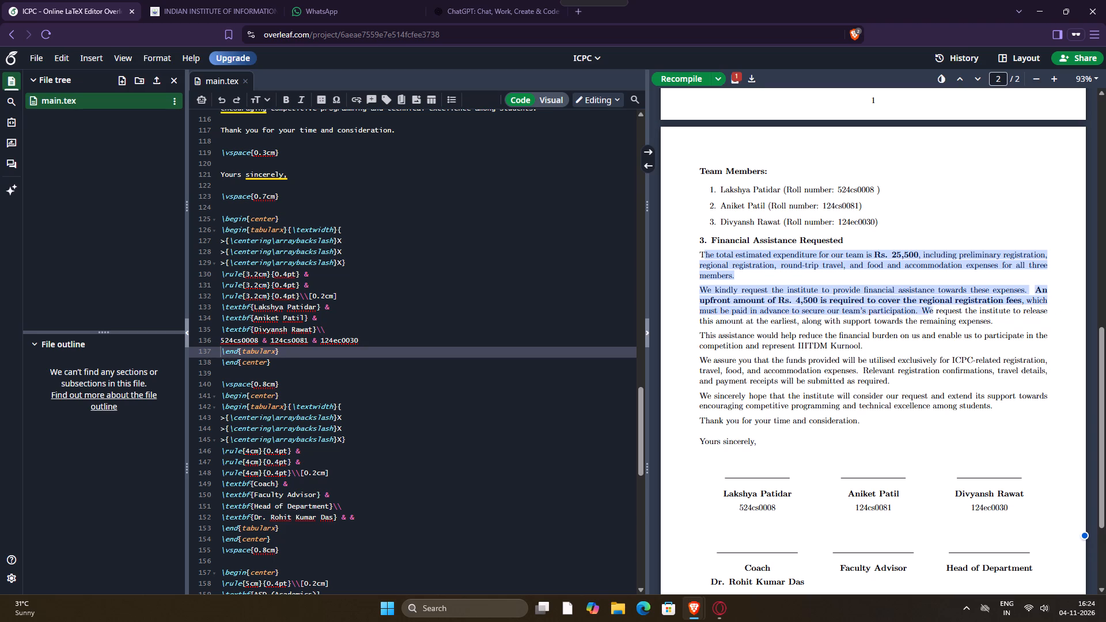
{"action": "left_click_drag", "start_coordinate": [937, 310], "coordinate": [824, 327]}
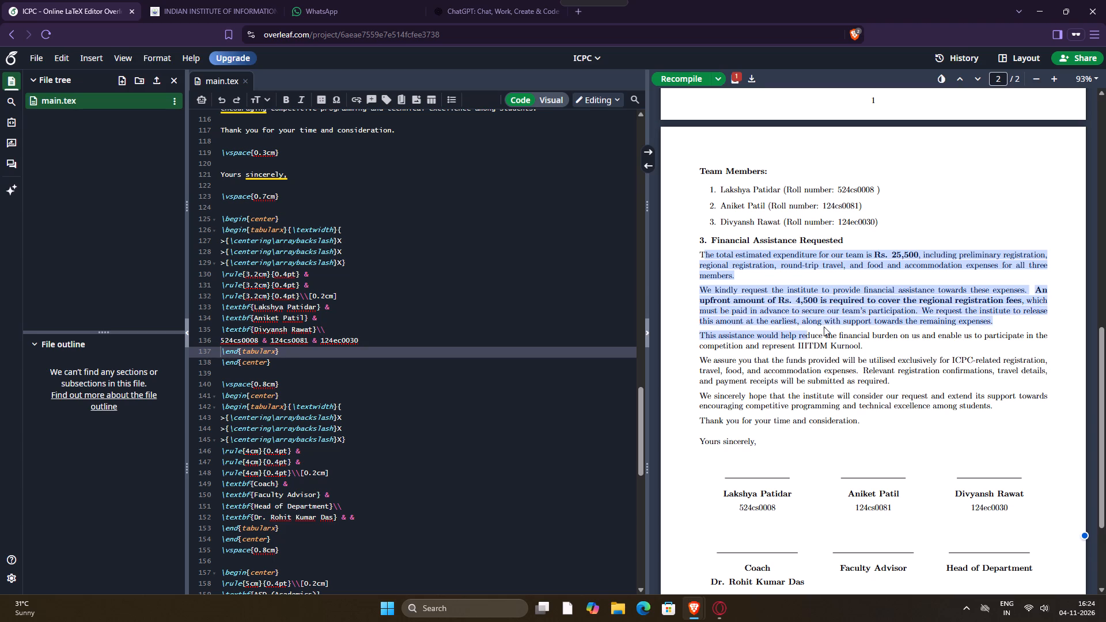
{"action": "left_click_drag", "start_coordinate": [824, 327], "coordinate": [756, 333]}
{"action": "left_click_drag", "start_coordinate": [756, 333], "coordinate": [764, 351]}
{"action": "scroll", "coordinate": [769, 351], "scroll_direction": "up", "scroll_amount": 5}
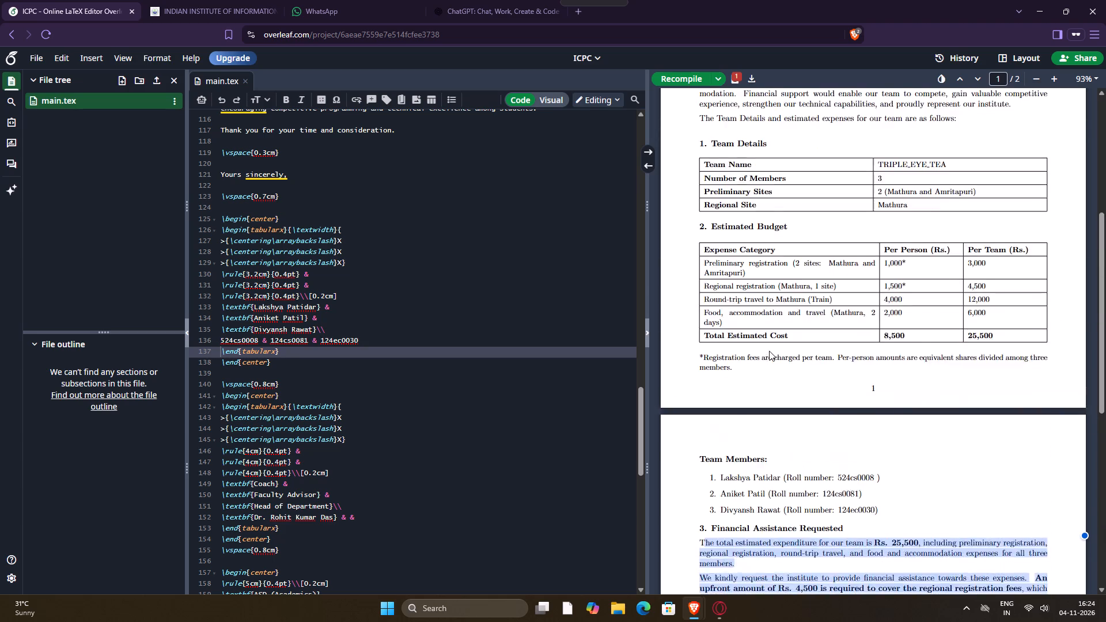
{"action": "scroll", "coordinate": [769, 351], "scroll_direction": "up", "scroll_amount": 5}
{"action": "scroll", "coordinate": [762, 359], "scroll_direction": "down", "scroll_amount": 10}
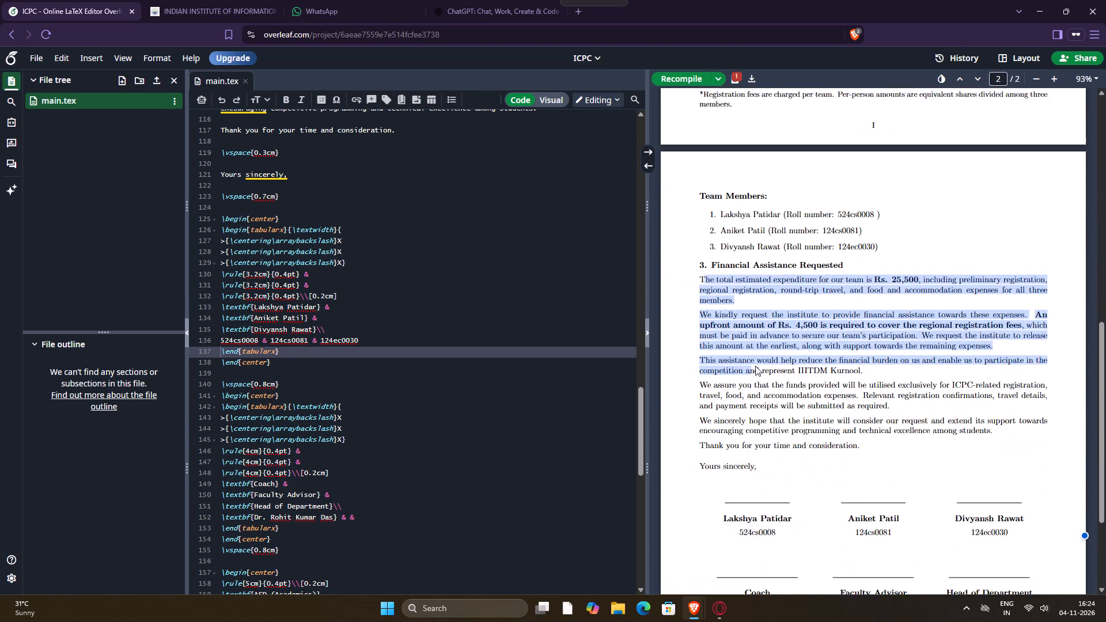
Re-read the paragraph on reducing the financial burden and representing IIITDM Kurnool, and locate it in the source.
{"action": "left_click", "coordinate": [717, 344]}
{"action": "left_click", "coordinate": [707, 340]}
{"action": "left_click_drag", "start_coordinate": [689, 337], "coordinate": [707, 337]}
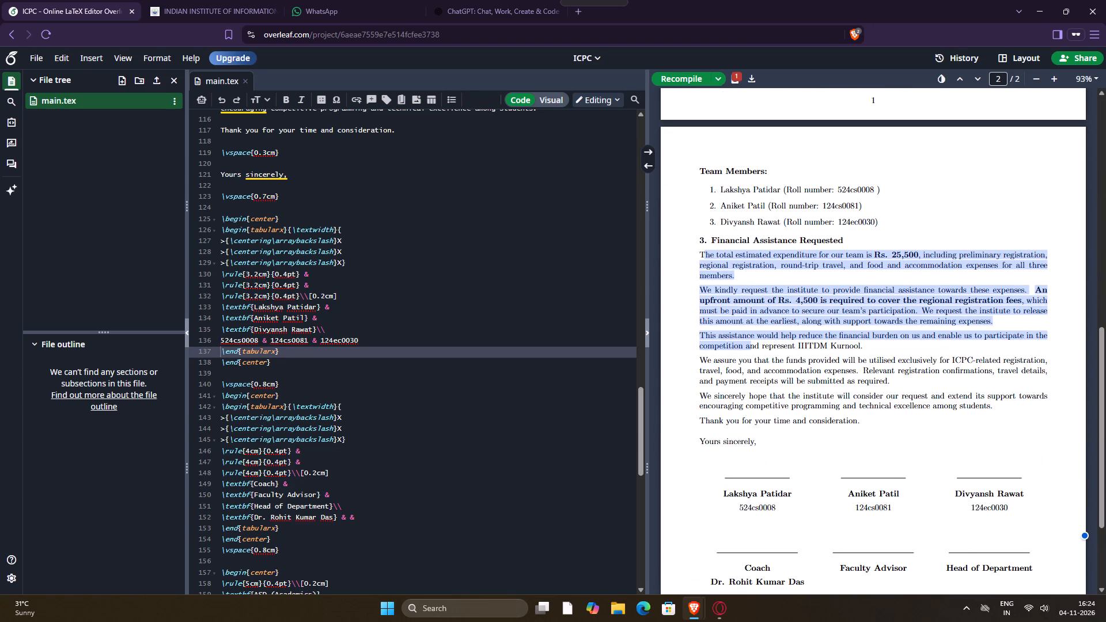
{"action": "left_click_drag", "start_coordinate": [707, 337], "coordinate": [835, 342]}
{"action": "left_click", "coordinate": [849, 342]}
{"action": "left_click_drag", "start_coordinate": [858, 346], "coordinate": [722, 339]}
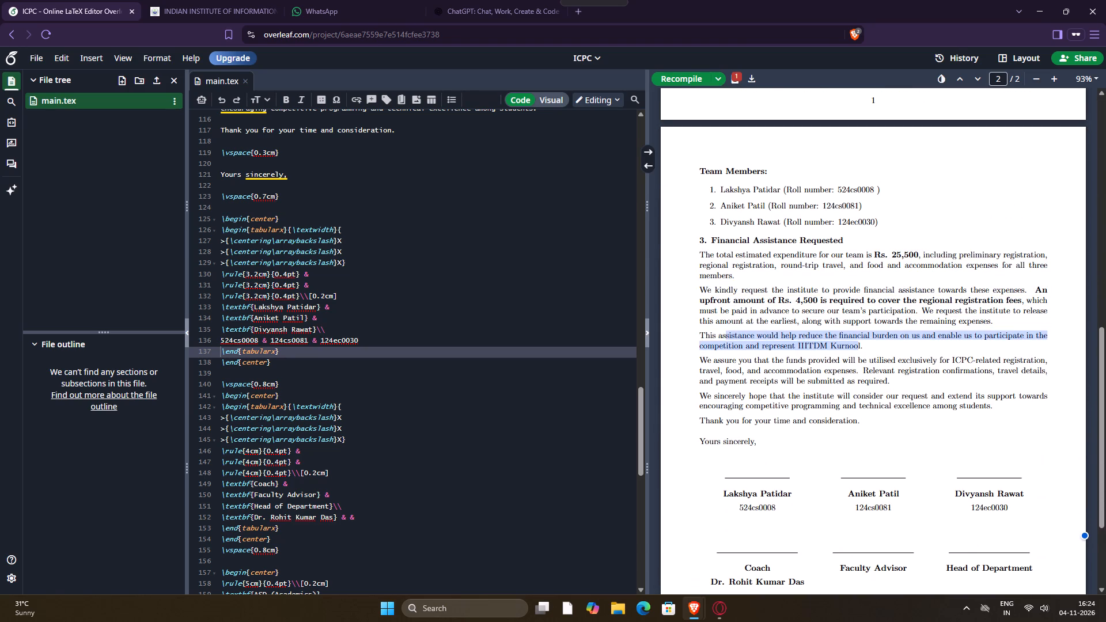
{"action": "left_click_drag", "start_coordinate": [722, 339], "coordinate": [696, 340]}
{"action": "left_click", "coordinate": [696, 340]}
{"action": "left_click_drag", "start_coordinate": [696, 340], "coordinate": [819, 343]}
{"action": "left_click", "coordinate": [819, 343]}
{"action": "left_click_drag", "start_coordinate": [819, 343], "coordinate": [795, 340]}
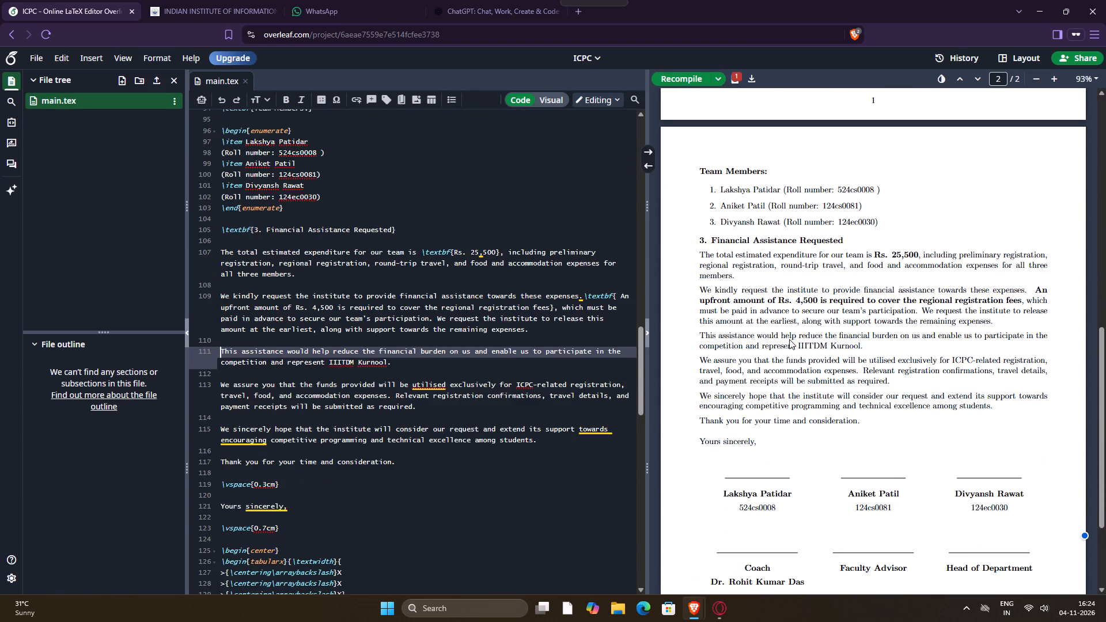
{"action": "left_click_drag", "start_coordinate": [783, 339], "coordinate": [775, 339]}
{"action": "left_click", "coordinate": [763, 337]}
{"action": "triple_click", "coordinate": [744, 338]}
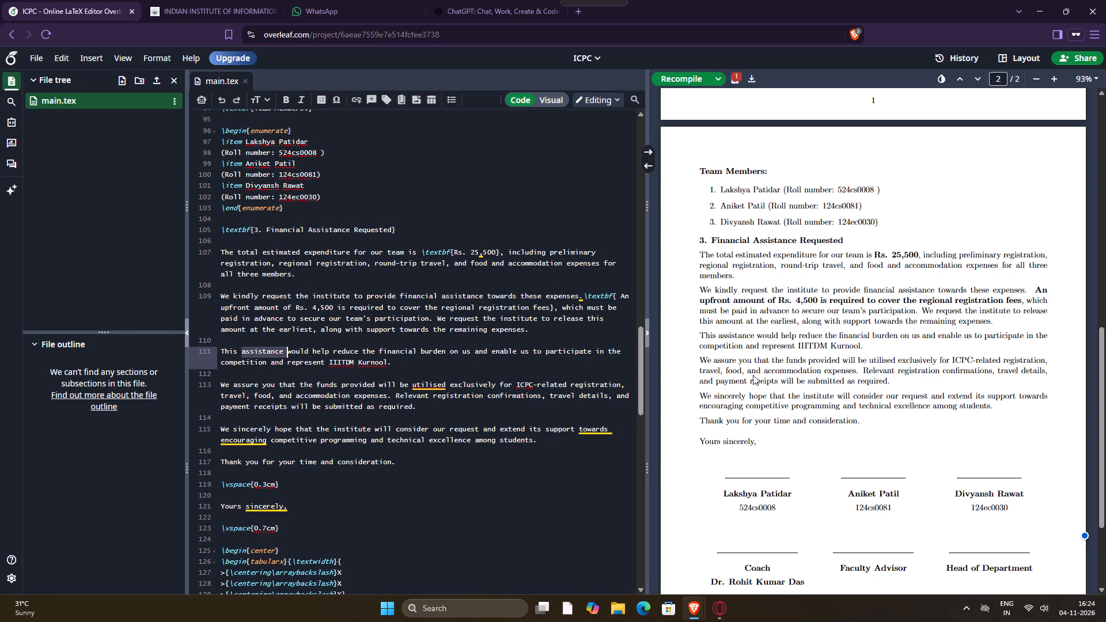
Proofread the fund-utilisation and closing paragraphs and review the signature lines down to the end of the letter.
{"action": "triple_click", "coordinate": [753, 365]}
{"action": "left_click_drag", "start_coordinate": [750, 366], "coordinate": [797, 381]}
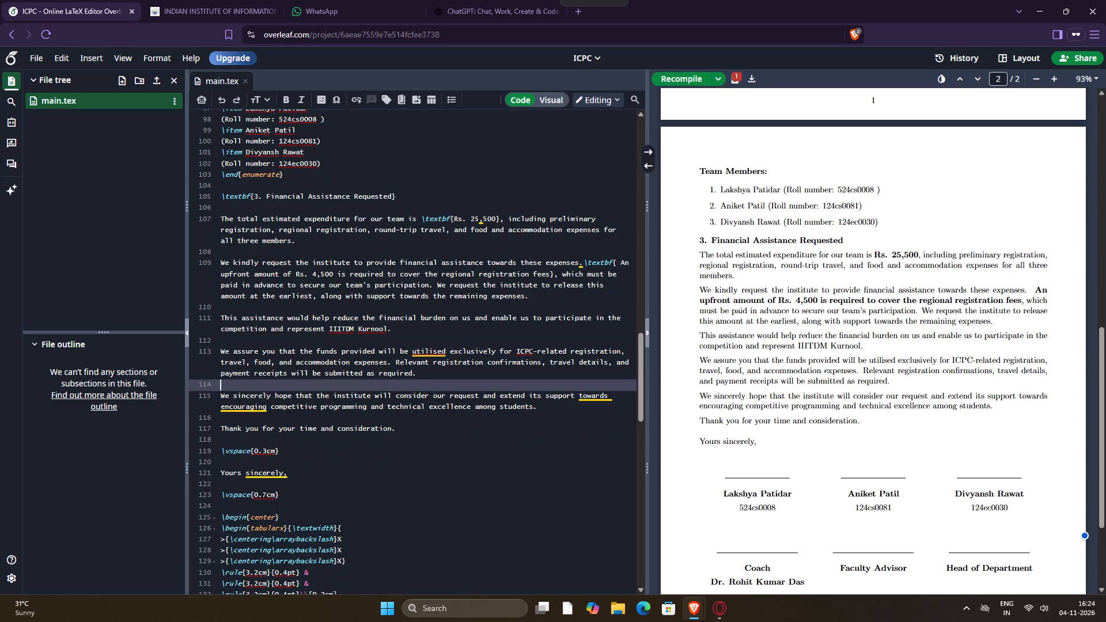
{"action": "double_click", "coordinate": [726, 400]}
{"action": "left_click_drag", "start_coordinate": [726, 400], "coordinate": [930, 419]}
{"action": "left_click", "coordinate": [911, 427]}
{"action": "left_click_drag", "start_coordinate": [911, 427], "coordinate": [893, 402]}
{"action": "left_click", "coordinate": [893, 401]}
{"action": "scroll", "coordinate": [849, 435], "scroll_direction": "down", "scroll_amount": 2}
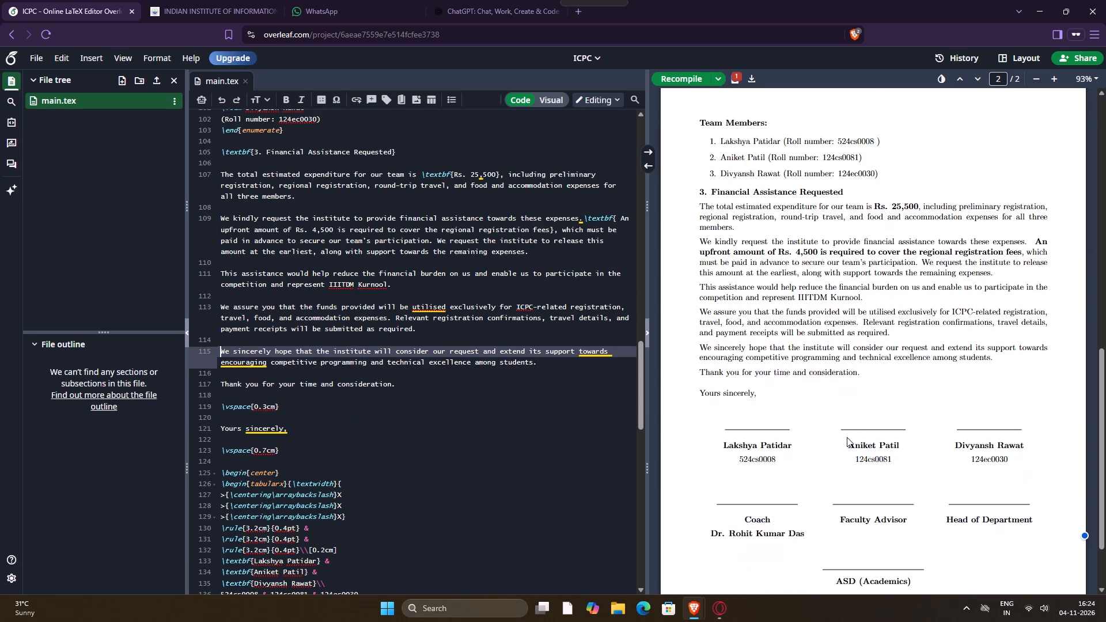
{"action": "scroll", "coordinate": [847, 437], "scroll_direction": "down", "scroll_amount": 4}
{"action": "scroll", "coordinate": [860, 452], "scroll_direction": "up", "scroll_amount": 1}
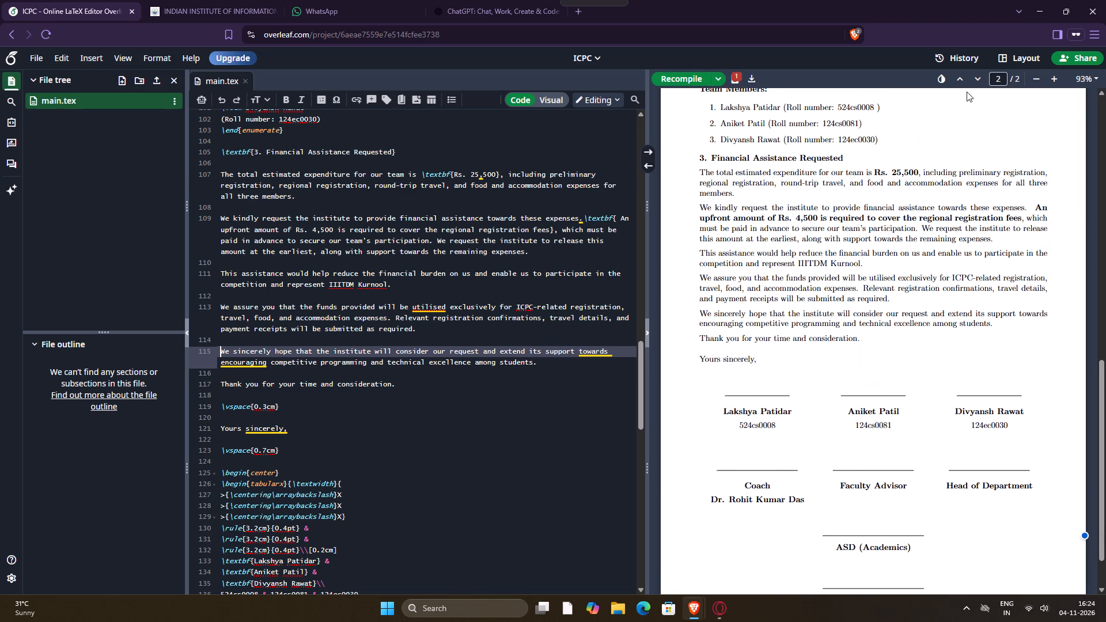
Start downloading the compiled letter as a PDF.
{"action": "left_click", "coordinate": [751, 81]}
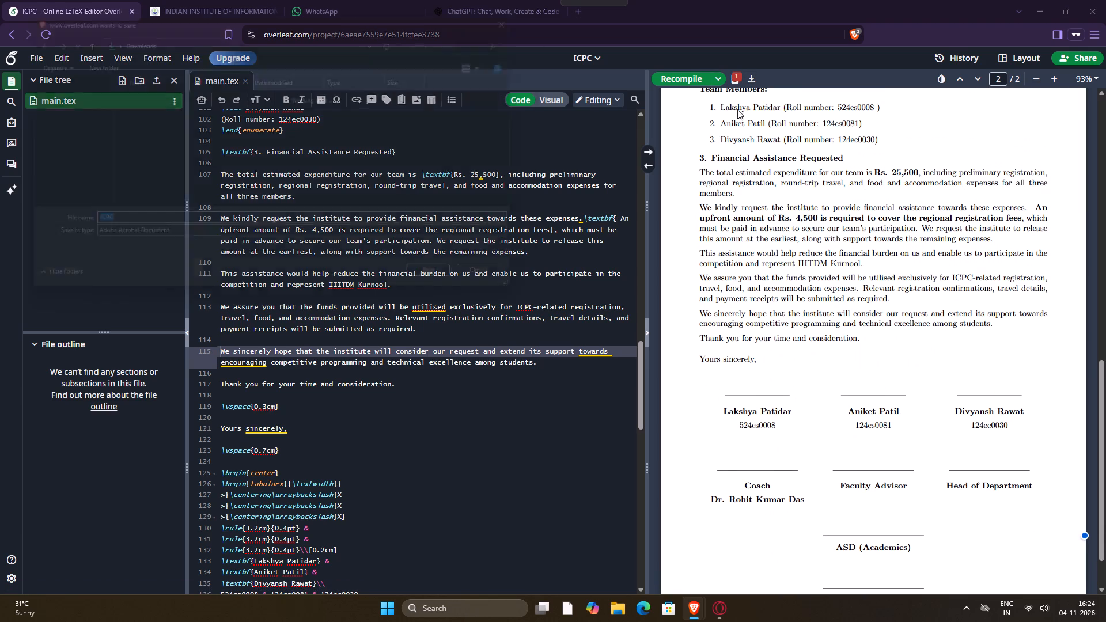
{"action": "scroll", "coordinate": [856, 409], "scroll_direction": "down", "scroll_amount": 4}
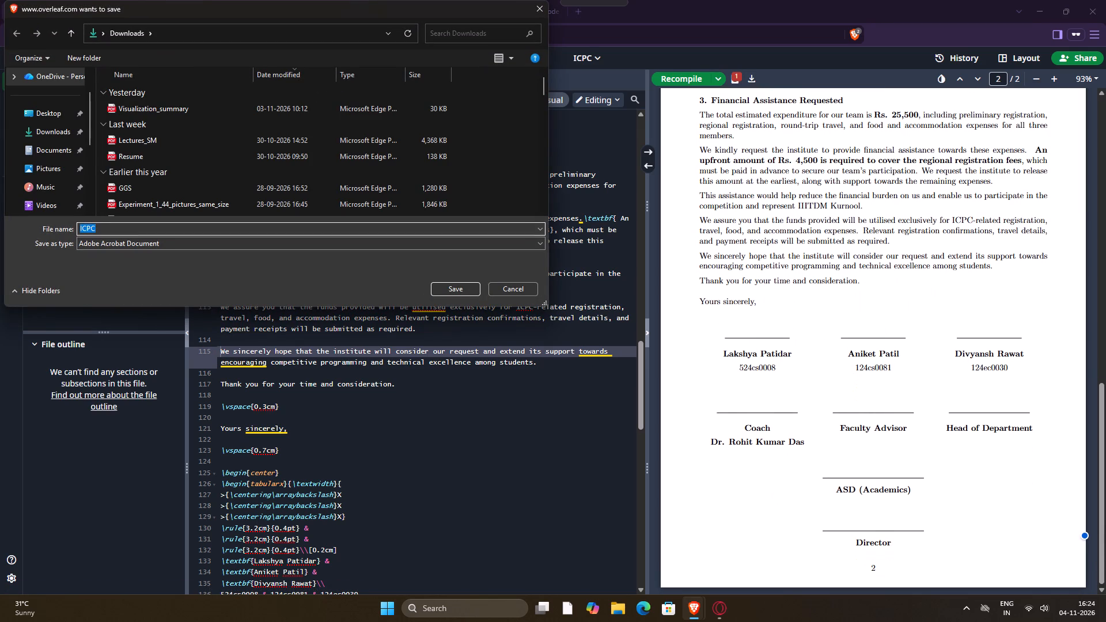